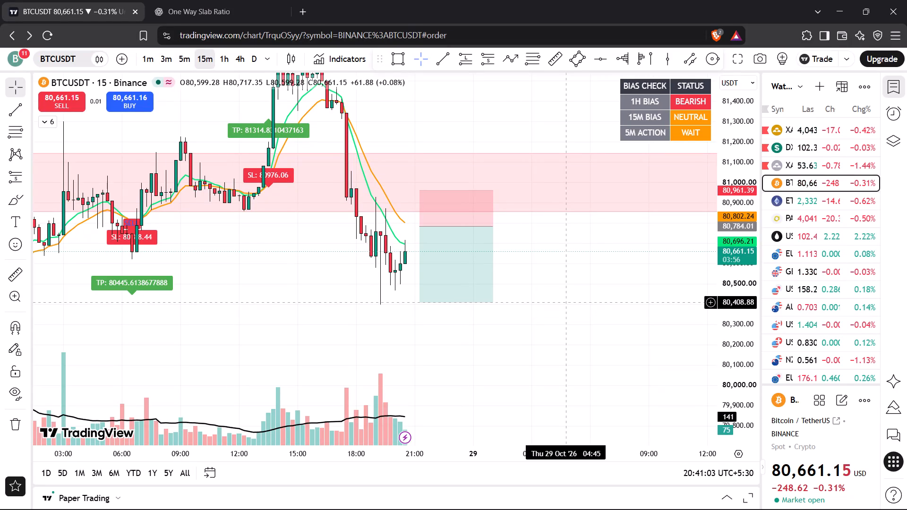
Shift the BTCUSDT short position's start and end edges about 30 minutes earlier, keeping its entry, stop and target prices.
left_click_drag(565, 303, 580, 296)
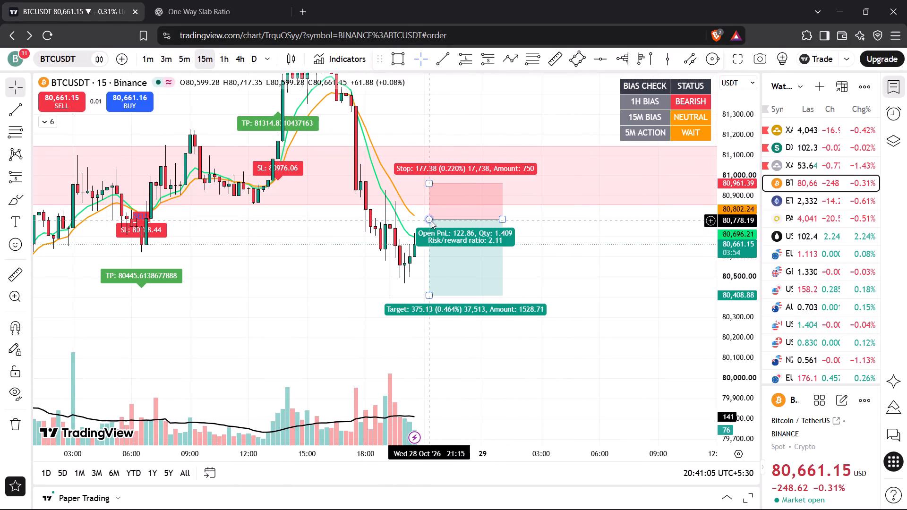
left_click_drag(431, 221, 421, 219)
left_click(534, 231)
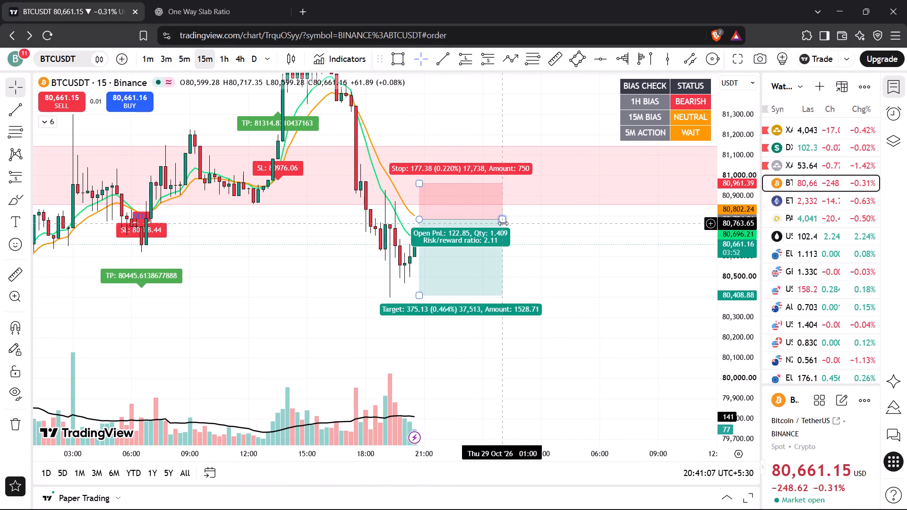
left_click_drag(503, 223, 494, 223)
left_click(530, 231)
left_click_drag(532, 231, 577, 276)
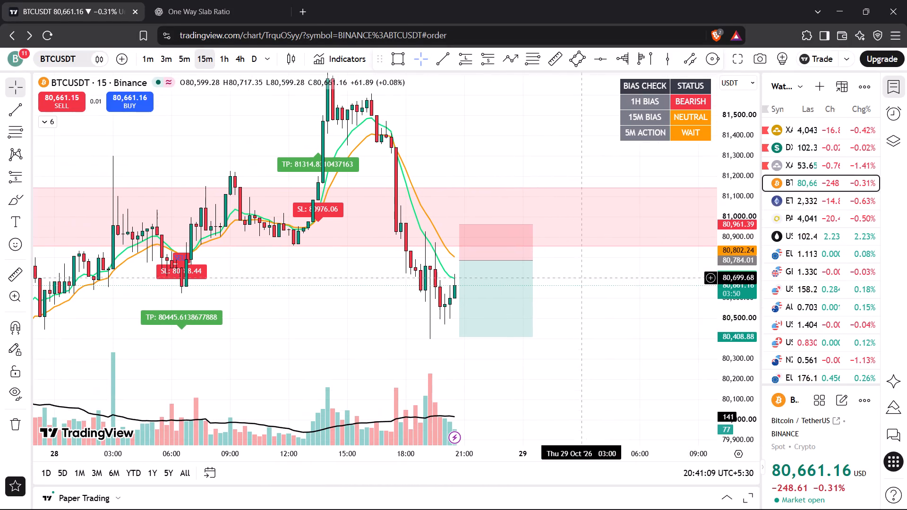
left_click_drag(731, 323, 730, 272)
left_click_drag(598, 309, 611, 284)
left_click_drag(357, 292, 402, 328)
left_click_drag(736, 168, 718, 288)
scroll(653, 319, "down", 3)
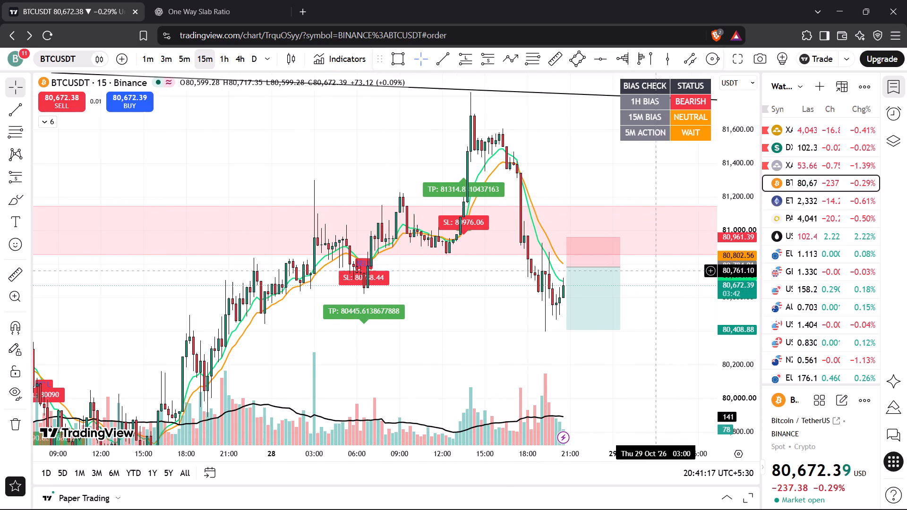
Switch the chart to XAUUSD from the watchlist.
left_click(793, 127)
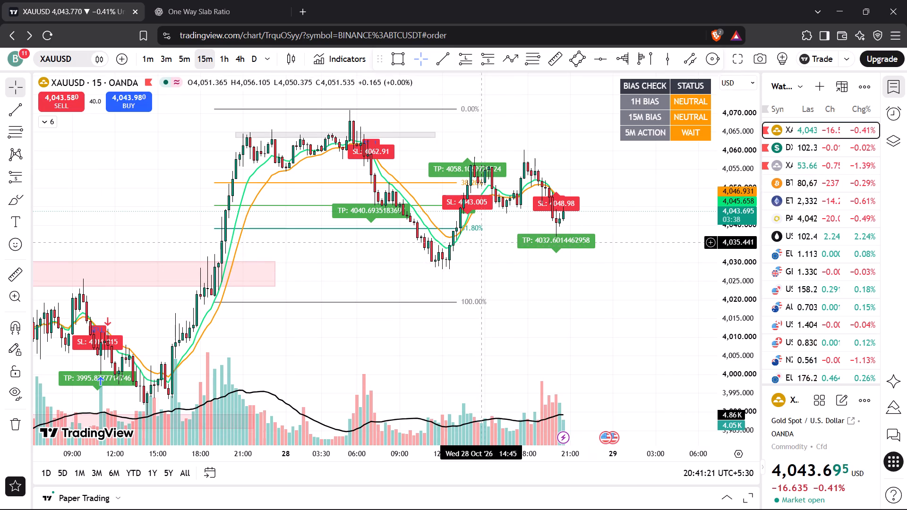
Review XAUUSD on the 1-hour timeframe and return to the 15-minute timeframe.
left_click(225, 53)
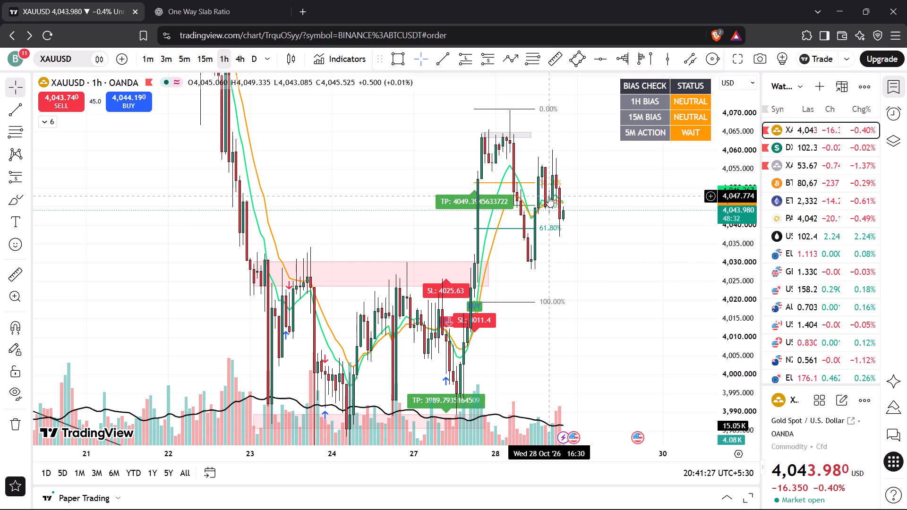
scroll(548, 196, "up", 6)
left_click(206, 59)
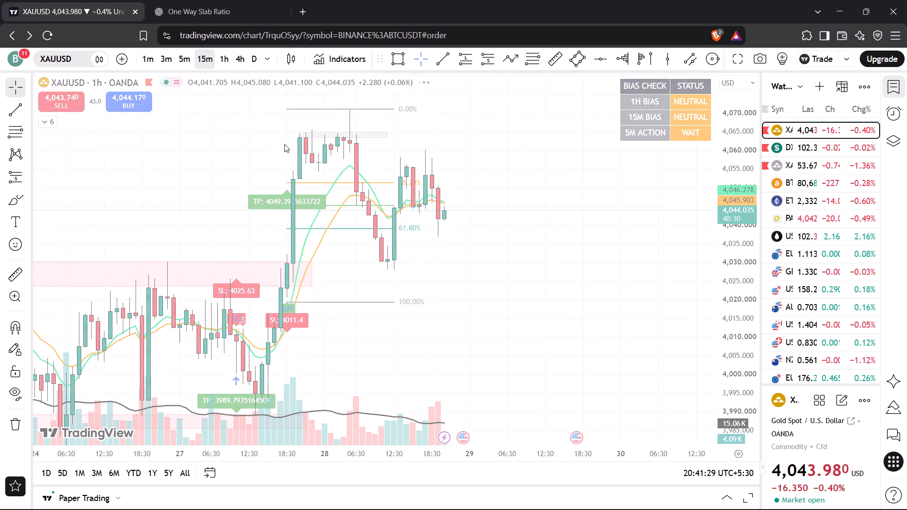
scroll(359, 218, "down", 5)
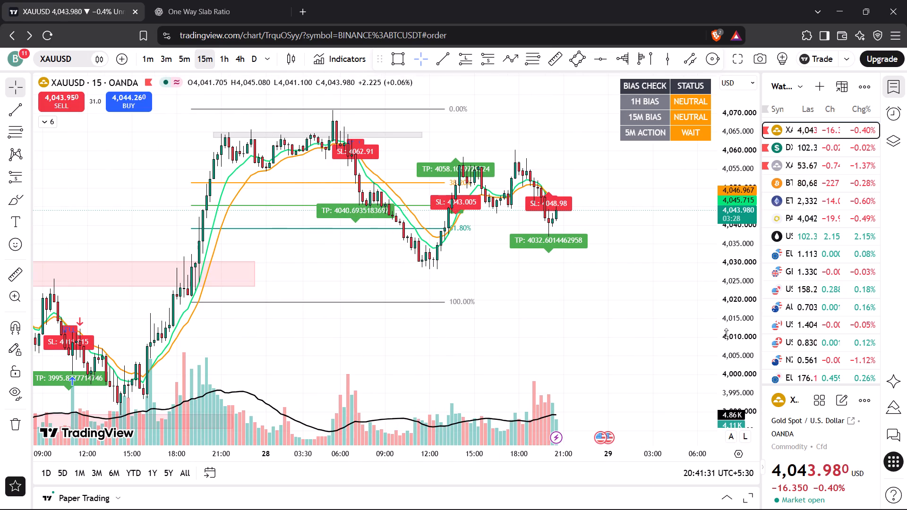
Delete the existing Fibonacci retracement from the XAUUSD chart.
left_click_drag(734, 342, 737, 206)
left_click_drag(645, 200, 642, 265)
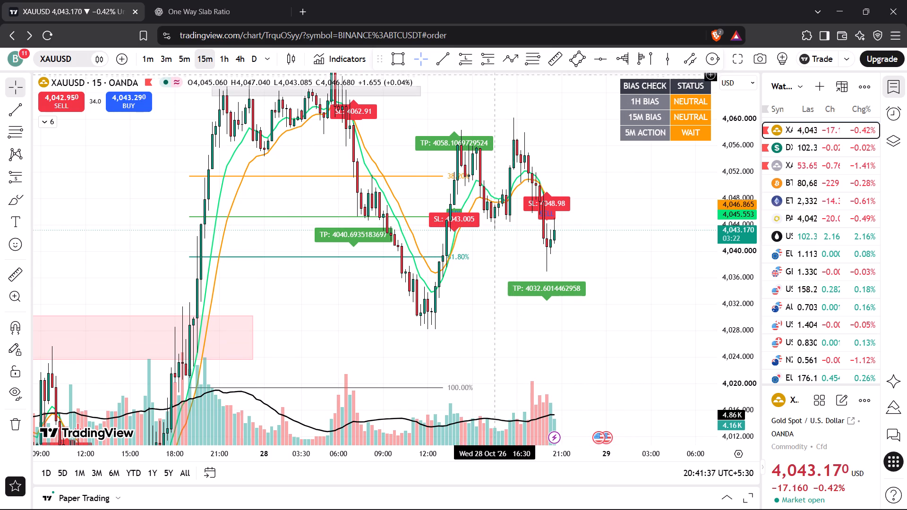
left_click(433, 257)
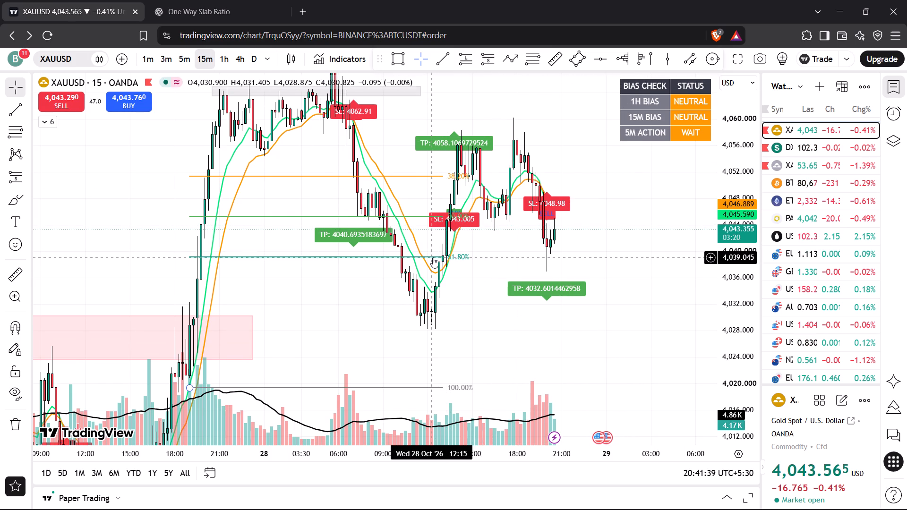
left_click(626, 88)
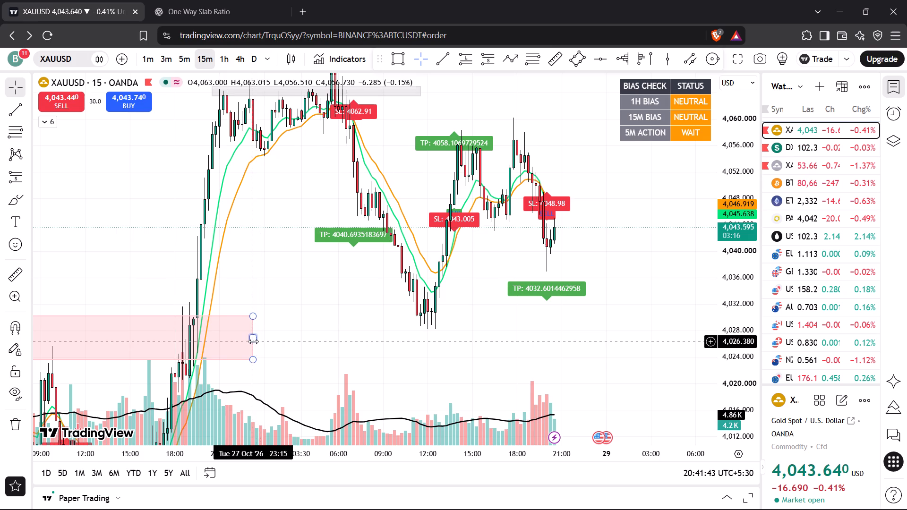
Extend the pink zone between about 4,023.6 and 4,030.2 forward in time to Thu 29 Oct 03:00.
left_click_drag(252, 341, 652, 315)
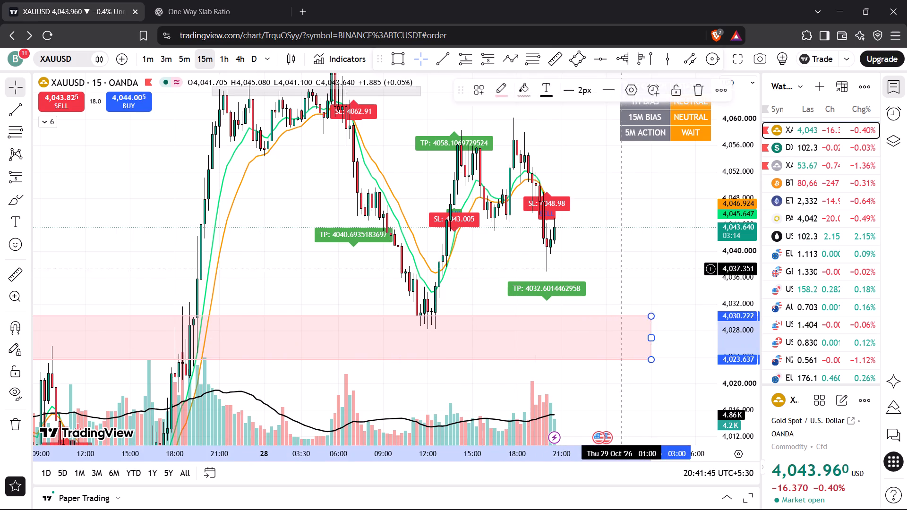
left_click(618, 265)
Examine XAUUSD price action around the extended pink zone and the earlier swings since 24 October.
scroll(375, 302, "down", 10)
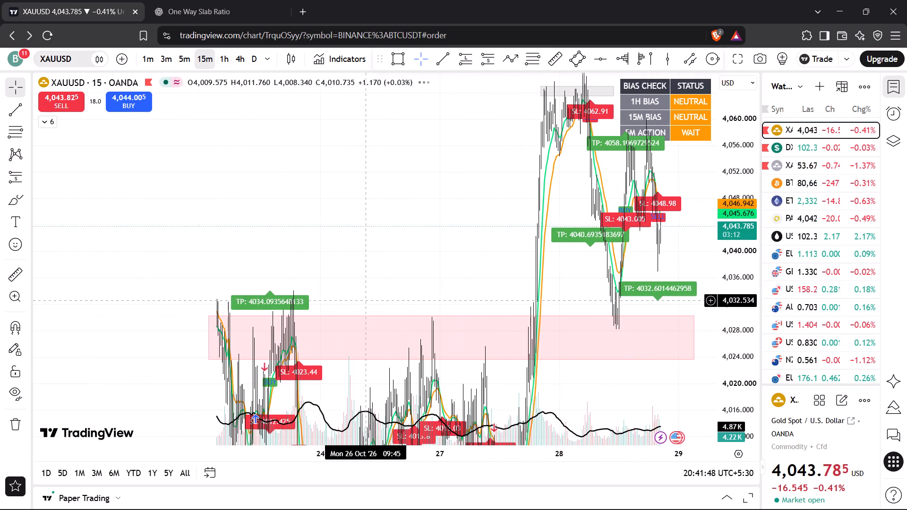
left_click_drag(365, 277, 337, 256)
scroll(361, 263, "up", 8)
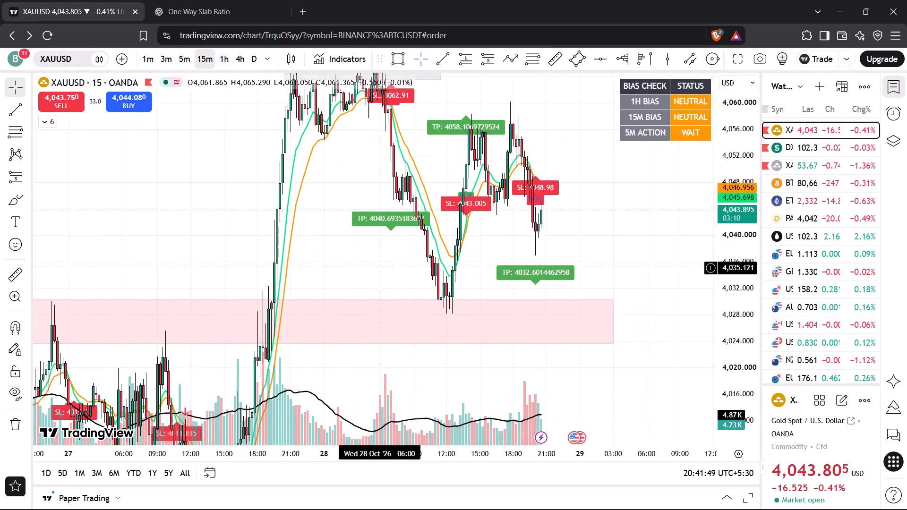
left_click_drag(393, 264, 402, 96)
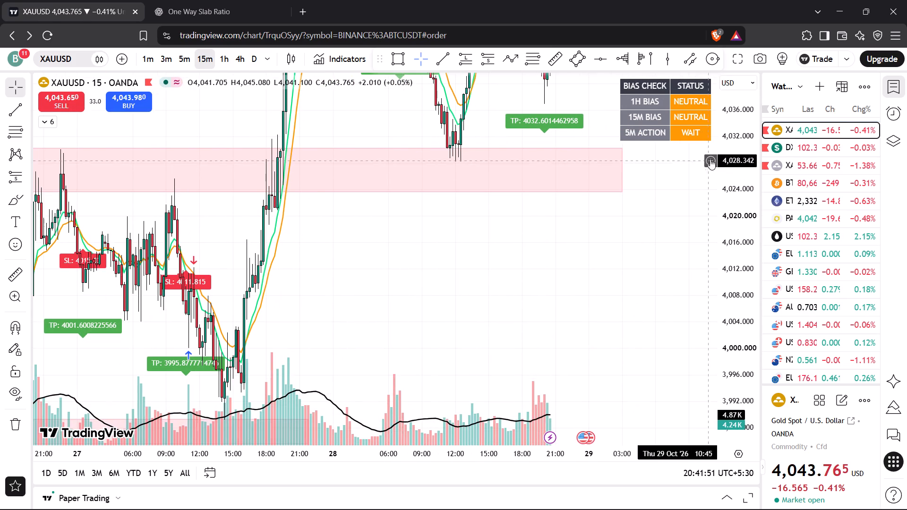
left_click_drag(741, 139, 735, 286)
left_click_drag(505, 298, 506, 353)
scroll(506, 352, "down", 3)
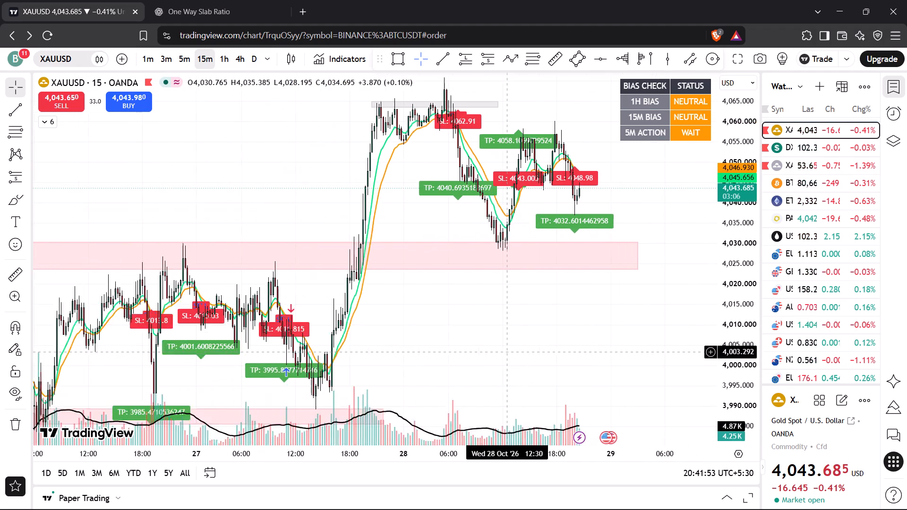
left_click_drag(734, 213, 737, 241)
left_click_drag(647, 203, 628, 252)
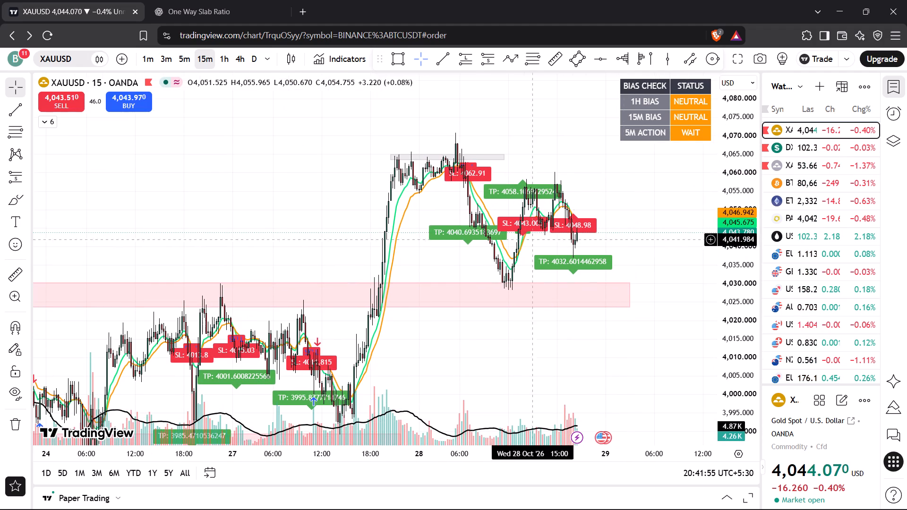
Hide the 9 & 15 EMA Scalping - Momentum indicator on the XAUUSD chart.
left_click(55, 123)
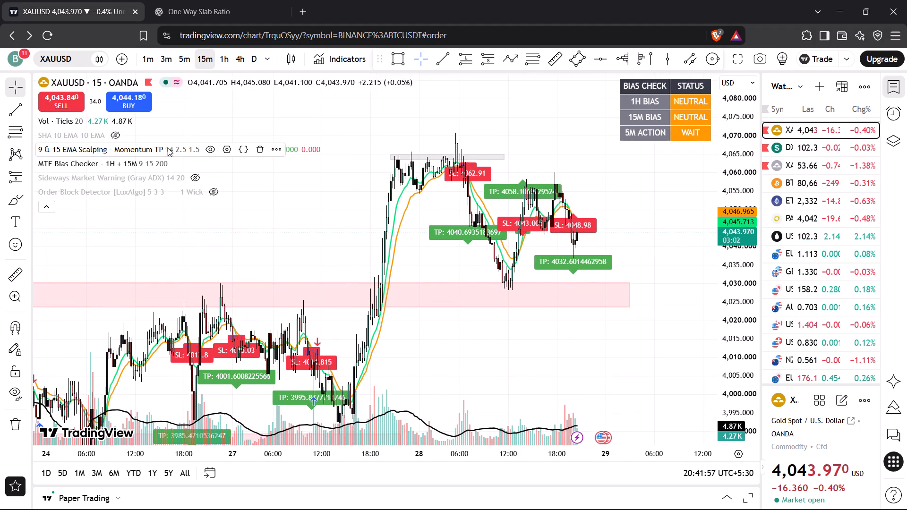
left_click(209, 149)
left_click(51, 213)
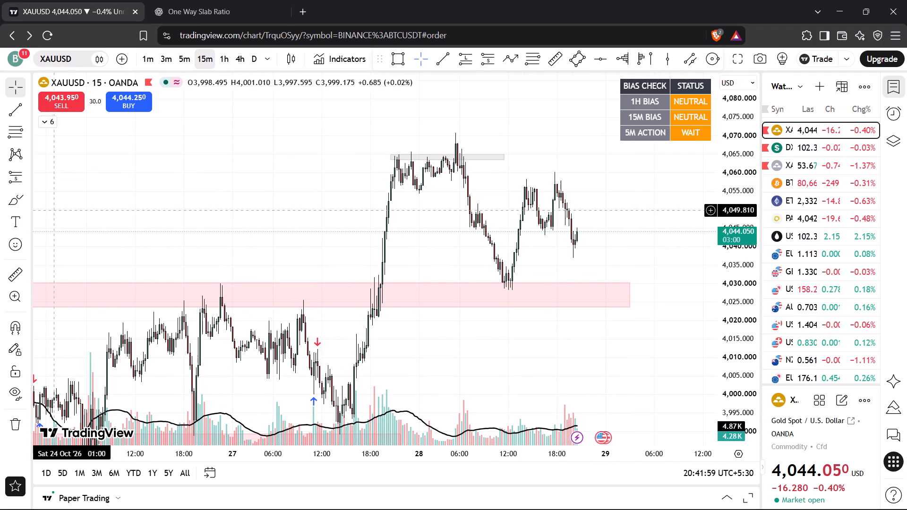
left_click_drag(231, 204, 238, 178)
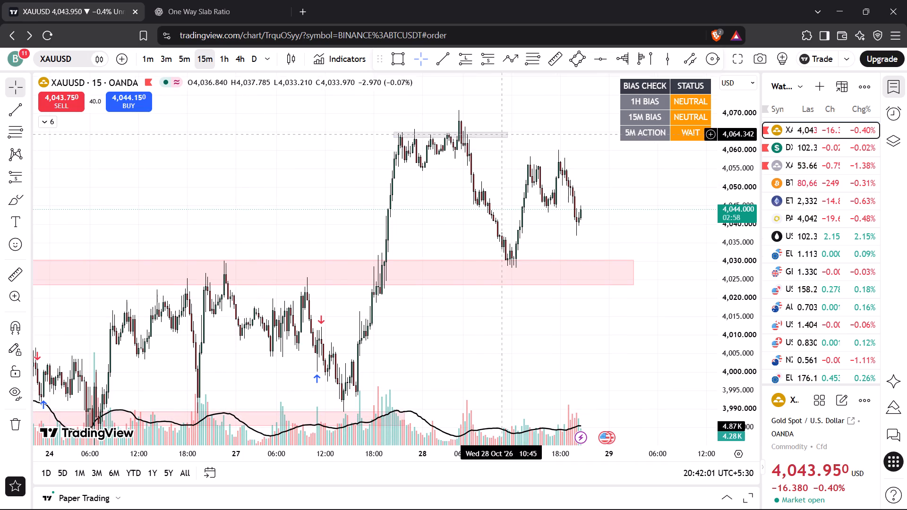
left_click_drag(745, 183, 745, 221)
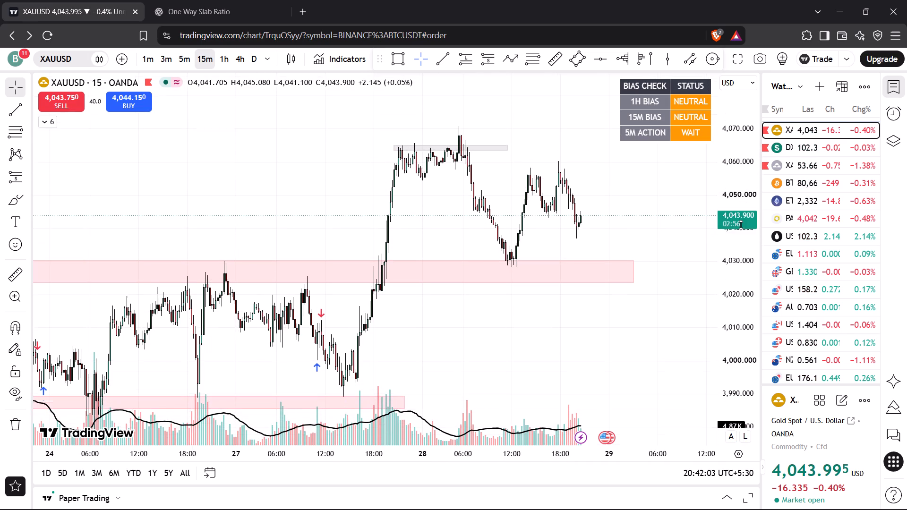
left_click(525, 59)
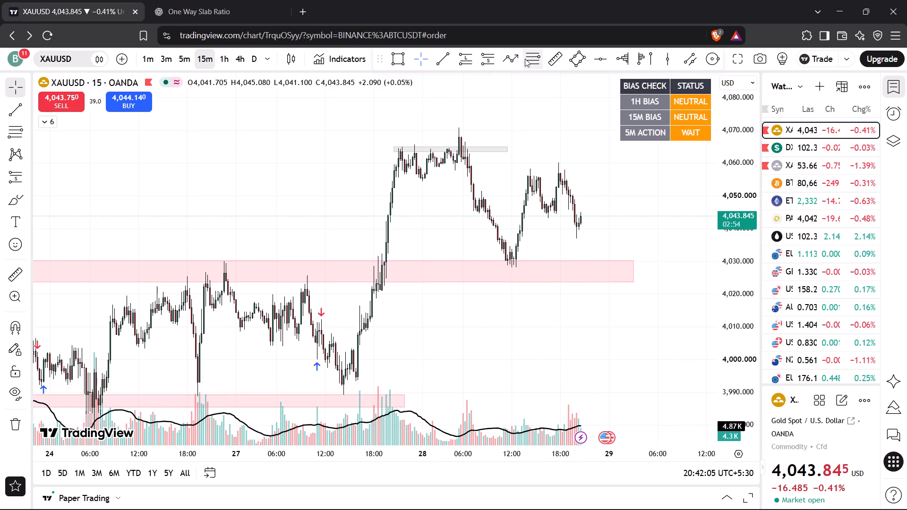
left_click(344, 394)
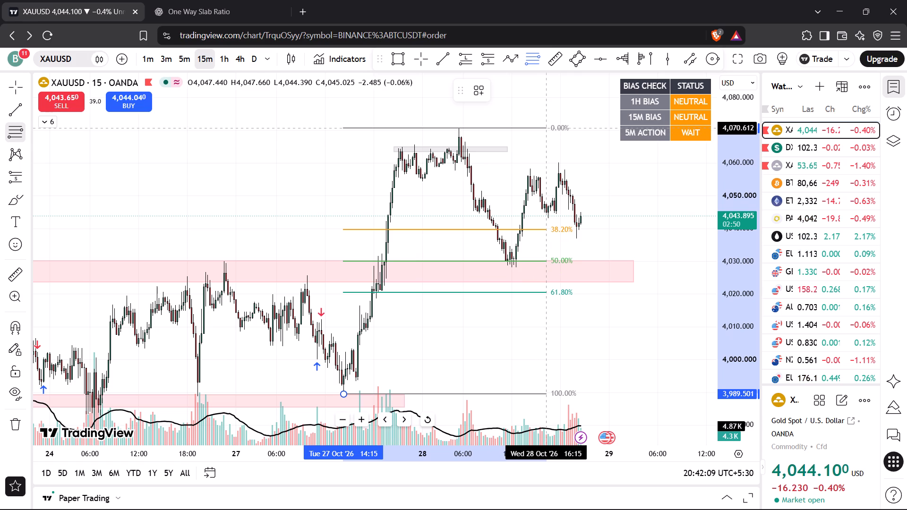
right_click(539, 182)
Draw a Fibonacci retracement from the 28 October swing low near 4,028.0 up to the swing high near 4,060.2, ending at 29 Oct 00:15.
left_click_drag(627, 221, 623, 269)
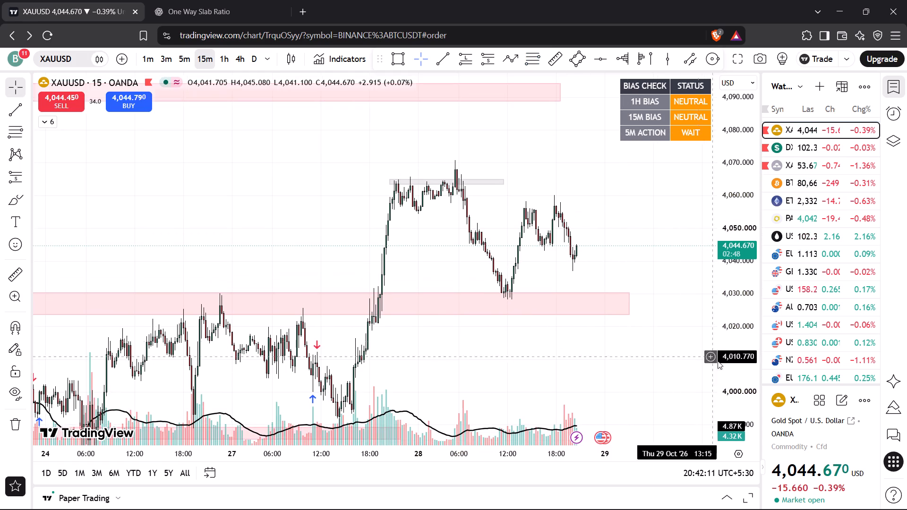
left_click_drag(723, 364, 728, 199)
scroll(647, 276, "up", 5)
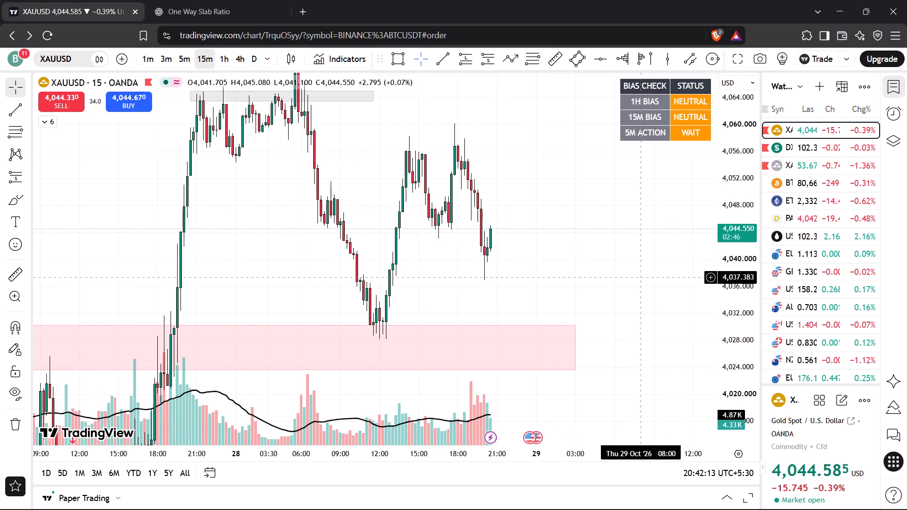
scroll(639, 276, "up", 2)
left_click_drag(595, 241, 633, 251)
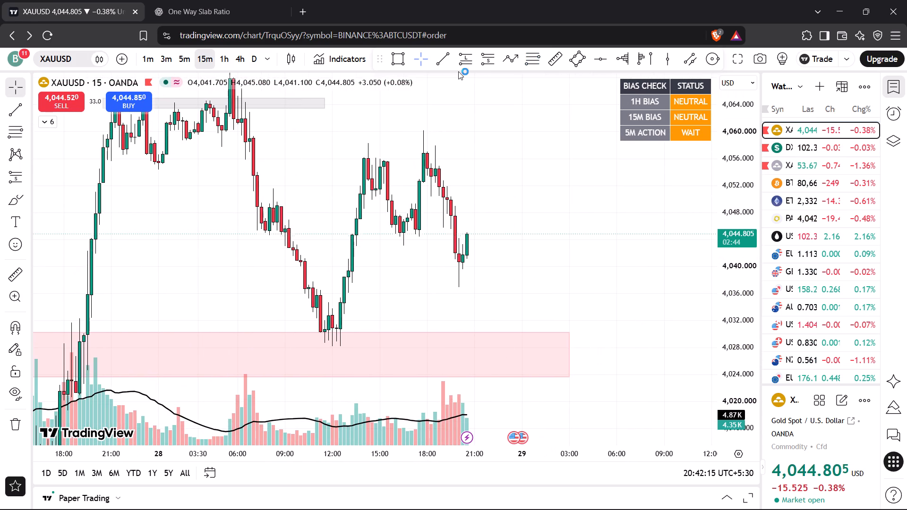
left_click(535, 64)
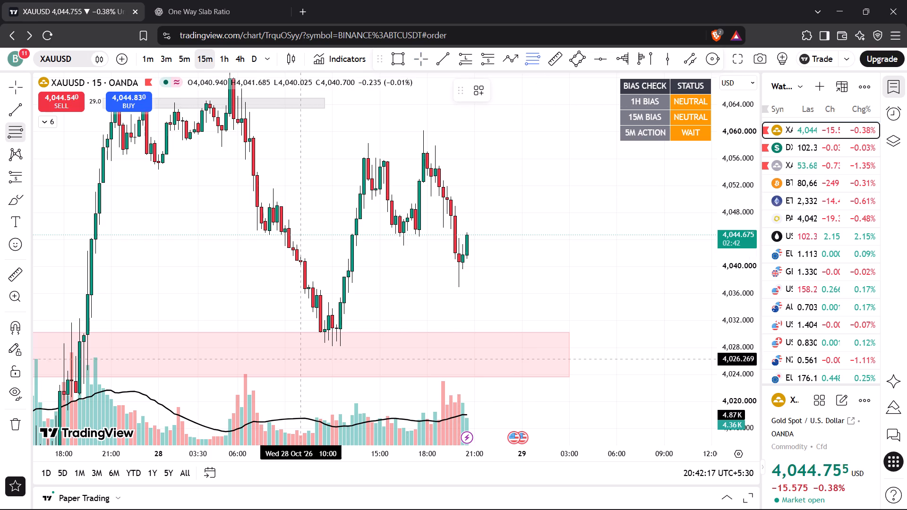
left_click(324, 348)
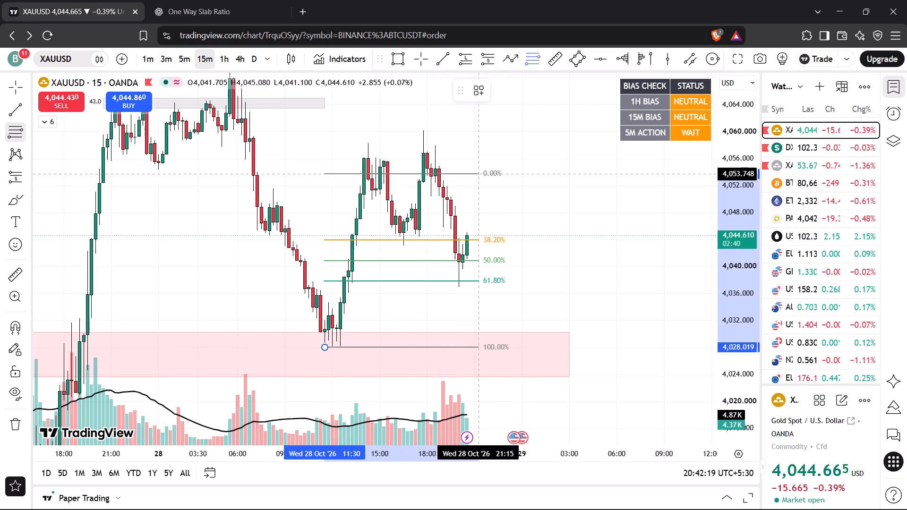
left_click(524, 130)
left_click(600, 217)
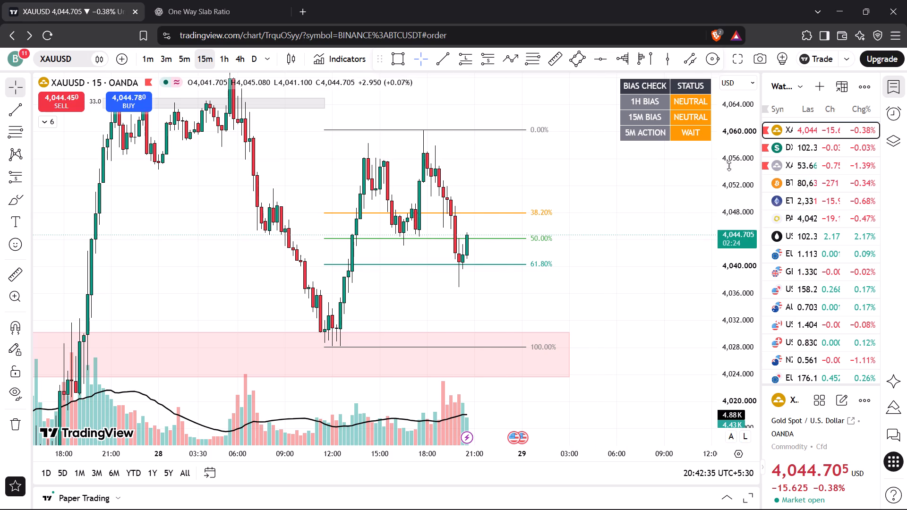
Extend the grey zone between about 4,063.5 and 4,064.9 forward in time to about 07:30 on 29 October.
left_click_drag(737, 173, 736, 220)
scroll(577, 254, "down", 2)
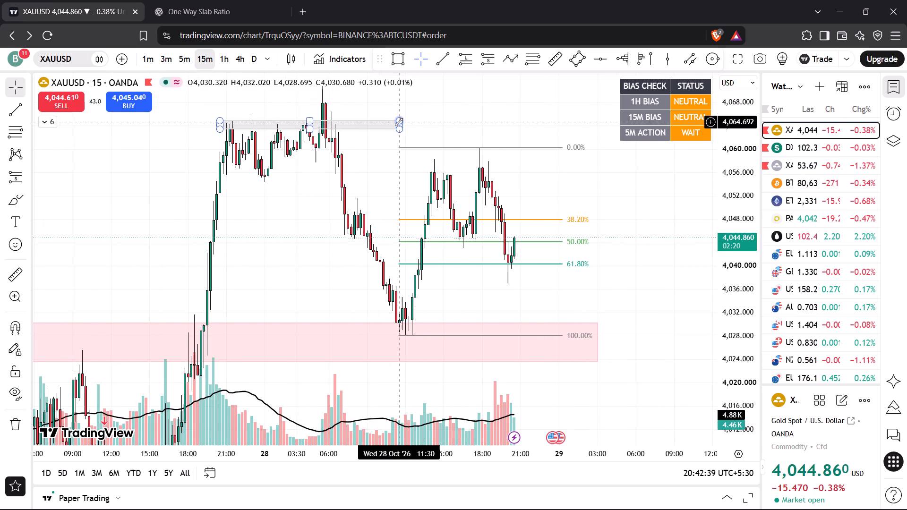
left_click_drag(729, 337, 723, 202)
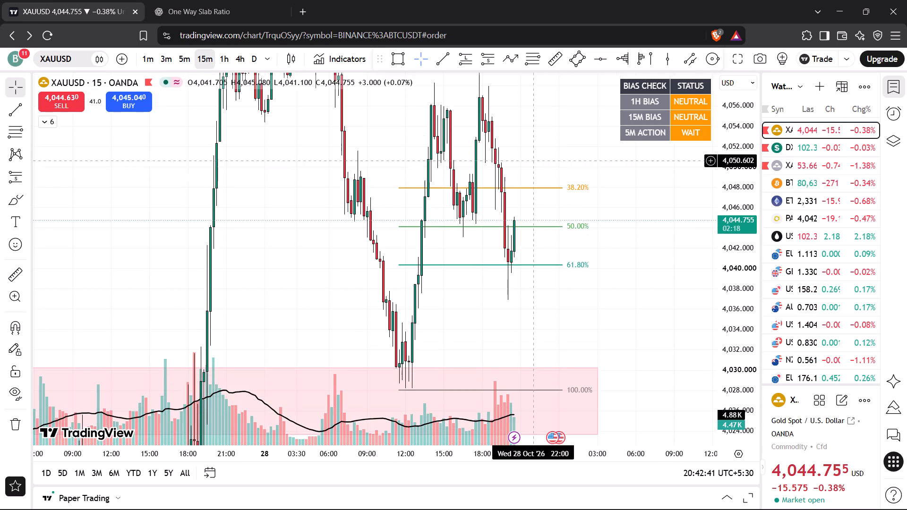
left_click_drag(531, 160, 536, 353)
left_click_drag(404, 178, 505, 184)
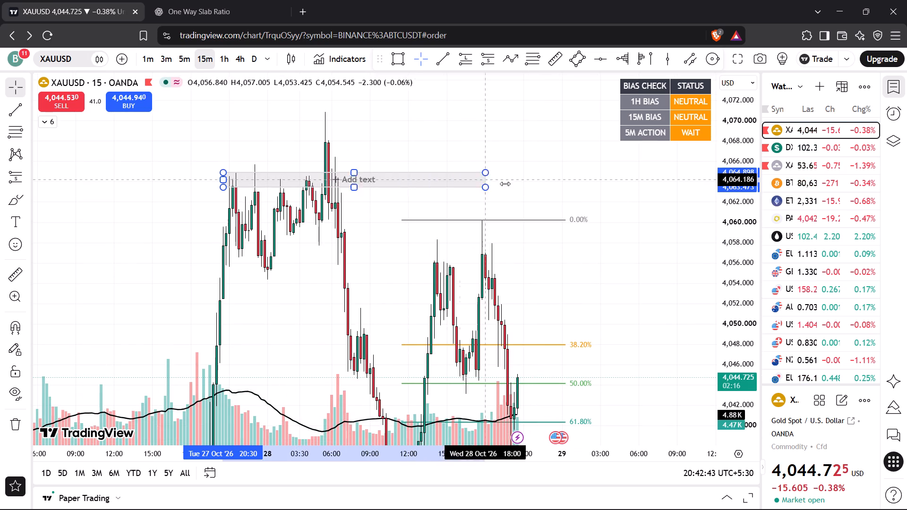
left_click_drag(505, 184, 659, 183)
left_click(507, 139)
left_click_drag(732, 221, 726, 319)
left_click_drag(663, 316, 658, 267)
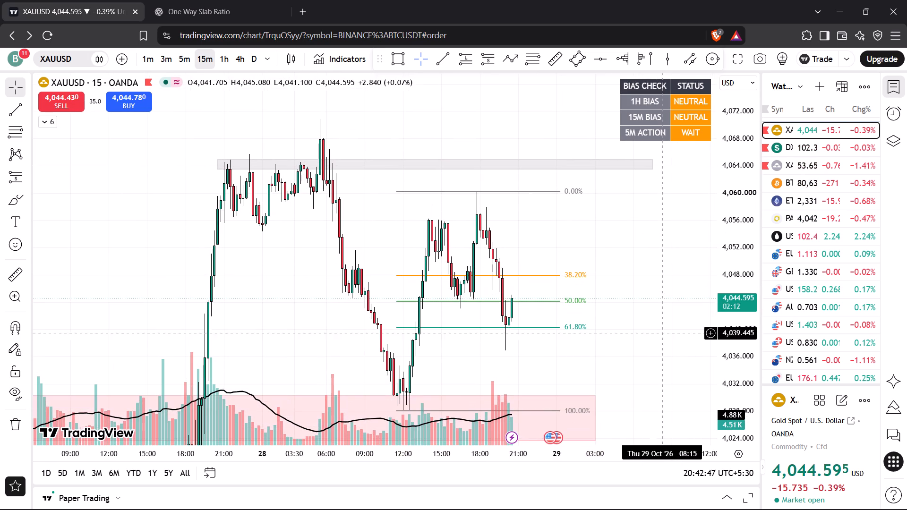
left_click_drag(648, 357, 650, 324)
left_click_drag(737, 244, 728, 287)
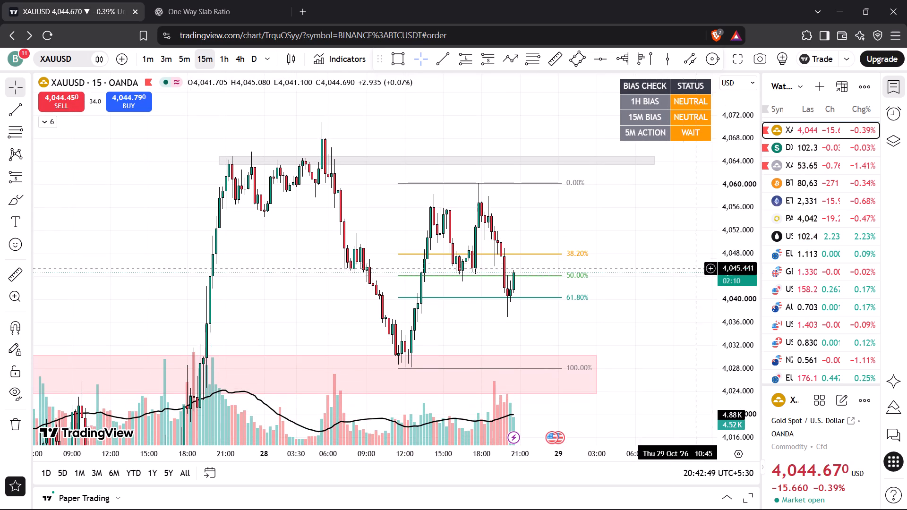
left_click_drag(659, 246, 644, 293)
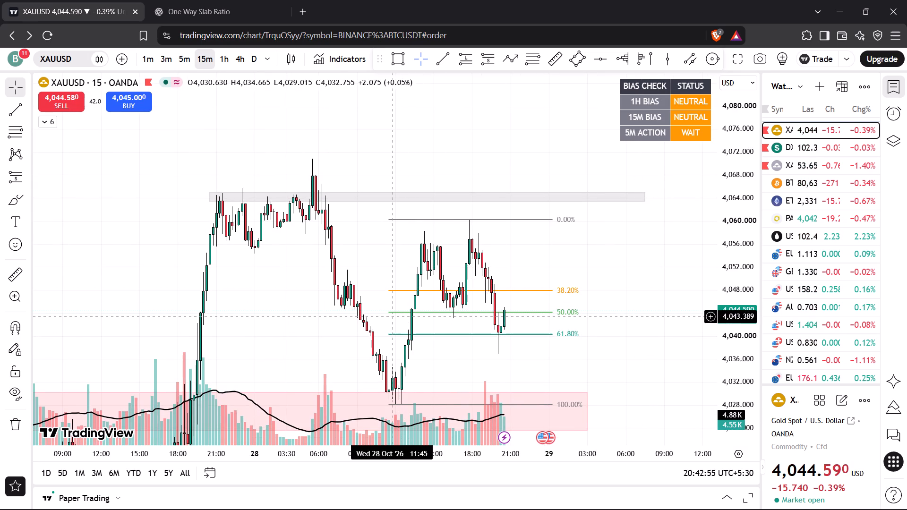
Draw a grey rectangle zone between about 4,043.0 and 4,041.0, from 28 October 12:45 to 29 October 06:00, on the XAUUSD chart.
left_click_drag(597, 253, 600, 222)
left_click_drag(735, 351, 733, 296)
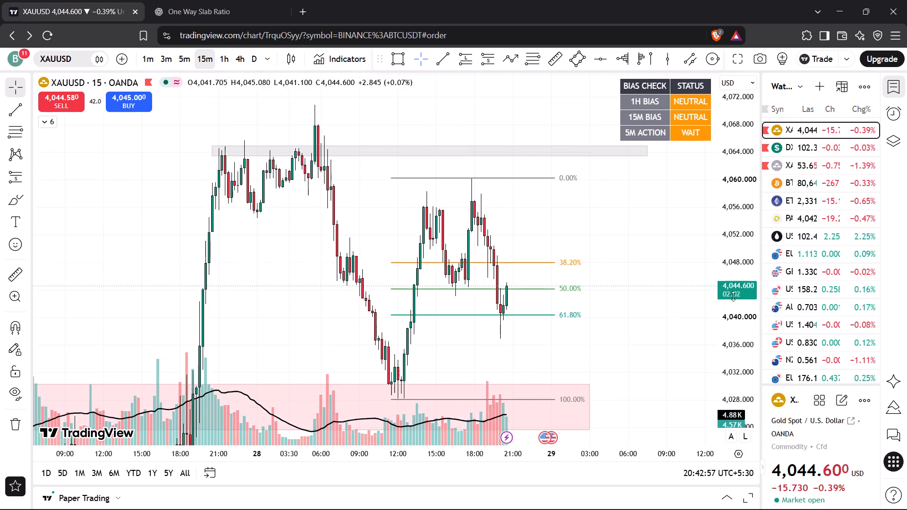
left_click_drag(733, 296, 734, 252)
left_click_drag(635, 315, 640, 268)
scroll(640, 268, "up", 3)
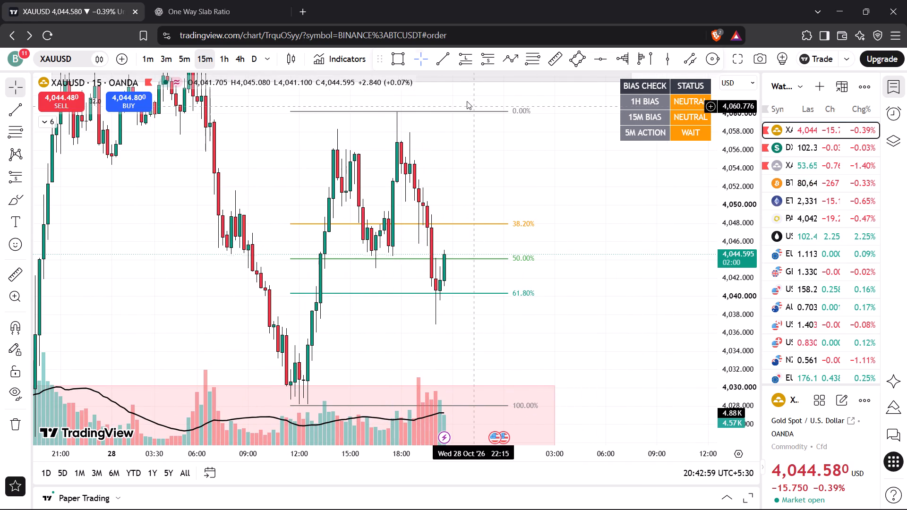
left_click(396, 61)
left_click(310, 269)
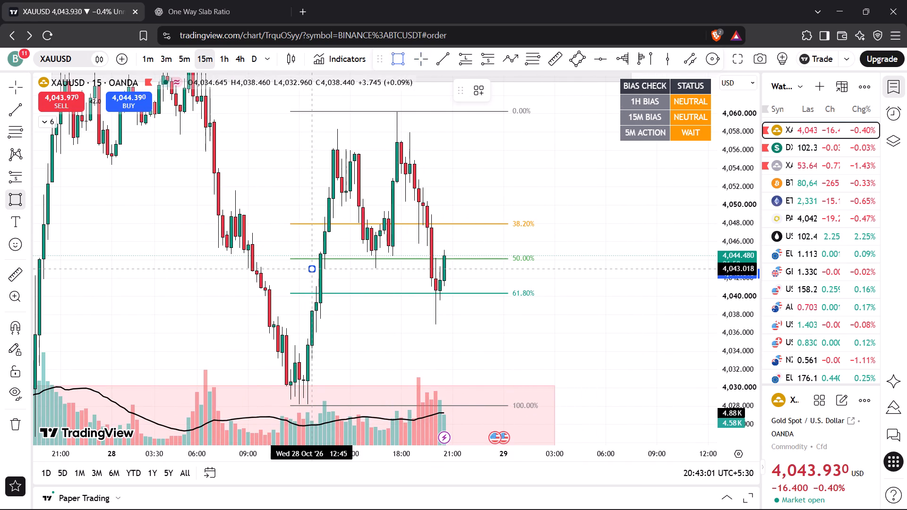
left_click(605, 288)
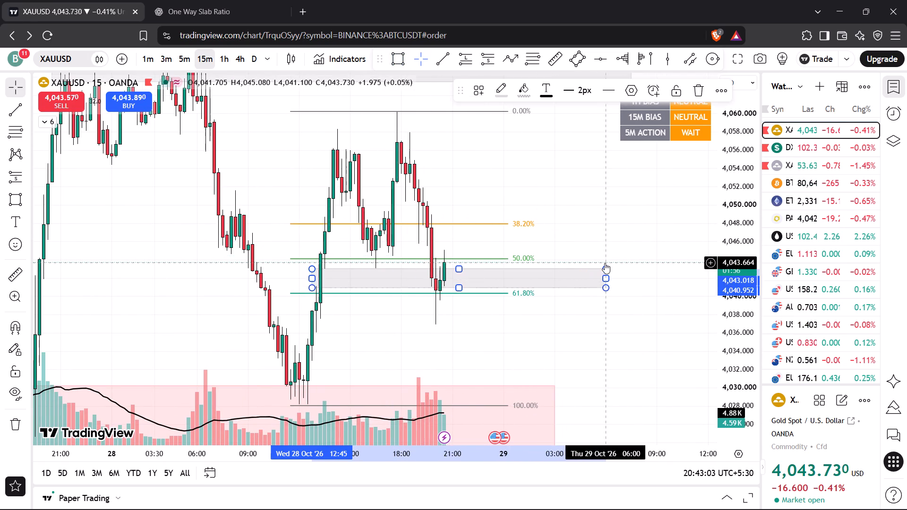
left_click(605, 263)
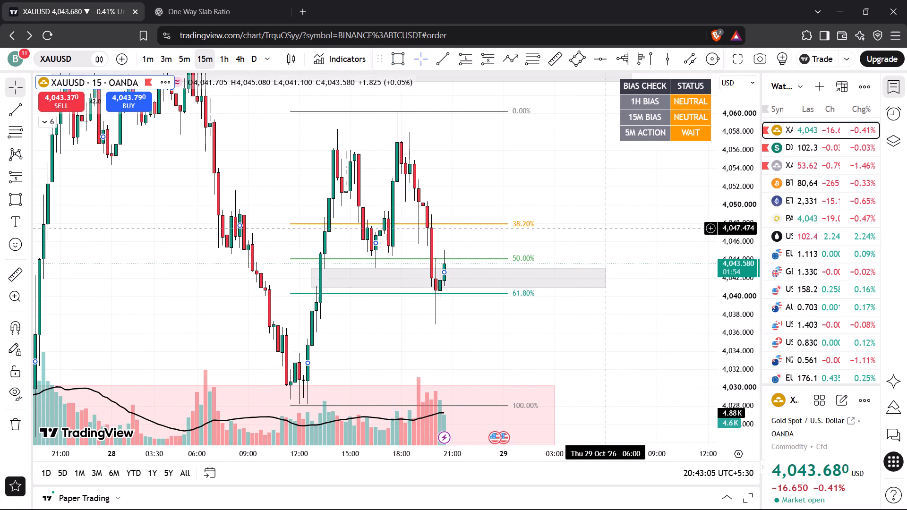
left_click(627, 196)
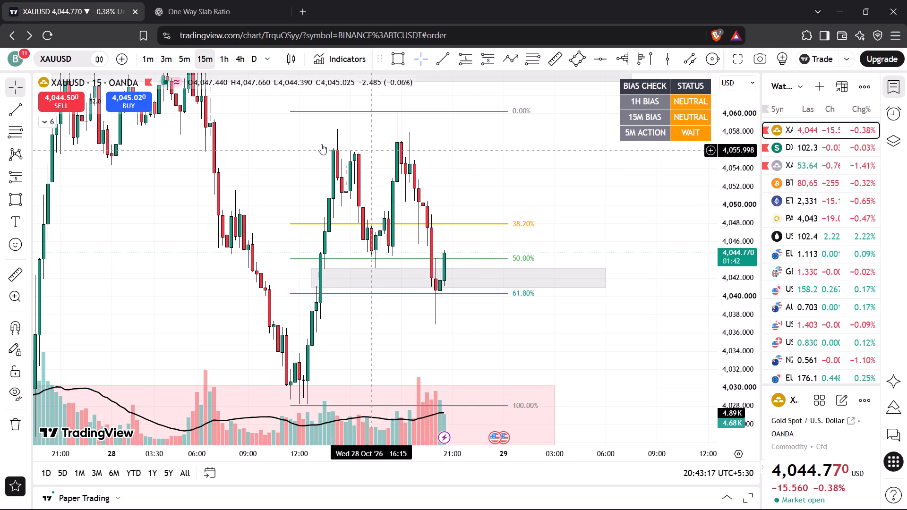
Examine XAUUSD price action around the Fibonacci levels and marked zones on the 1-hour chart and again on the 15-minute chart.
left_click(223, 51)
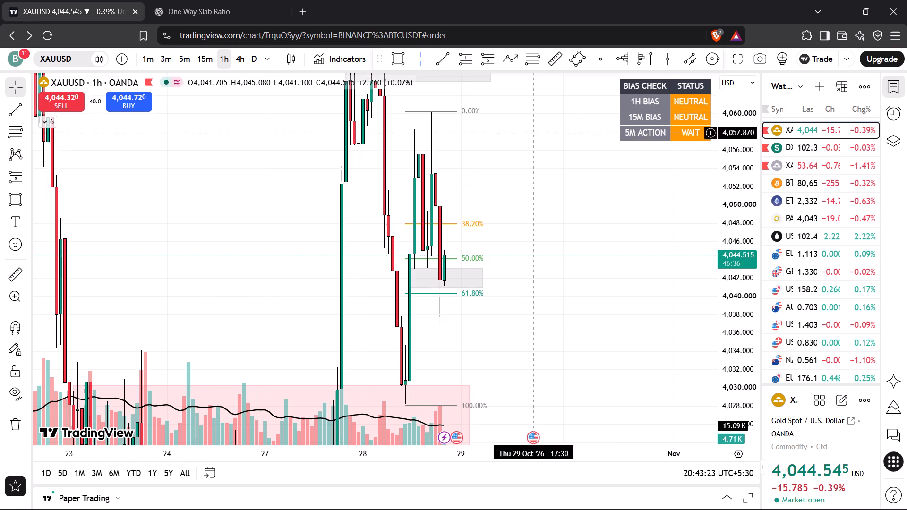
scroll(735, 180, "down", 9)
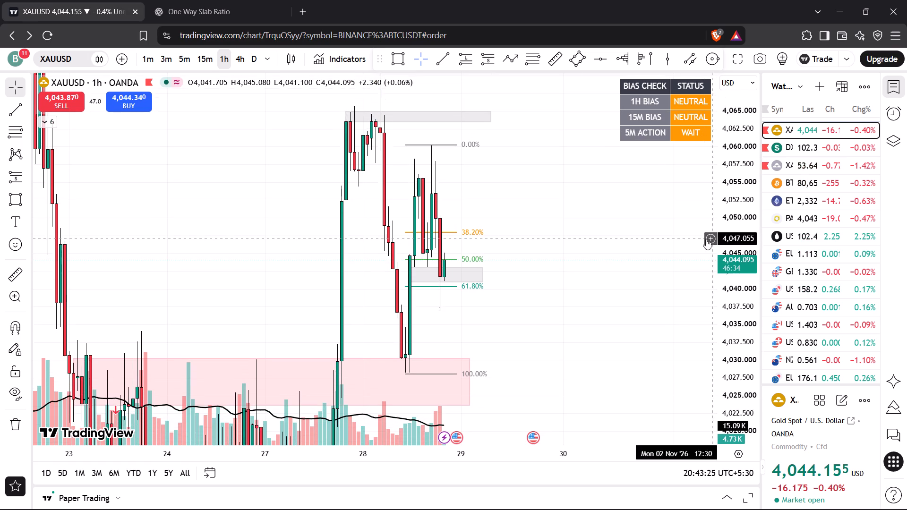
scroll(613, 302, "up", 5)
scroll(741, 185, "down", 3)
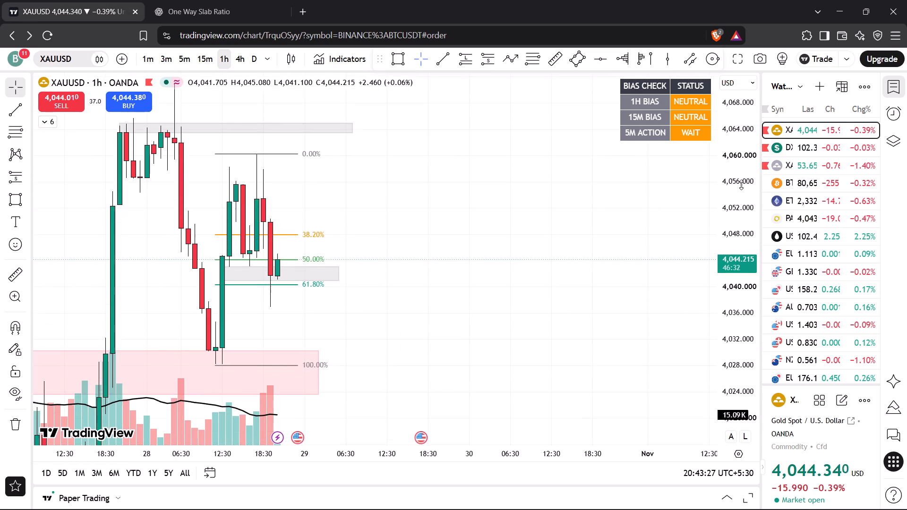
scroll(741, 185, "down", 16)
left_click_drag(448, 229, 603, 205)
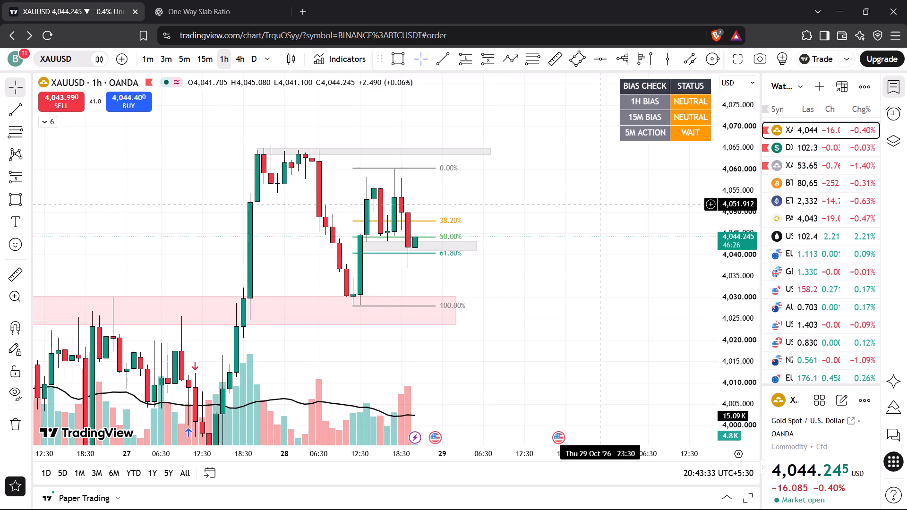
left_click(202, 59)
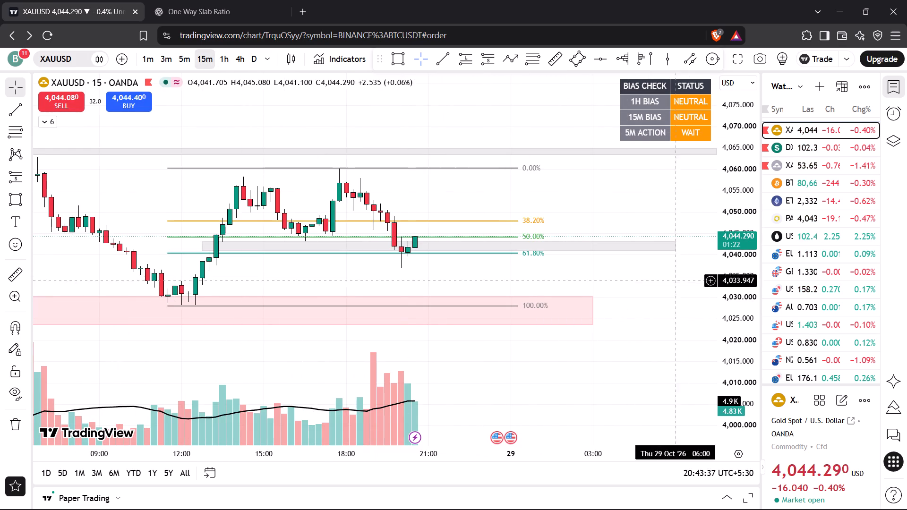
left_click_drag(741, 327, 718, 136)
left_click_drag(399, 282, 486, 310)
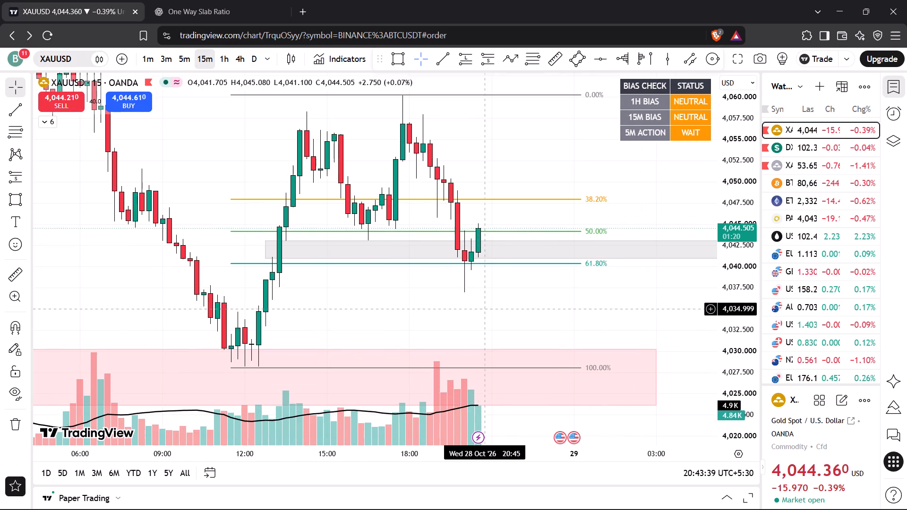
Examine XAUUSD's pullback into the zone between the 50% and 61.8% Fibonacci levels on the 5-minute and 3-minute charts.
left_click(181, 53)
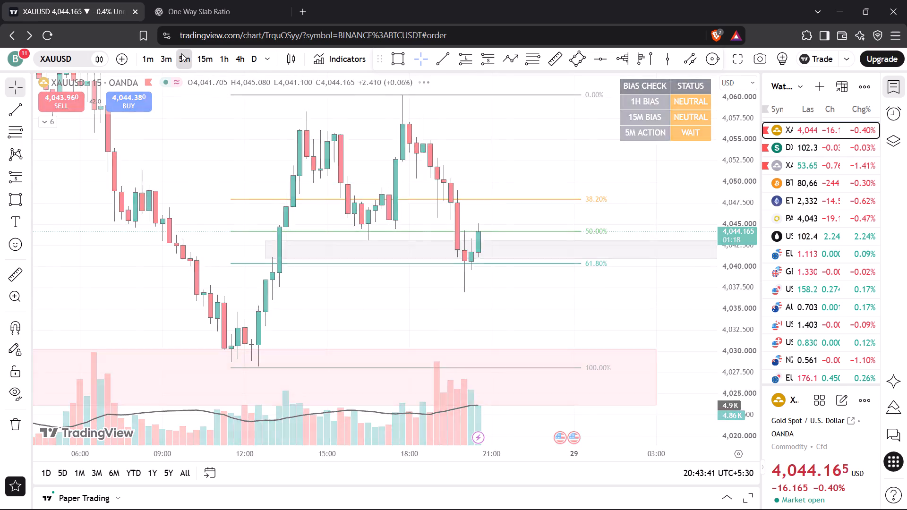
left_click_drag(745, 319, 742, 267)
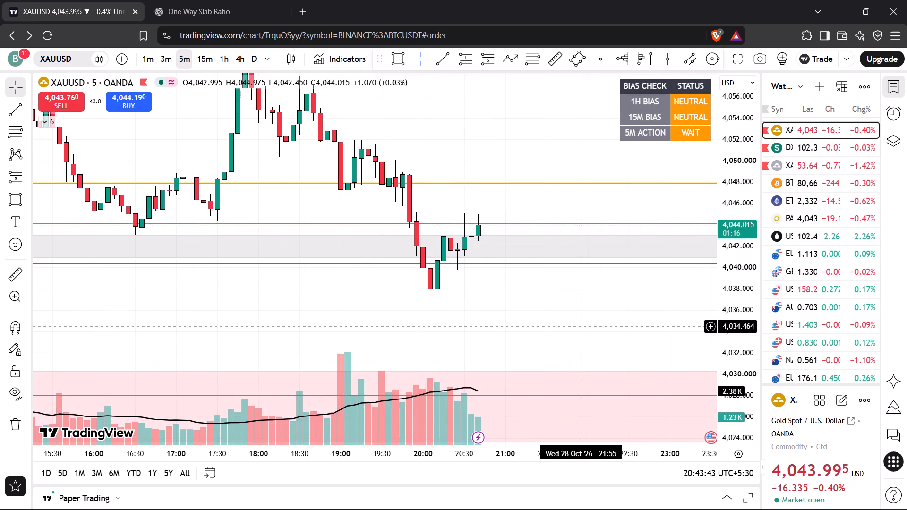
scroll(579, 327, "down", 4)
left_click_drag(554, 164, 558, 267)
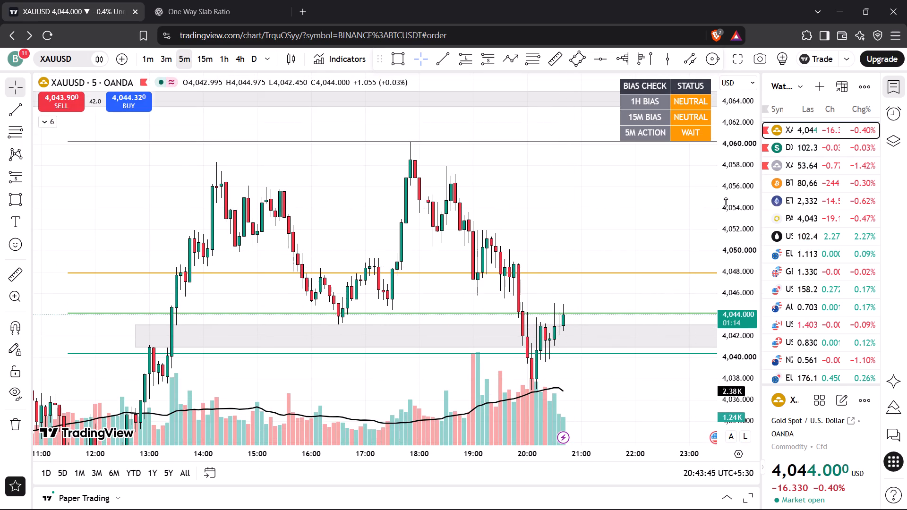
left_click_drag(733, 194, 722, 276)
scroll(625, 288, "down", 8)
left_click_drag(586, 366, 531, 321)
left_click(531, 334)
left_click_drag(538, 342, 505, 331)
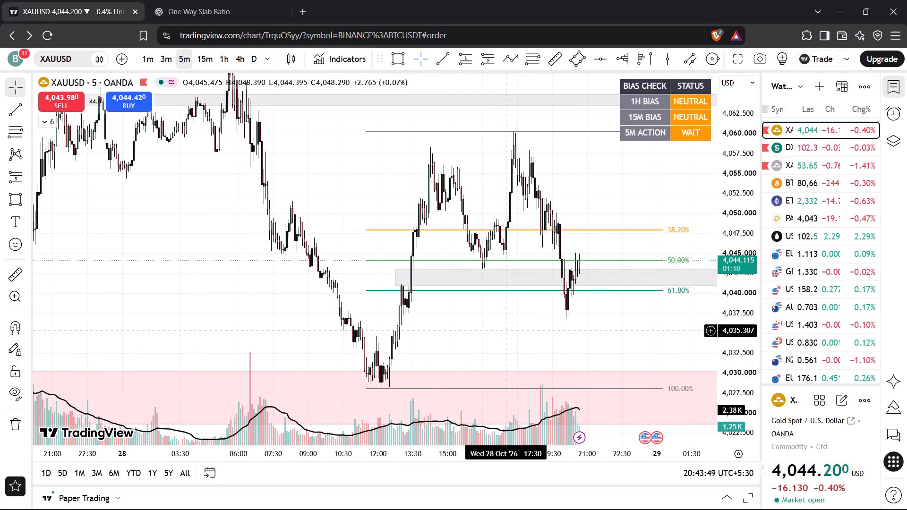
left_click(166, 56)
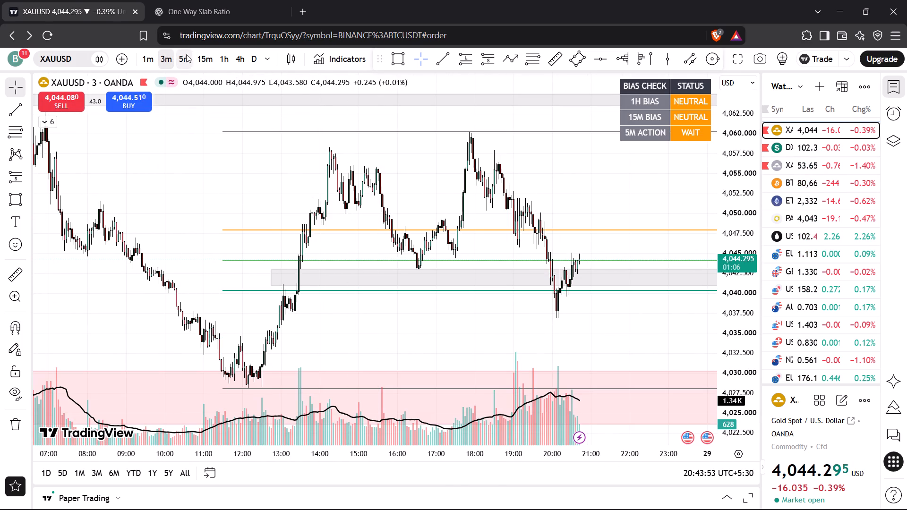
left_click(183, 56)
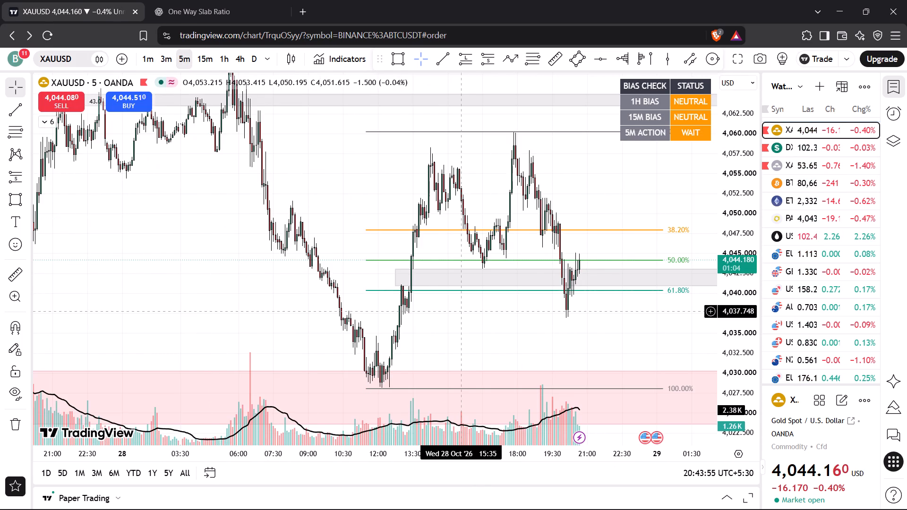
scroll(461, 314, "up", 6)
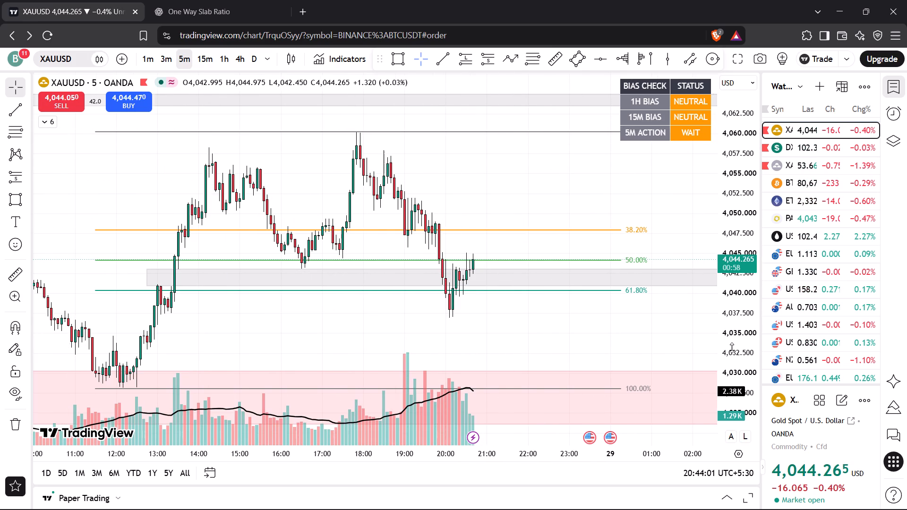
left_click_drag(732, 348, 736, 281)
left_click_drag(591, 323, 593, 280)
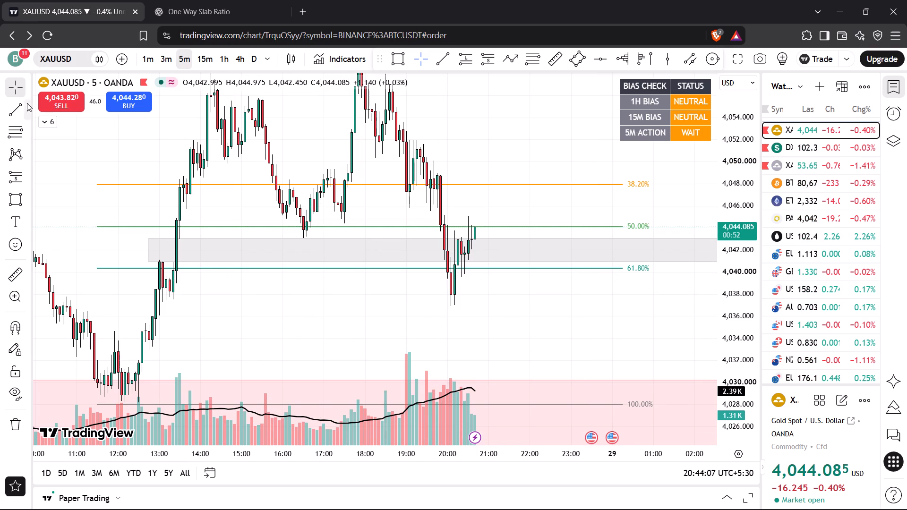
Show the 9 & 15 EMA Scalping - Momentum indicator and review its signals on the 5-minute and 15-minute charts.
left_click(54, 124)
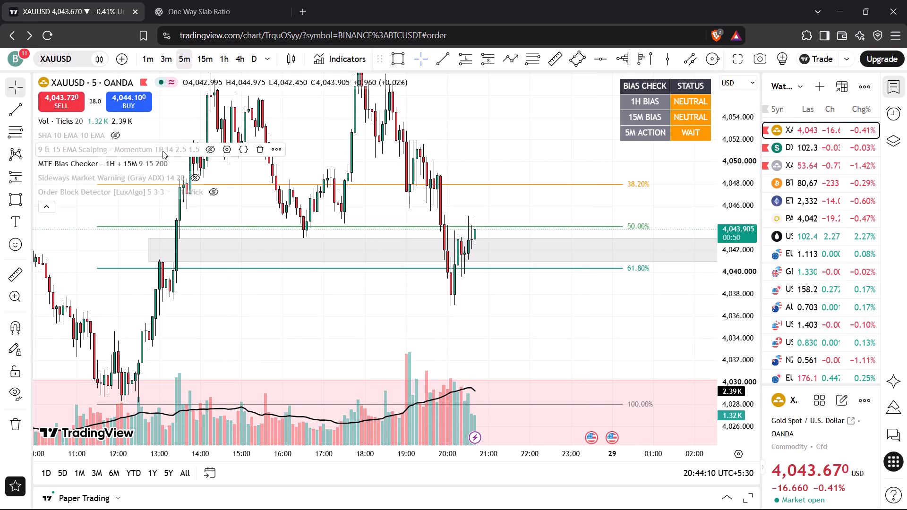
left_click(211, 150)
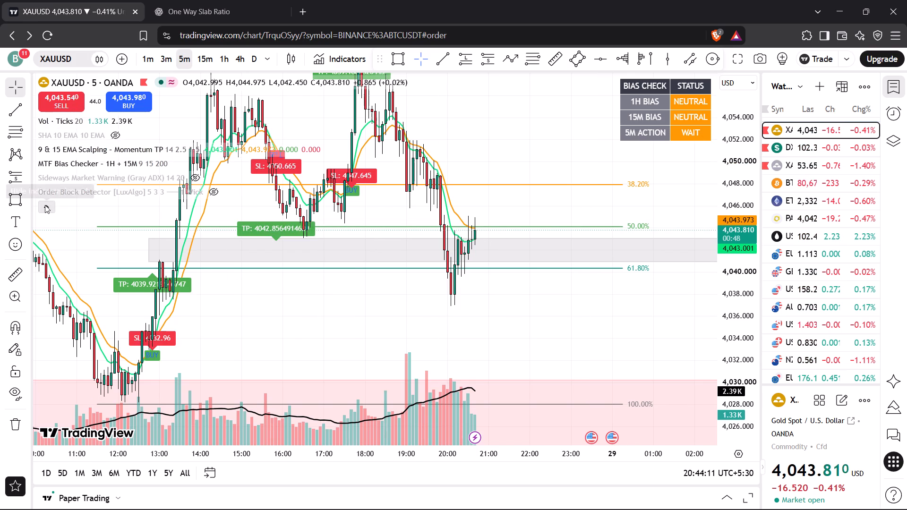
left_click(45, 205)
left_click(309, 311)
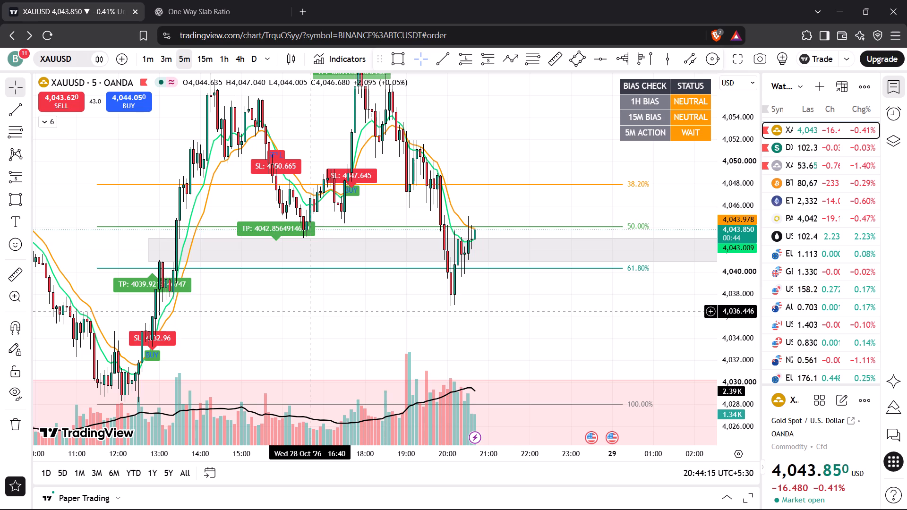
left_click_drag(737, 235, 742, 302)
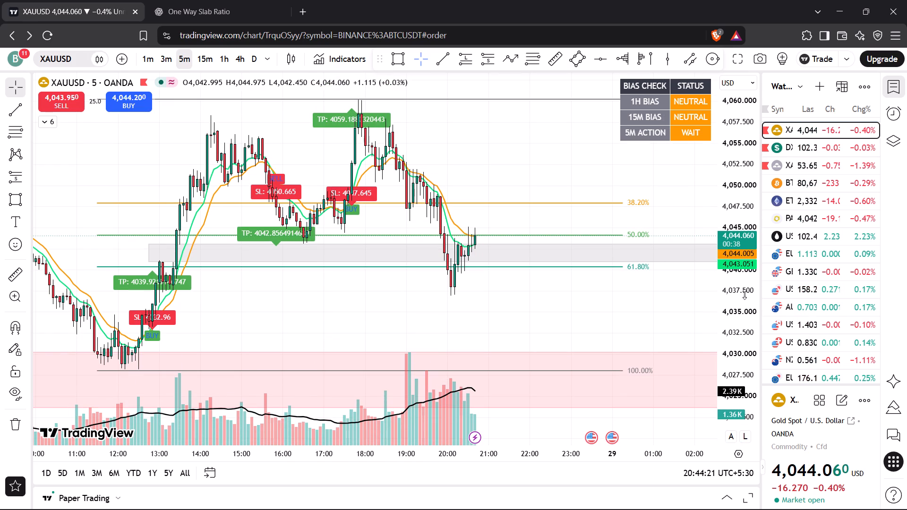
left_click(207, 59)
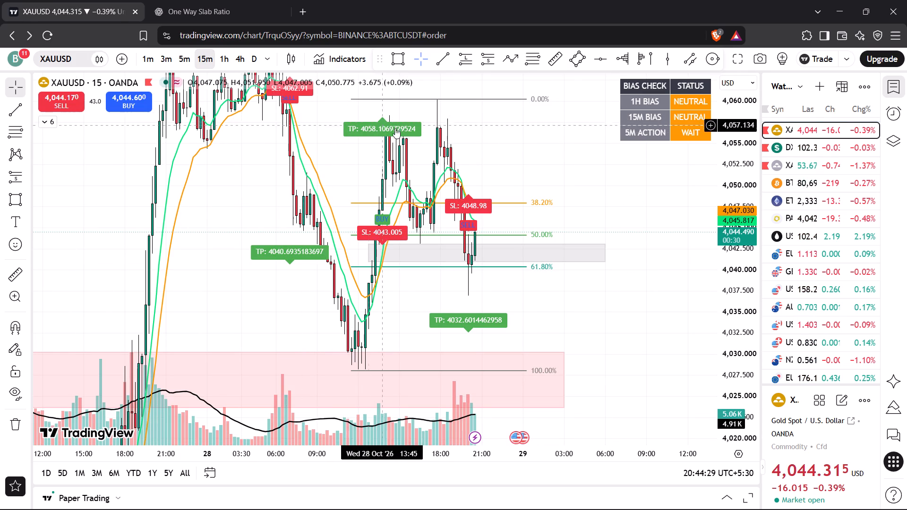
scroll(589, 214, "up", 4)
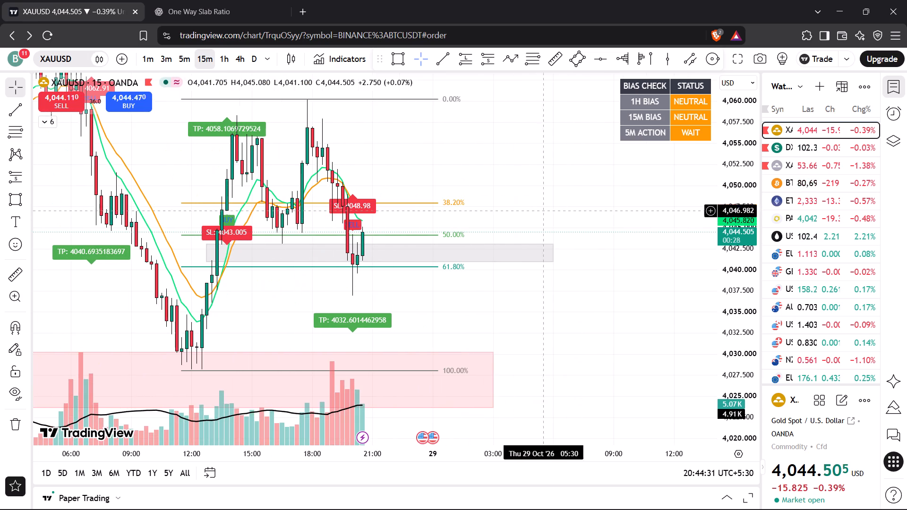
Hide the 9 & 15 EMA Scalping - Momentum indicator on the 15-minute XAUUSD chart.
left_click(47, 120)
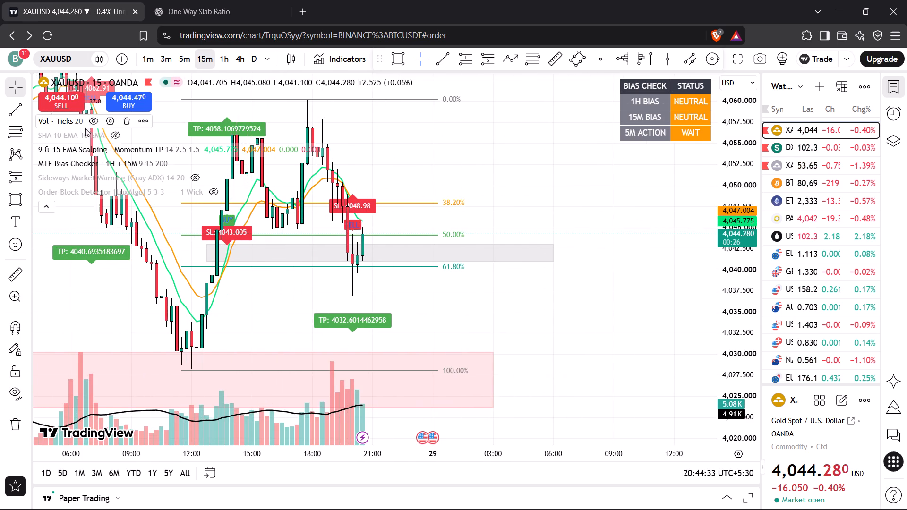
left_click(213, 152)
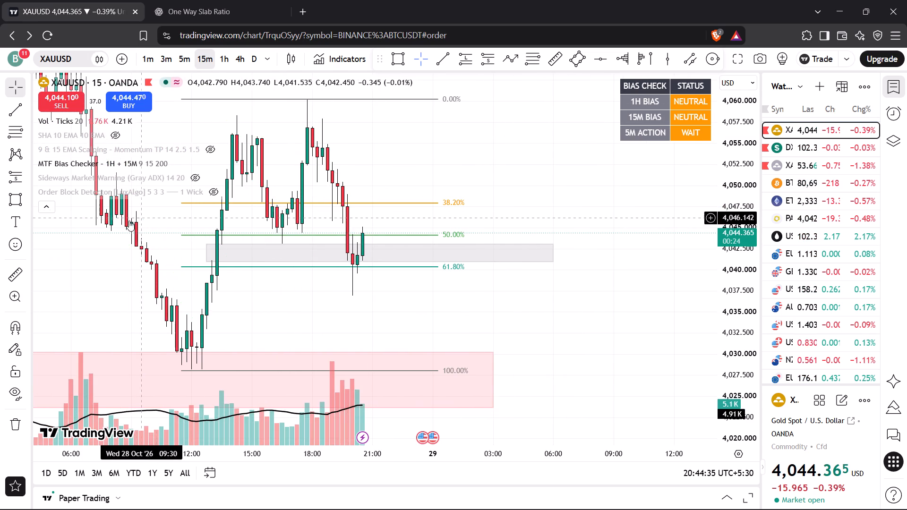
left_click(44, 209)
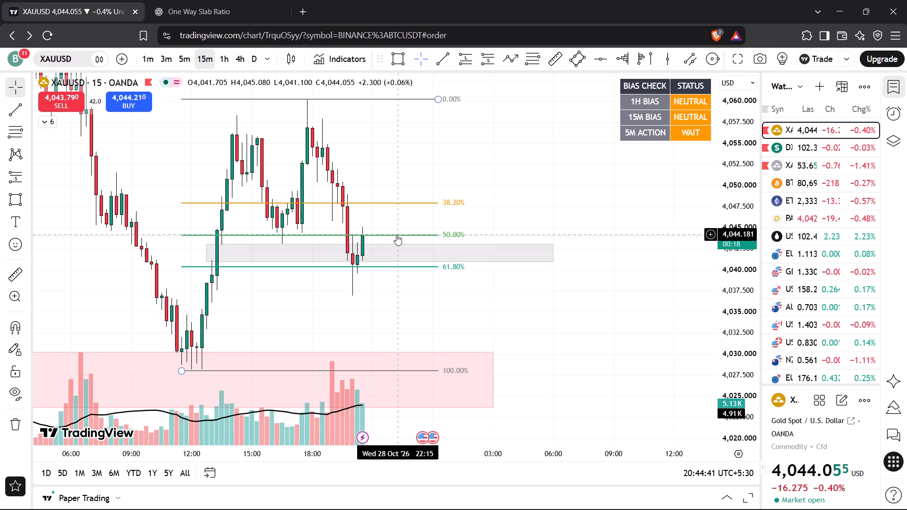
Examine XAUUSD on the 1-hour and daily charts, focusing on the October price action near the descending trend line.
left_click_drag(447, 162, 438, 156)
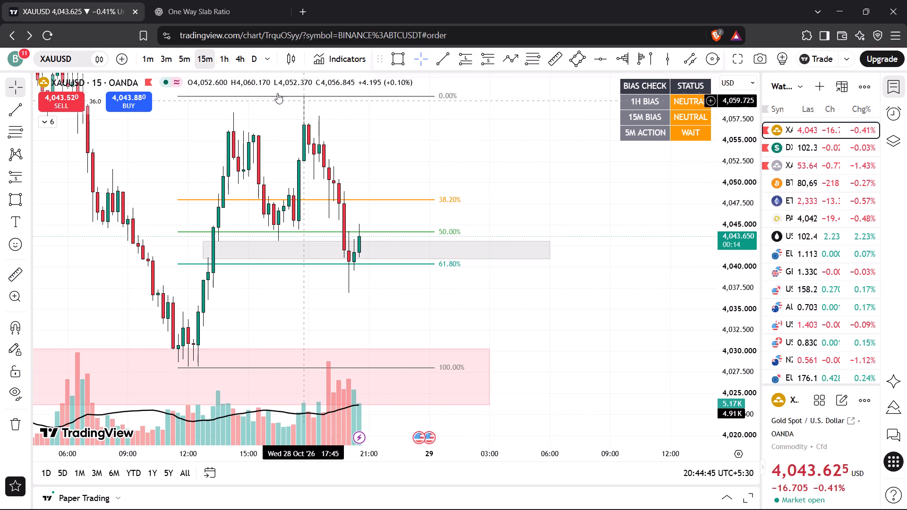
left_click(221, 63)
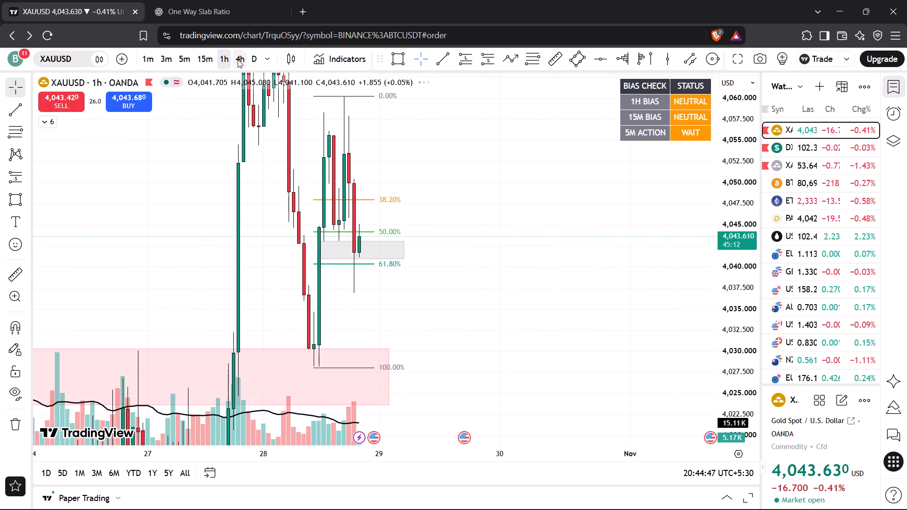
left_click(248, 62)
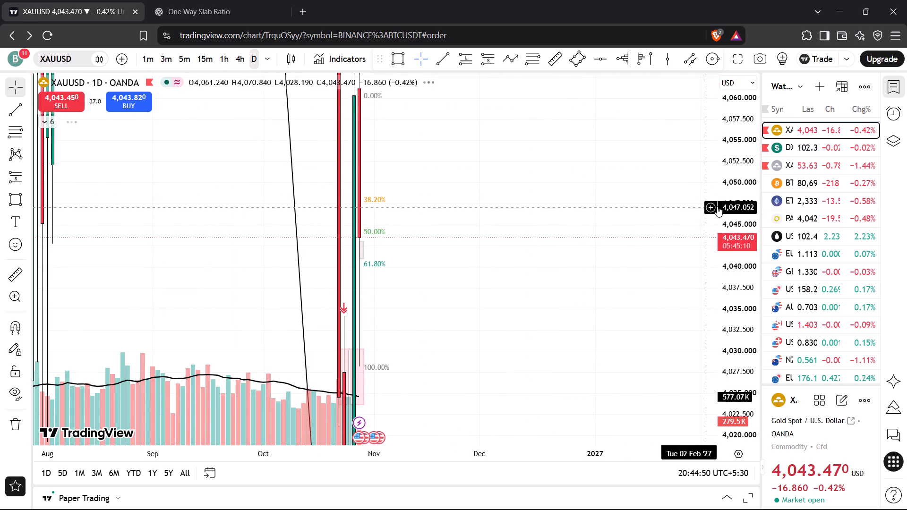
left_click_drag(743, 129, 759, 399)
left_click_drag(740, 186, 742, 298)
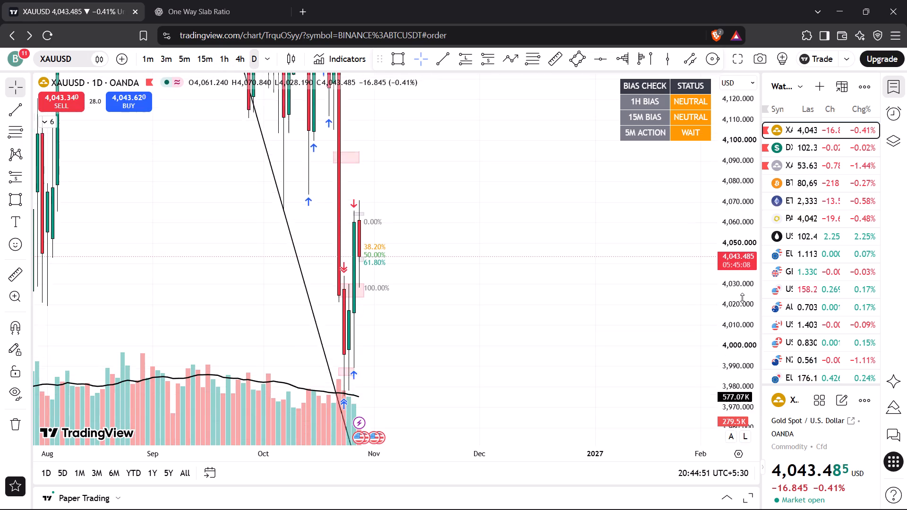
left_click_drag(742, 298, 734, 385)
left_click_drag(522, 255, 604, 246)
left_click_drag(535, 263, 536, 262)
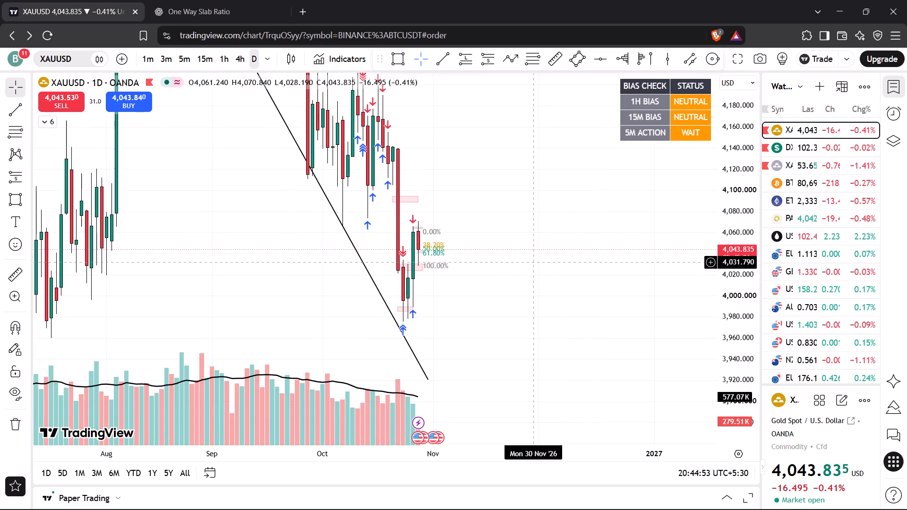
left_click_drag(536, 262, 573, 261)
scroll(573, 261, "up", 4)
left_click_drag(491, 250, 561, 252)
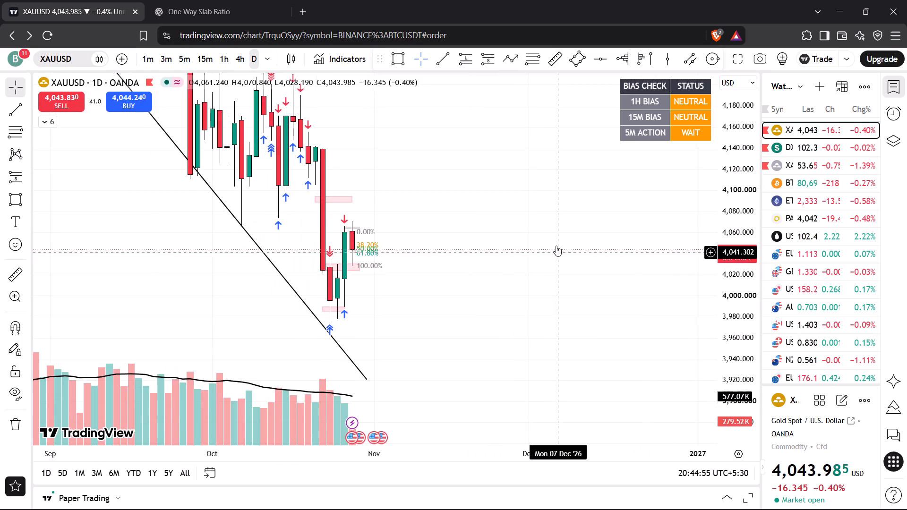
Duplicate the descending trend line on the daily XAUUSD chart and align the copy along the September and October highs as a parallel upper boundary.
left_click_drag(494, 159, 561, 268)
scroll(677, 224, "up", 1)
left_click_drag(728, 152, 720, 416)
scroll(543, 305, "down", 6)
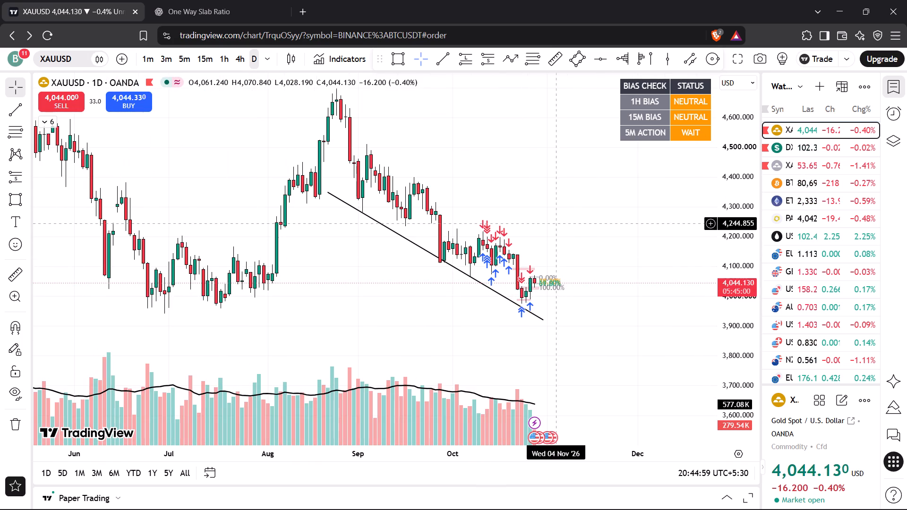
left_click_drag(549, 203, 511, 224)
right_click(385, 256)
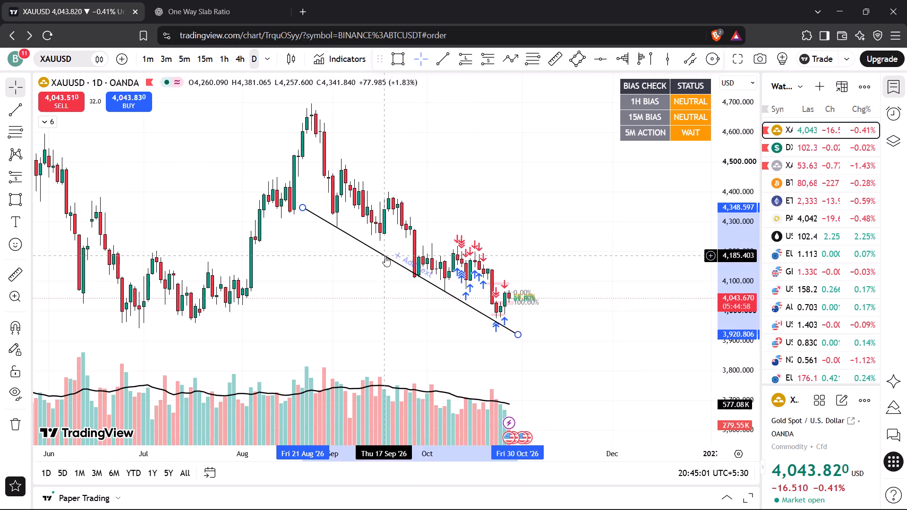
left_click(448, 380)
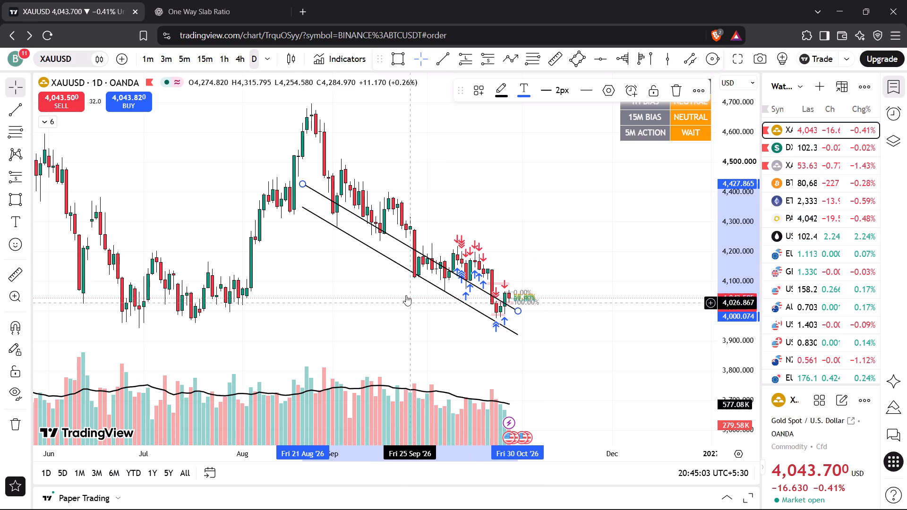
left_click_drag(403, 245, 420, 220)
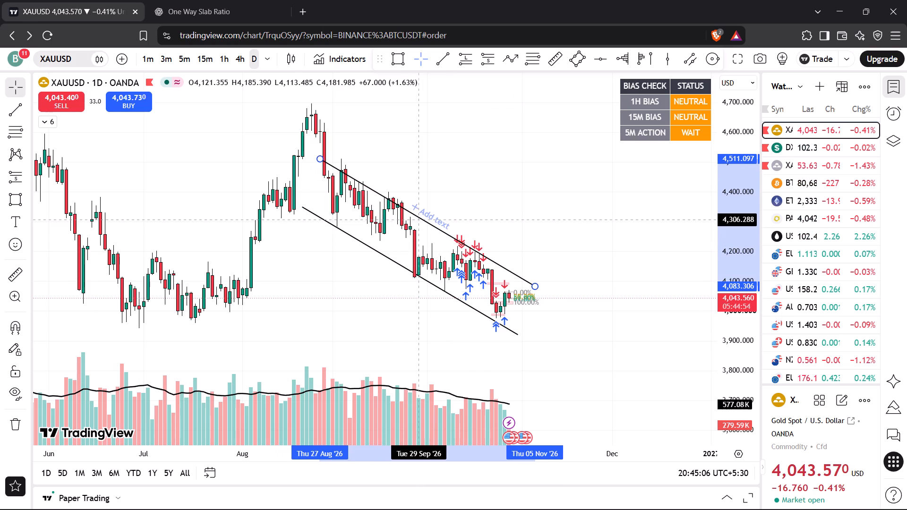
left_click_drag(420, 220, 423, 218)
left_click(449, 203)
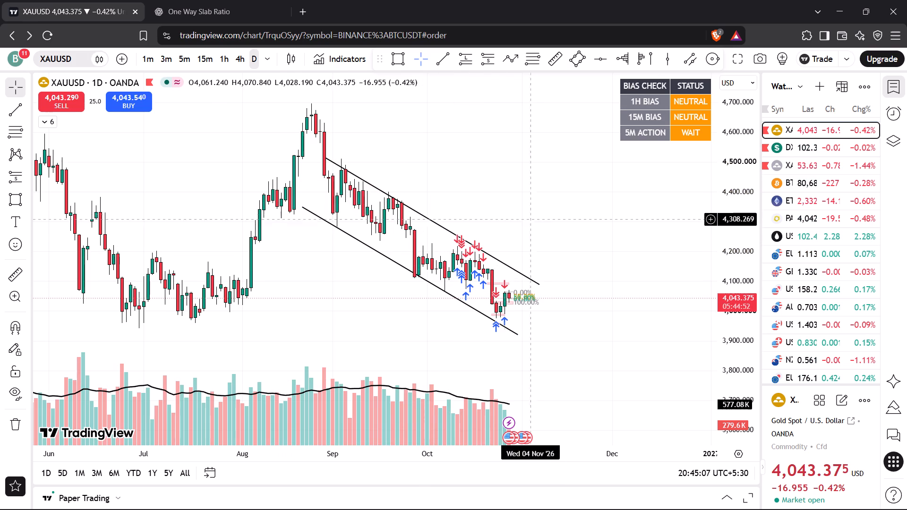
Examine XAUUSD's price action inside the descending channel on the daily and 4-hour charts.
left_click_drag(536, 219, 551, 189)
scroll(627, 284, "up", 2)
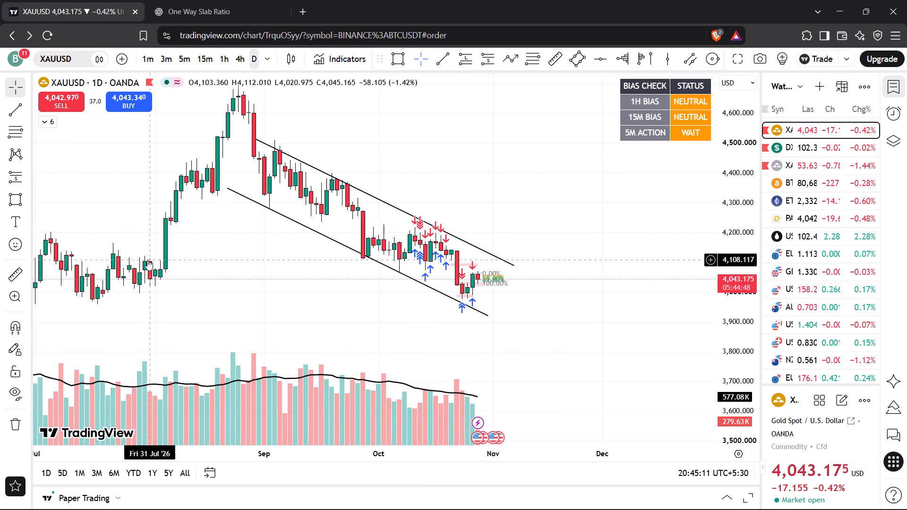
left_click_drag(565, 237, 570, 224)
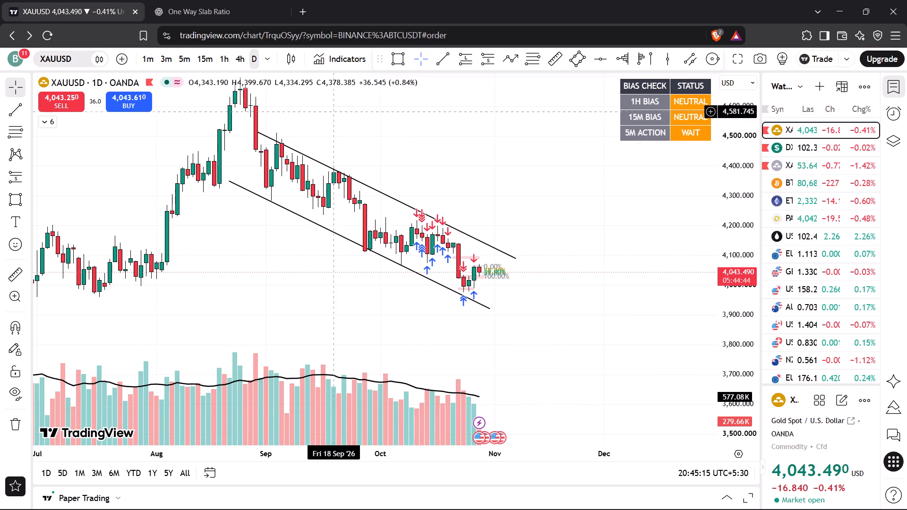
left_click(236, 56)
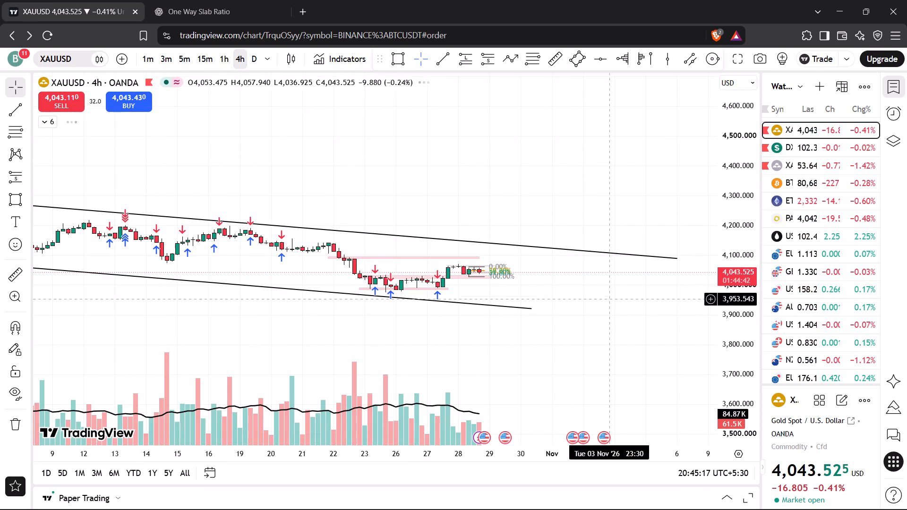
left_click_drag(732, 357, 735, 150)
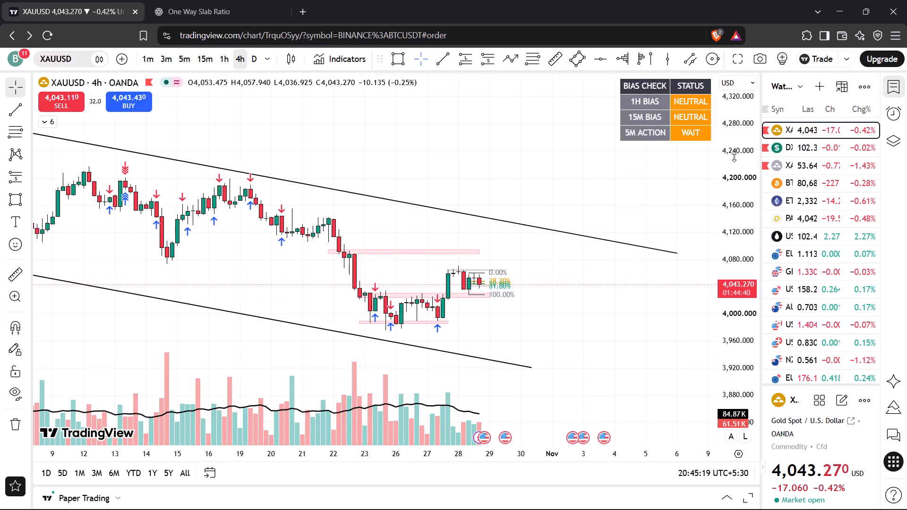
left_click_drag(744, 354, 745, 192)
left_click_drag(610, 315, 629, 233)
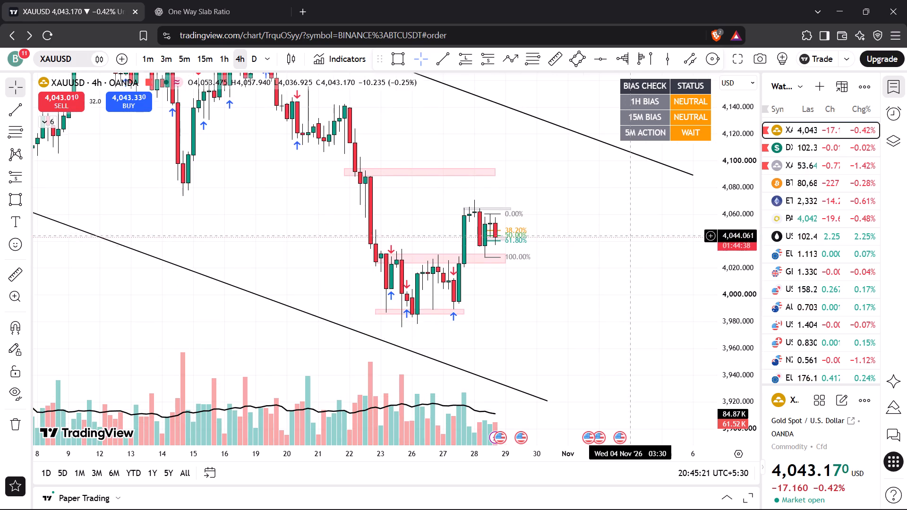
scroll(622, 254, "up", 5)
left_click_drag(527, 226, 651, 250)
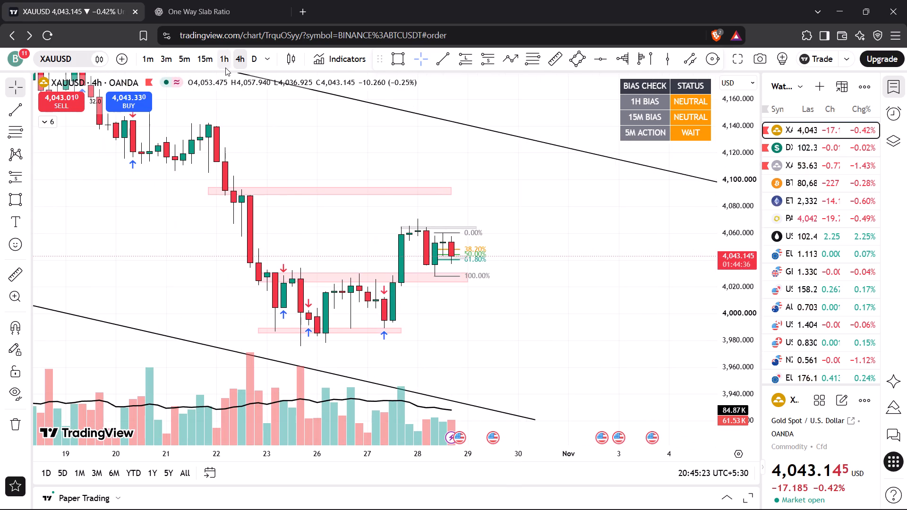
Examine XAUUSD's pullback around the 50% and 61.8% Fibonacci levels on the 1-hour and 15-minute charts.
left_click(225, 68)
left_click_drag(722, 354, 741, 171)
left_click_drag(722, 360, 735, 249)
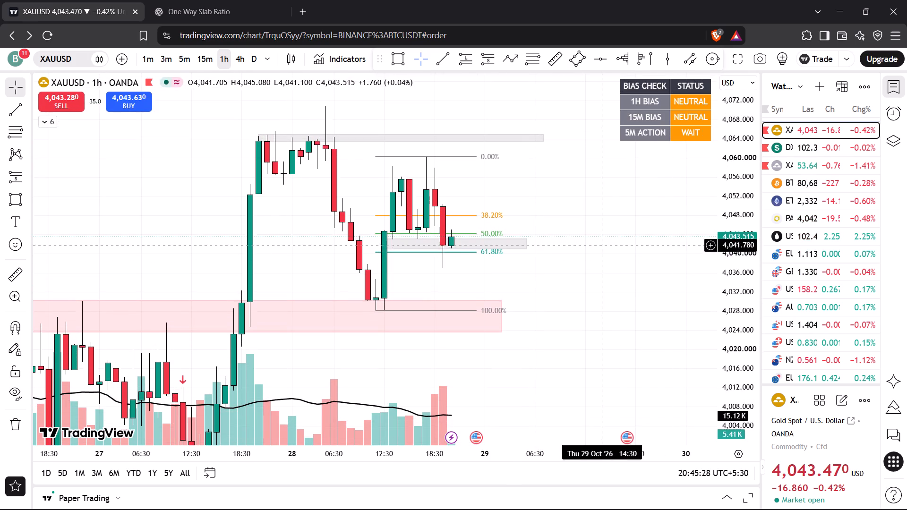
left_click_drag(603, 245, 643, 300)
left_click_drag(725, 343, 727, 260)
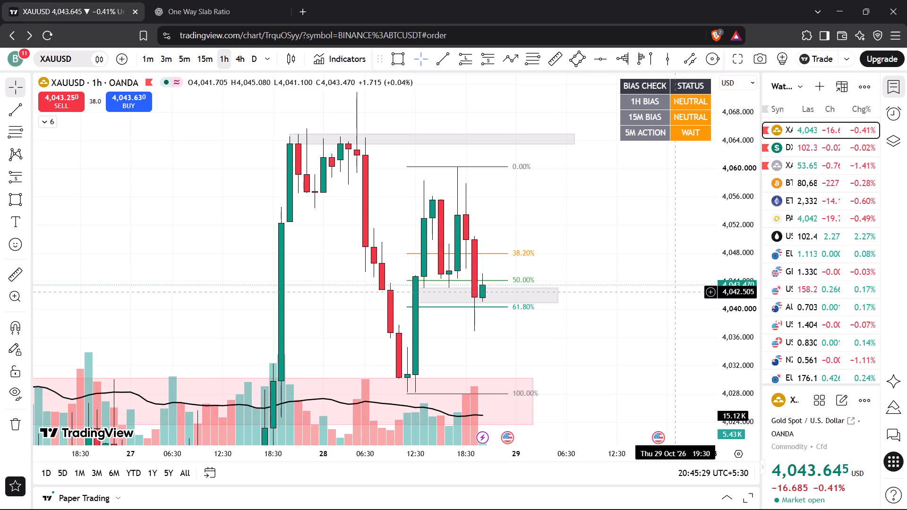
scroll(650, 310, "up", 3)
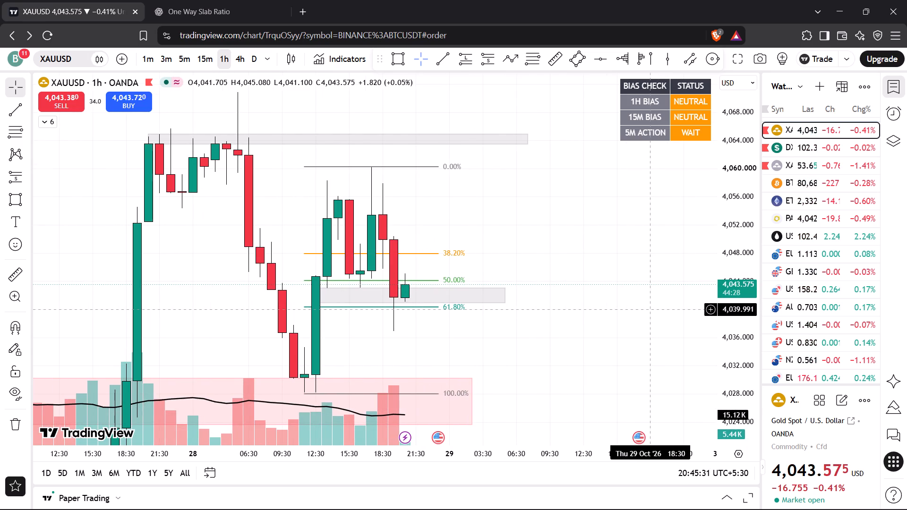
left_click_drag(595, 300, 601, 286)
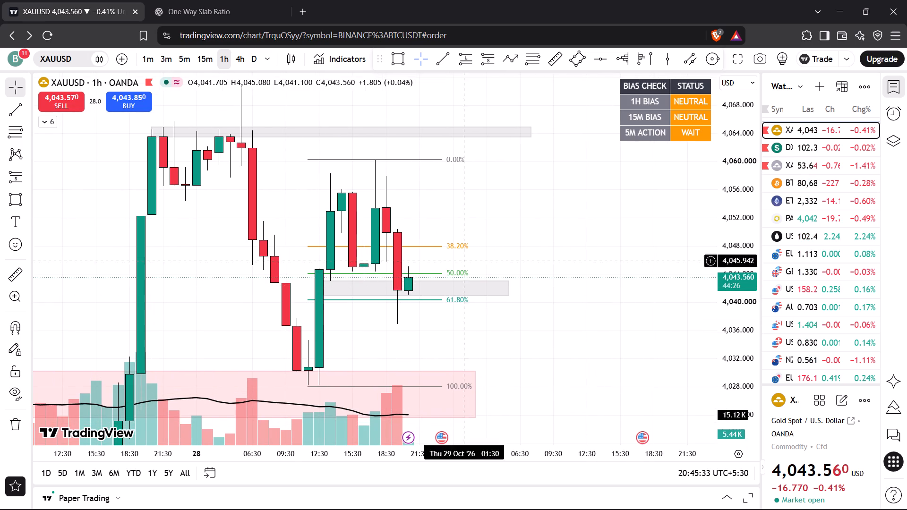
left_click(204, 58)
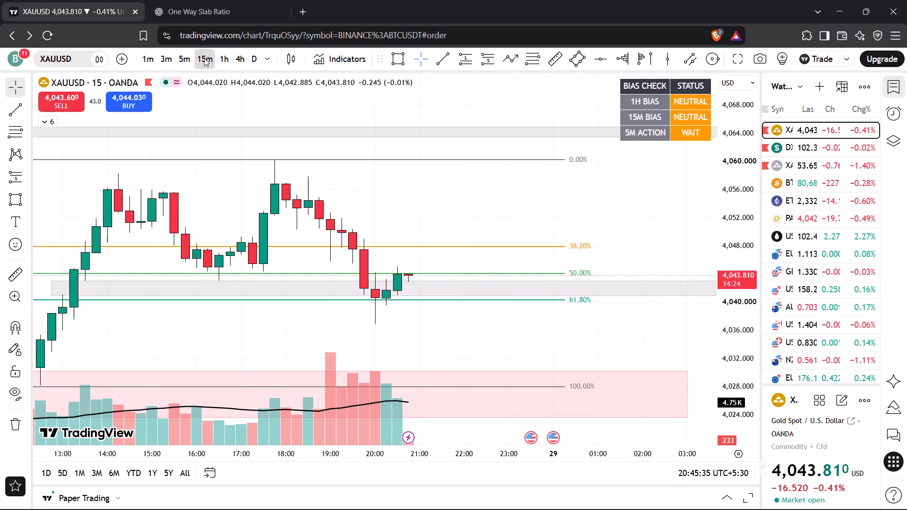
scroll(536, 195, "down", 4)
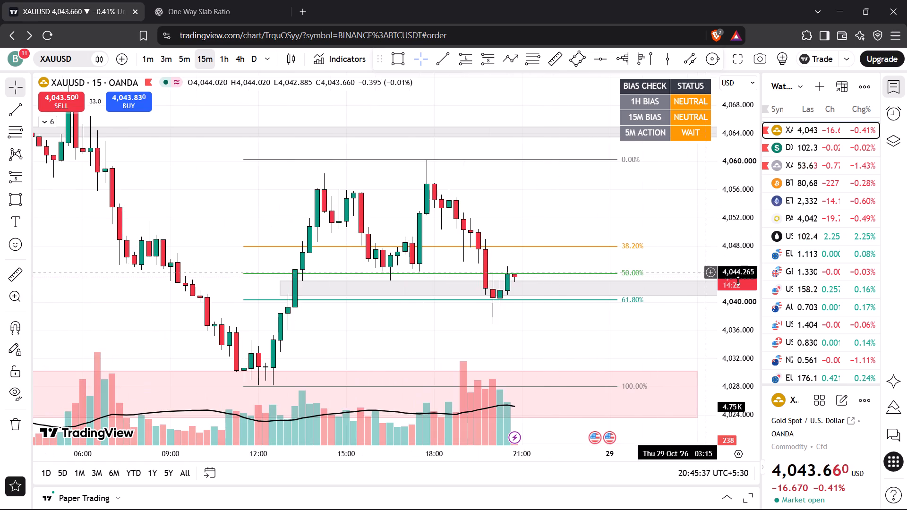
left_click_drag(740, 315, 751, 202)
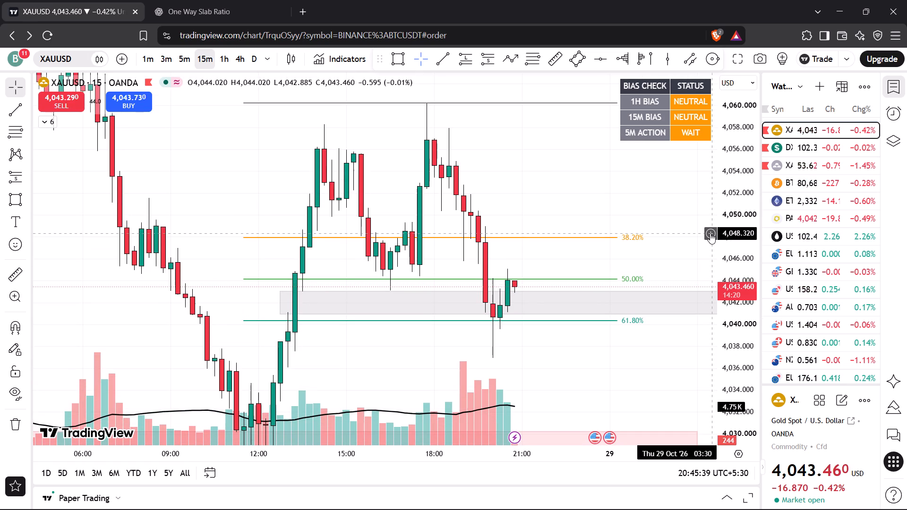
left_click_drag(603, 209, 598, 172)
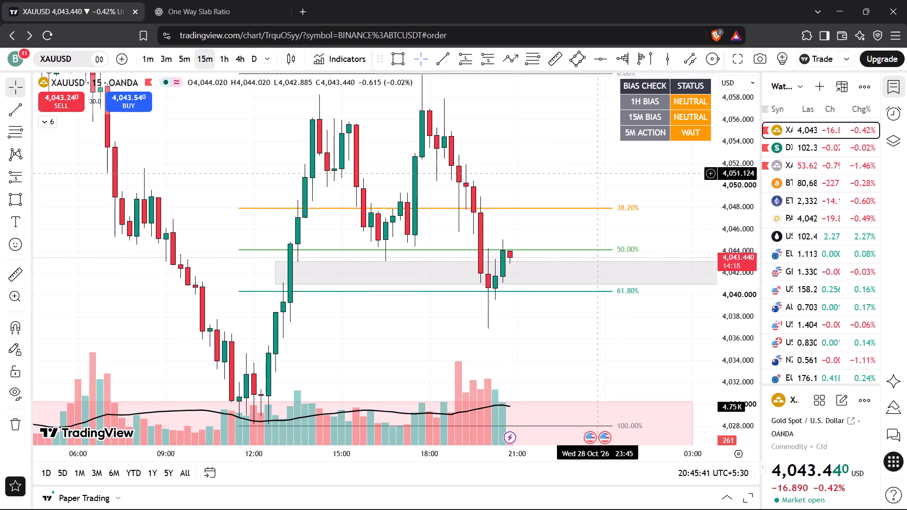
left_click_drag(598, 172, 598, 172)
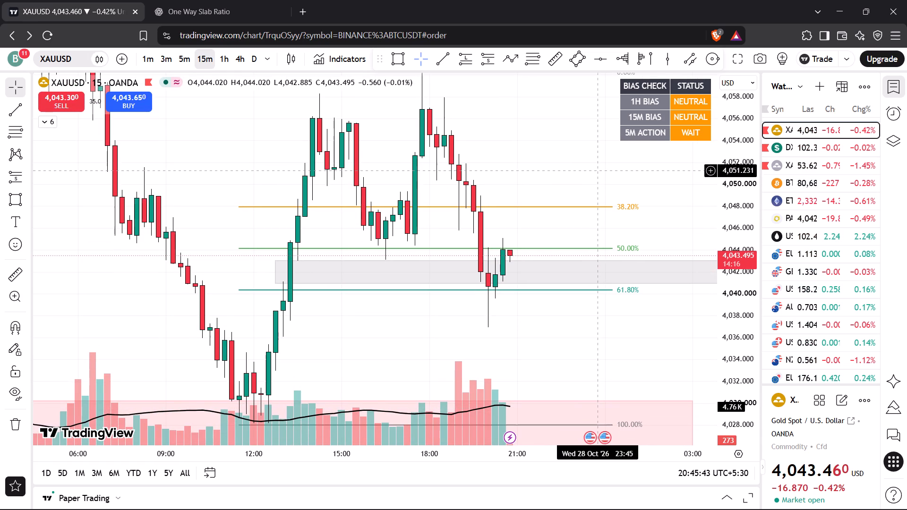
Review the details of the upcoming US economic events marked on the XAUUSD timeline for 28 and 29 October.
left_click(590, 442)
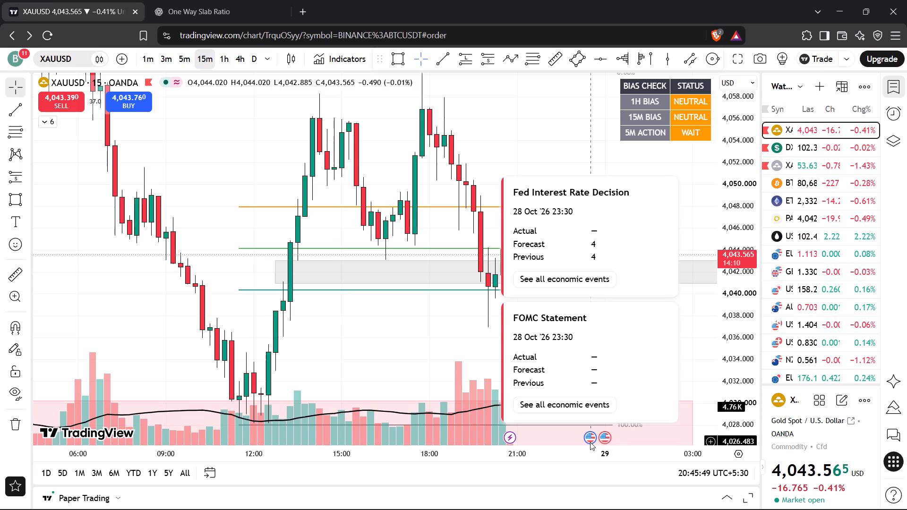
left_click(600, 438)
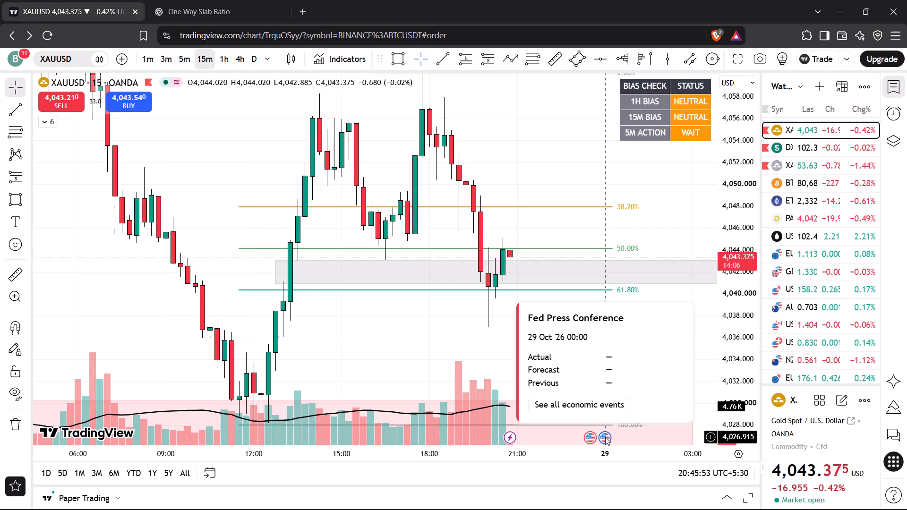
left_click(593, 435)
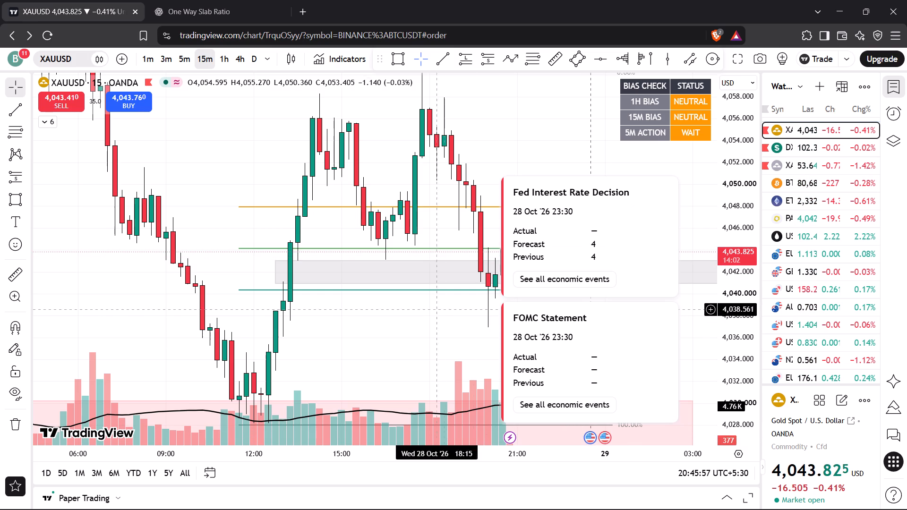
left_click(423, 326)
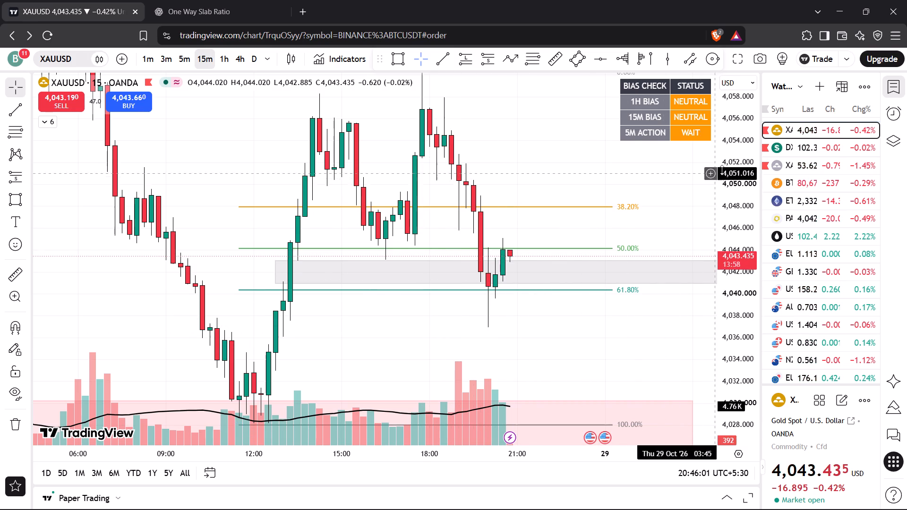
Examine XAUUSD's reaction at the grey zone on the 15-minute and 5-minute charts.
left_click_drag(734, 162, 742, 230)
scroll(573, 178, "down", 3)
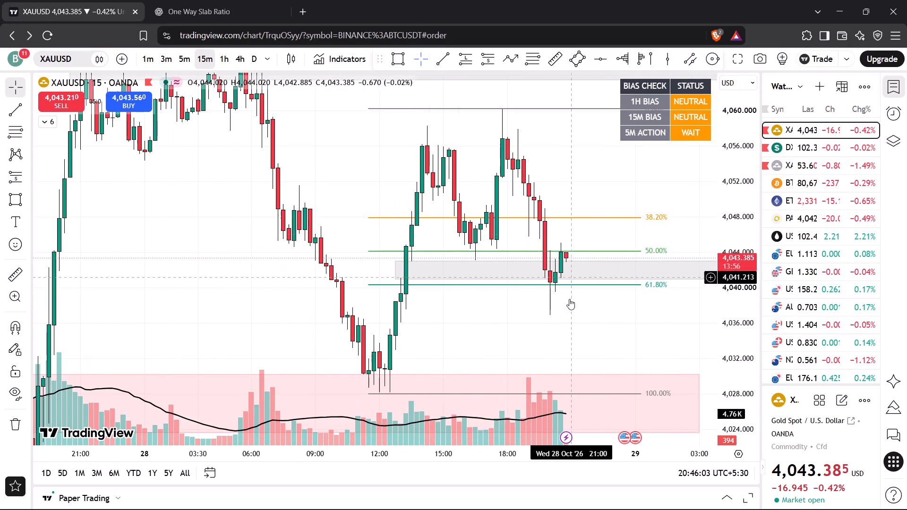
left_click_drag(569, 322, 524, 327)
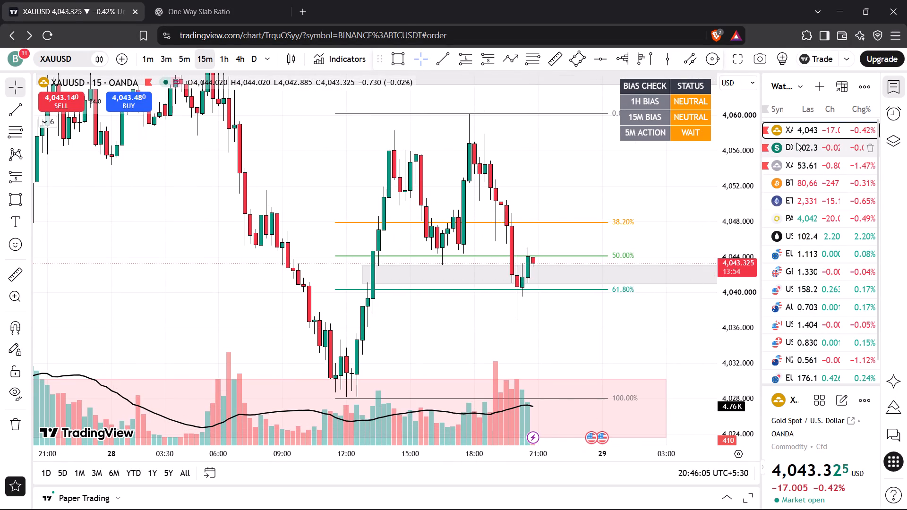
left_click(182, 60)
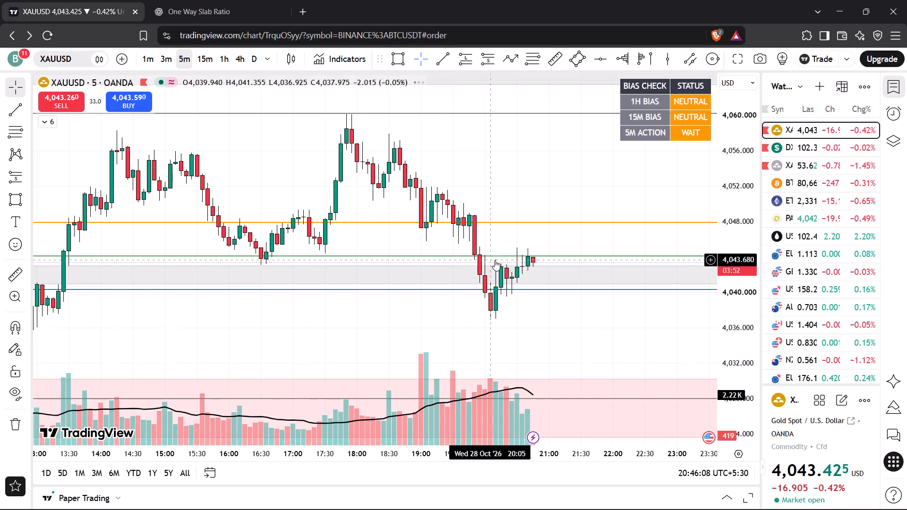
scroll(495, 260, "down", 4)
left_click_drag(617, 197, 579, 204)
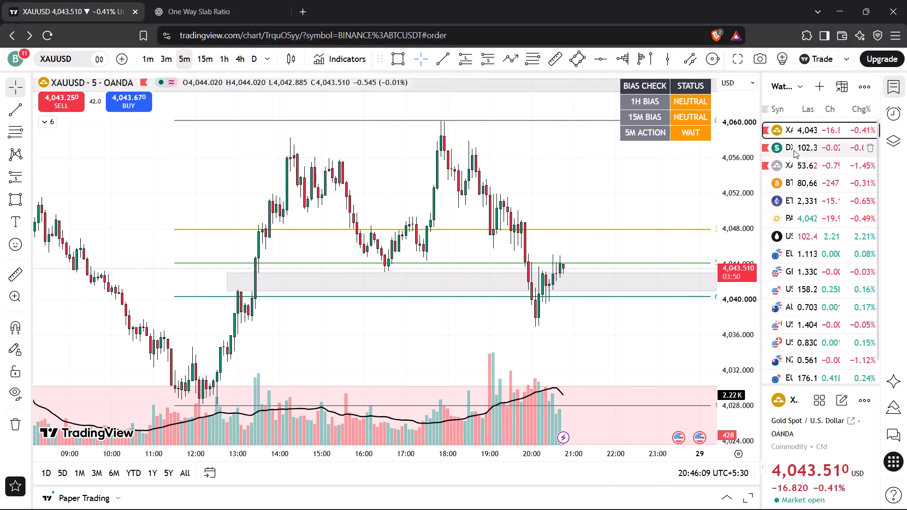
Open the DXY 5-minute chart and bring the grey zone around 102.36 into view.
left_click(798, 145)
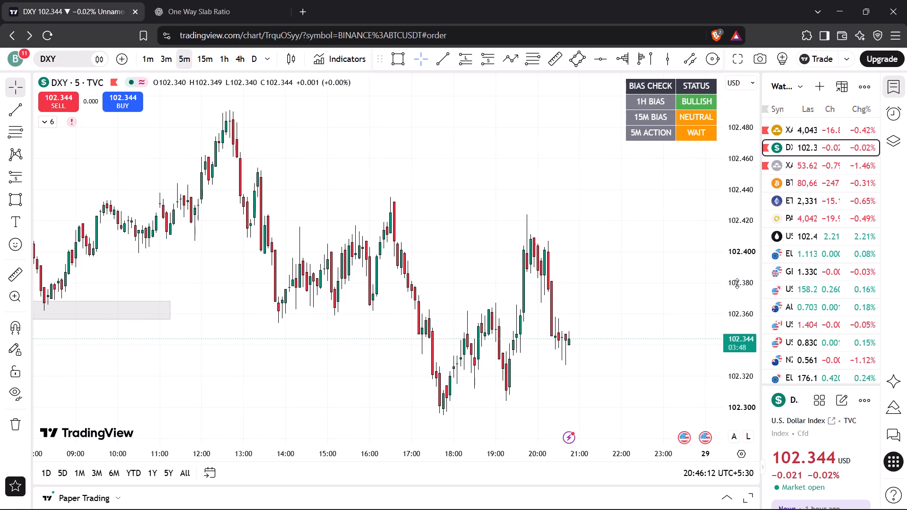
left_click_drag(748, 190, 737, 260)
scroll(497, 208, "down", 5)
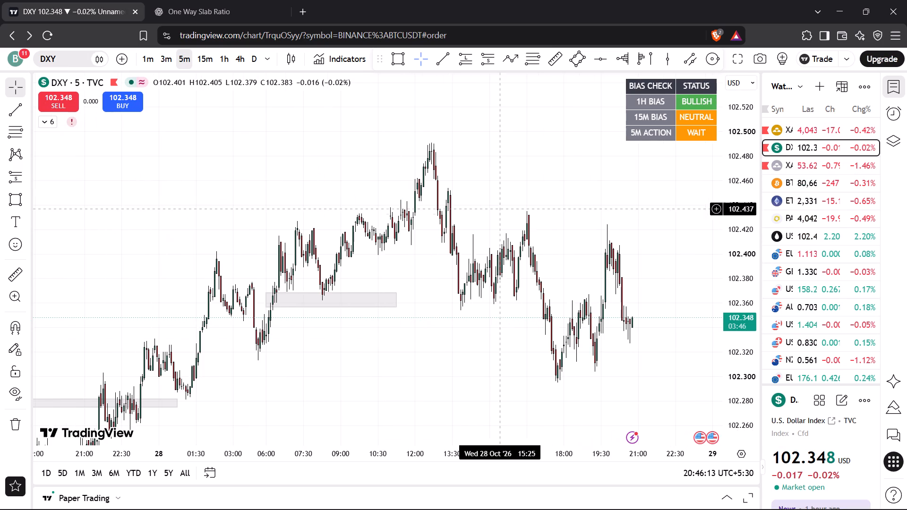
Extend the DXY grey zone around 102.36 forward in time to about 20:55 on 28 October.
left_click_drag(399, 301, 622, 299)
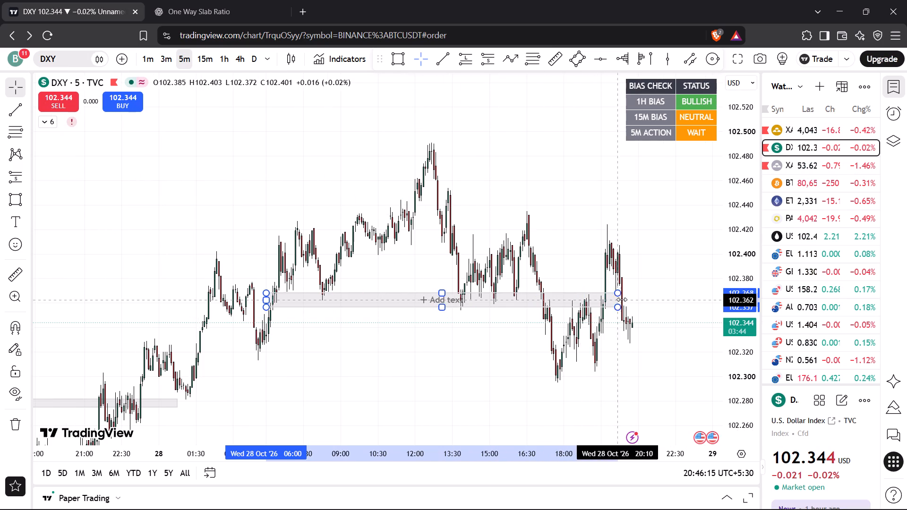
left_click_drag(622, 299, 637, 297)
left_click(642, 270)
Shorten the DXY grey zone around 102.36 so that it ends at about 16:45 on 28 October.
left_click_drag(644, 268, 621, 214)
scroll(622, 245, "up", 2)
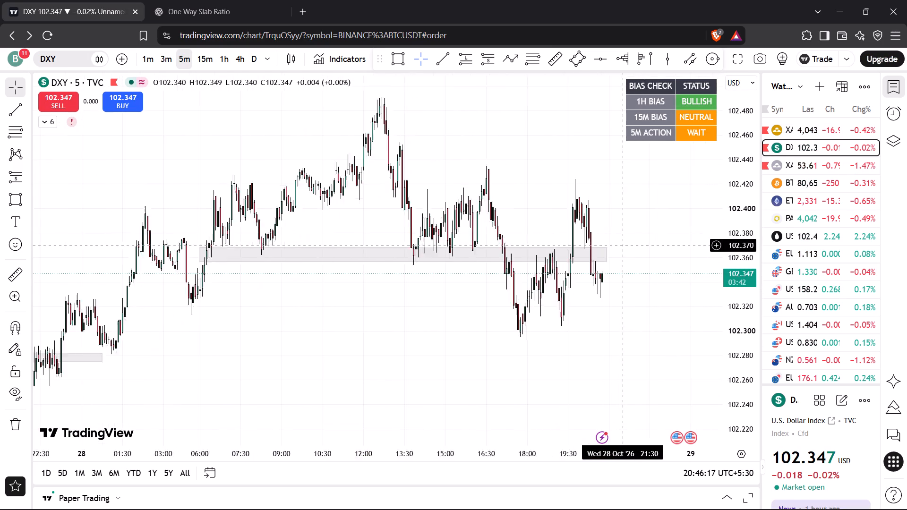
left_click_drag(360, 312, 375, 346)
left_click(607, 285)
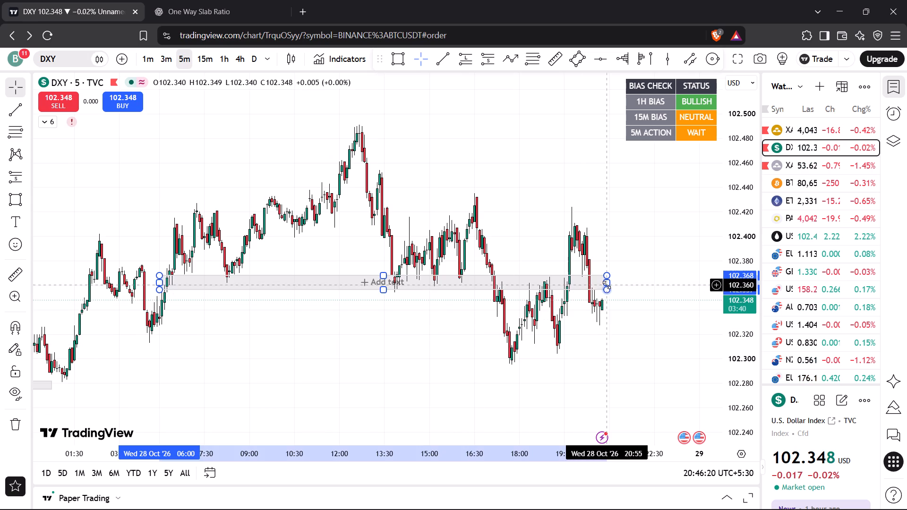
left_click_drag(608, 281, 481, 283)
left_click(526, 245)
left_click_drag(526, 245, 533, 225)
left_click_drag(533, 224, 520, 280)
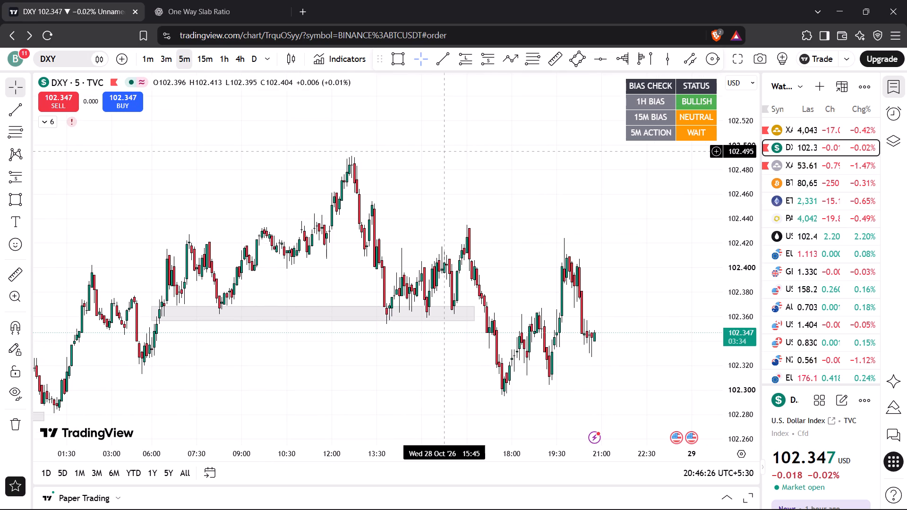
Draw a descending trend line along the DXY highs from about 102.492 at 11:45 to about 102.381 at 21:55 on 28 October.
left_click(445, 152)
left_click(444, 66)
left_click(329, 149)
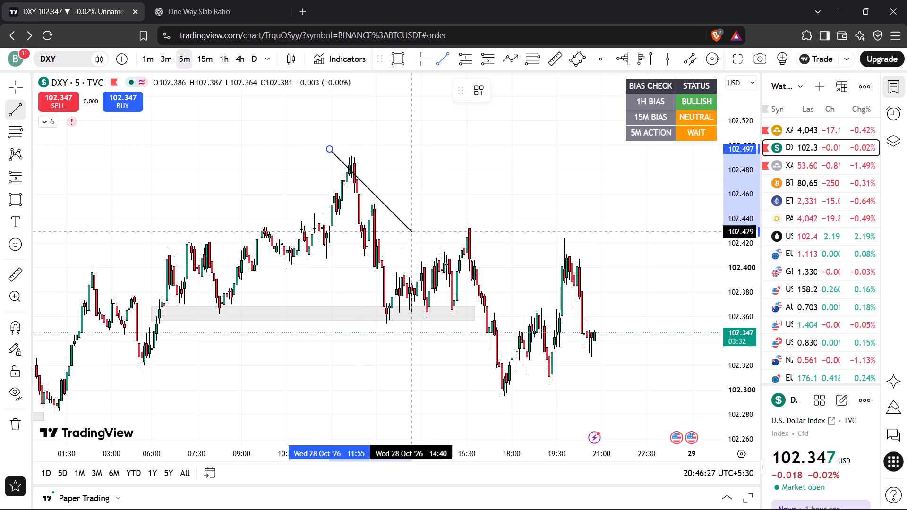
left_click(633, 285)
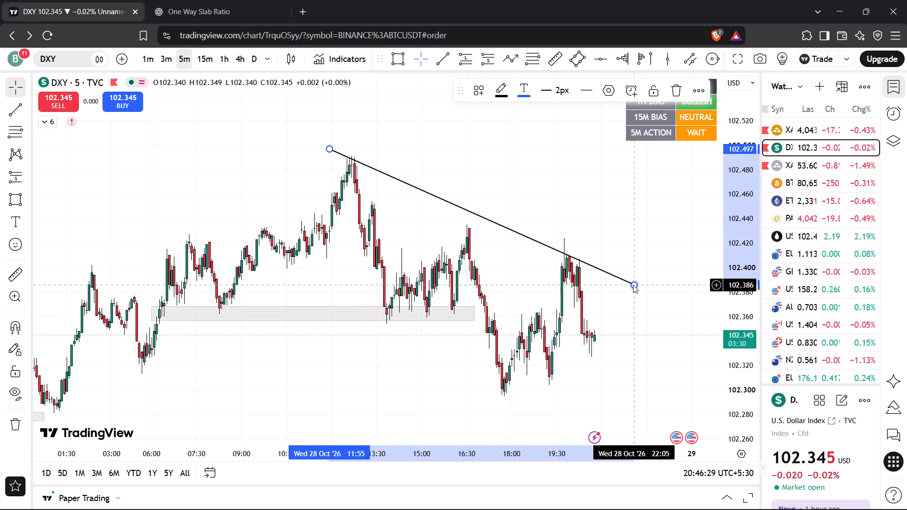
left_click(535, 242)
left_click(531, 247)
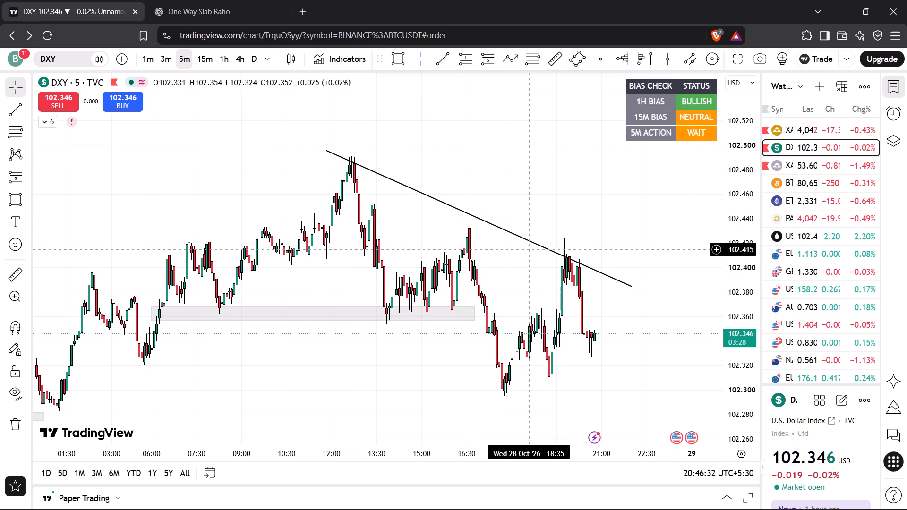
left_click_drag(535, 241, 532, 246)
left_click(548, 231)
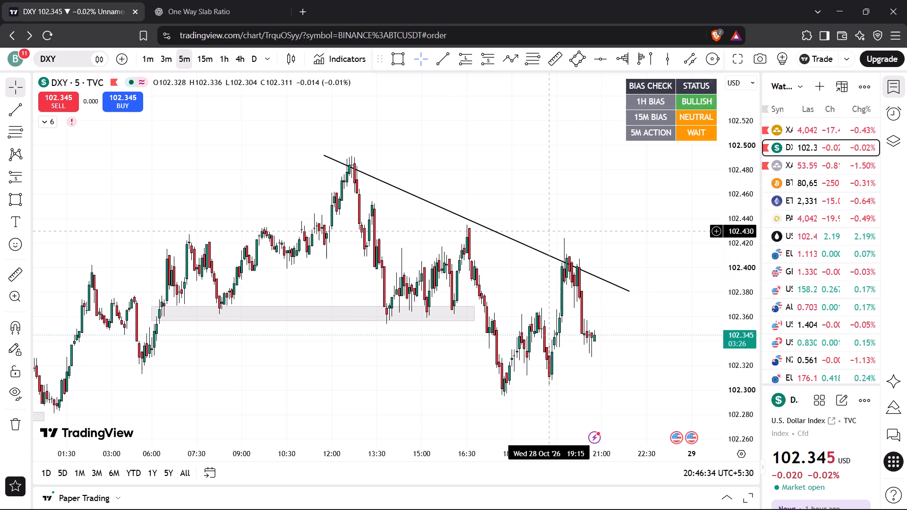
Clone the trend line and place the copy under the DXY lows, from about 102.407 at 09:10 to about 102.296 at 19:20.
left_click_drag(548, 231, 559, 213)
right_click(538, 232)
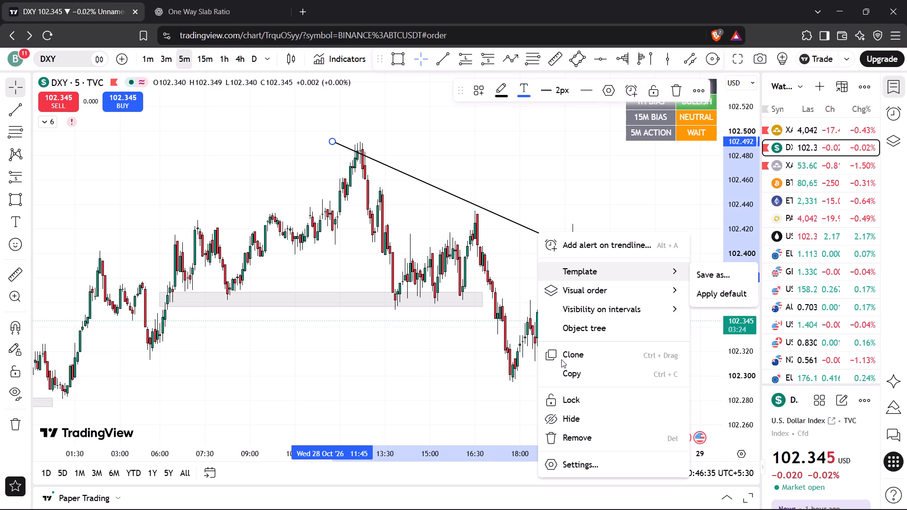
left_click(561, 359)
left_click_drag(570, 226, 565, 239)
left_click_drag(566, 233, 507, 357)
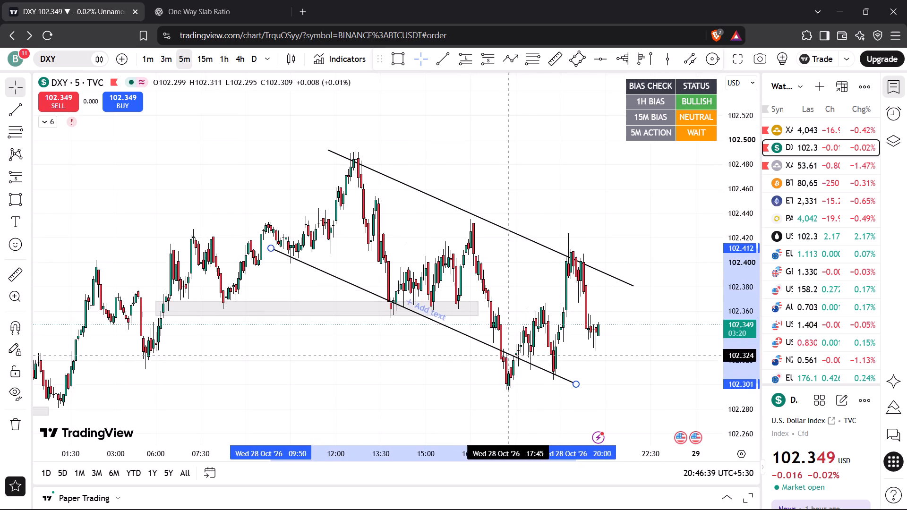
left_click_drag(507, 357, 488, 360)
left_click(582, 205)
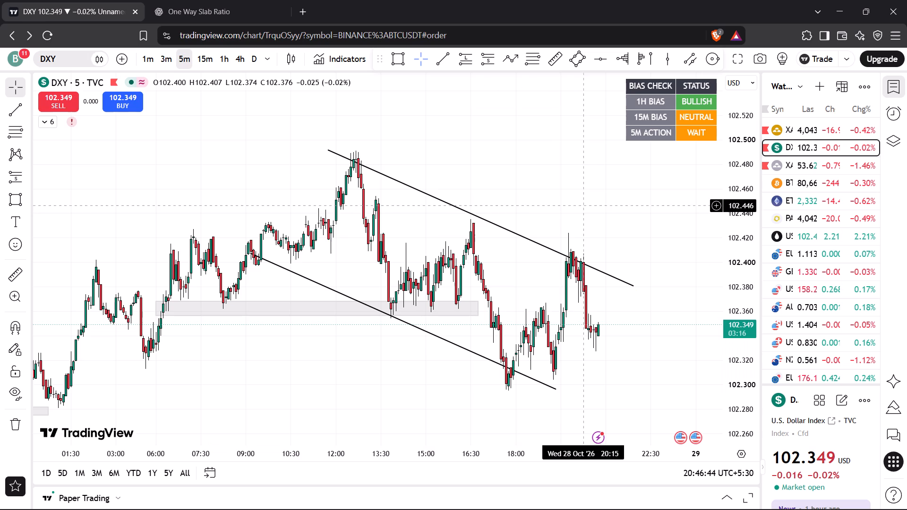
Extend the lower DXY channel line forward to about 102.266 at about 21:55 on 28 October, keeping its slope.
left_click_drag(602, 233, 556, 150)
left_click_drag(510, 319, 526, 325)
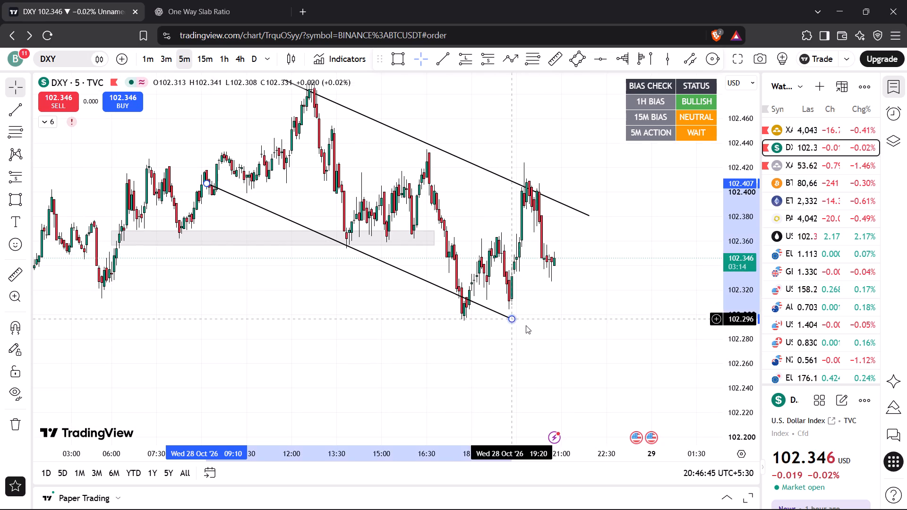
left_click_drag(526, 325, 590, 356)
left_click(600, 323)
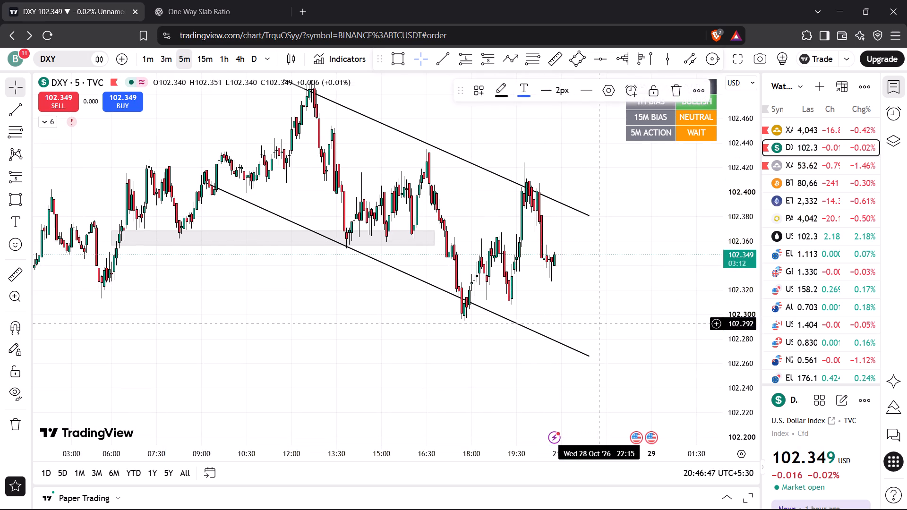
Extend the upper DXY channel line forward to about 102.354 at about 00:35 on 29 October.
left_click_drag(608, 309, 572, 344)
left_click_drag(565, 242, 646, 274)
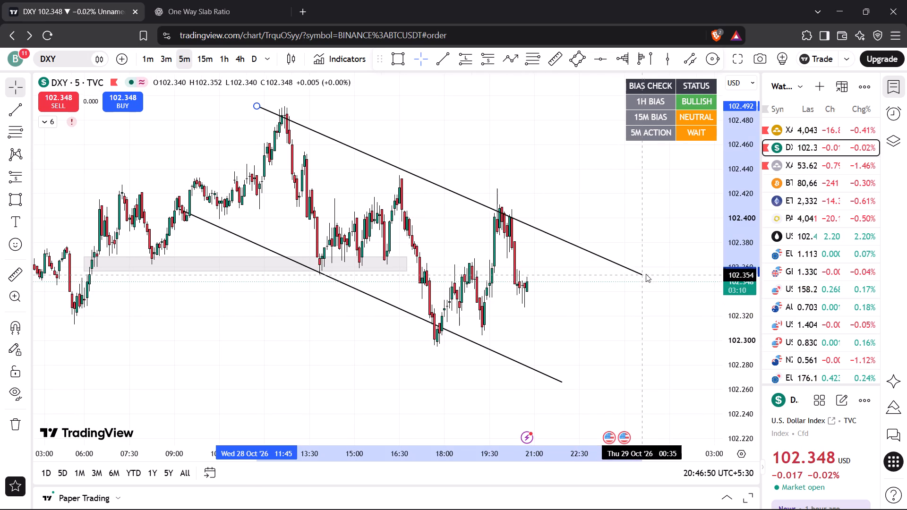
left_click_drag(646, 274, 646, 276)
left_click(635, 224)
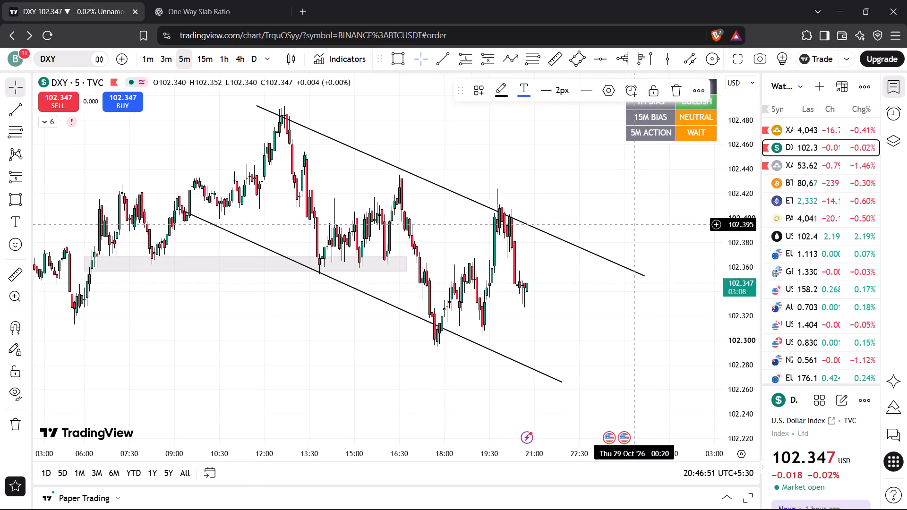
Examine DXY price within the descending channel on the 5-minute and 1-hour charts.
left_click_drag(585, 313, 597, 292)
scroll(597, 292, "up", 2)
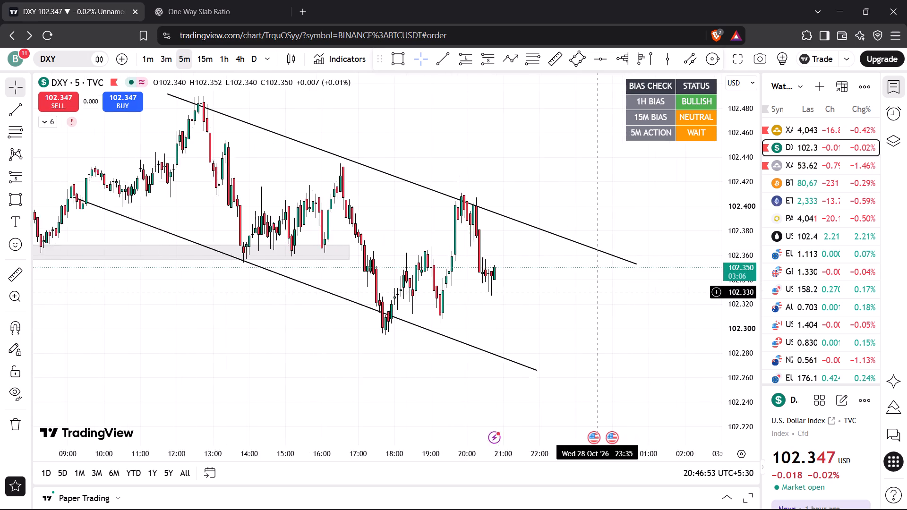
scroll(597, 292, "up", 2)
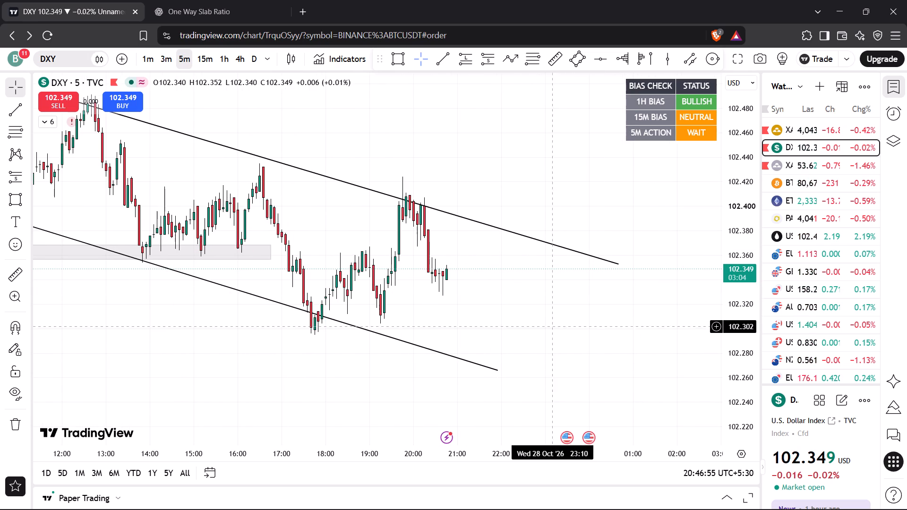
left_click_drag(543, 316, 585, 325)
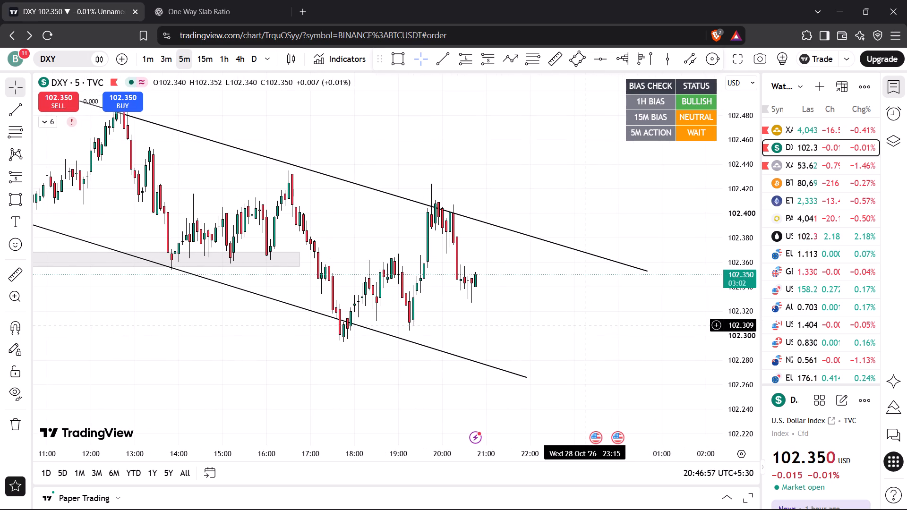
left_click(228, 63)
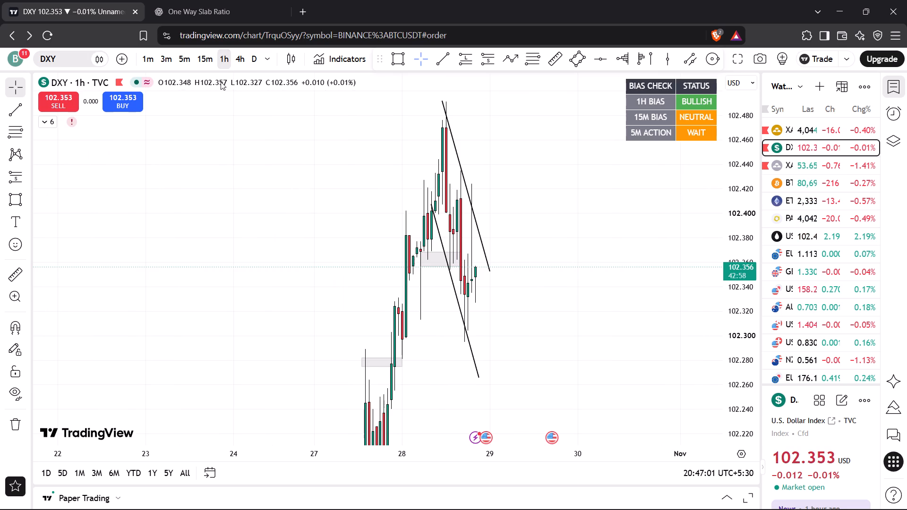
scroll(437, 288, "up", 9)
left_click_drag(375, 281, 607, 269)
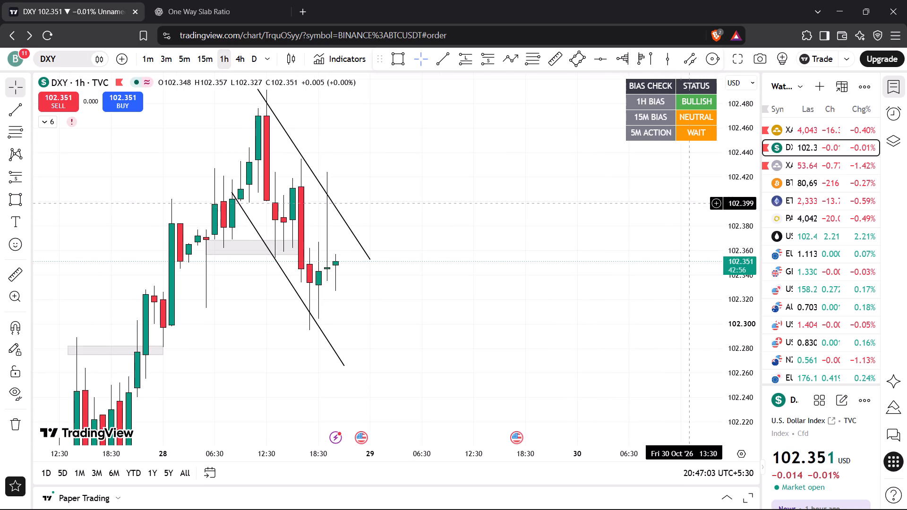
left_click_drag(734, 174, 703, 352)
Show the hidden 9 & 15 EMA Scalping - Momentum indicator on the DXY chart.
left_click(43, 125)
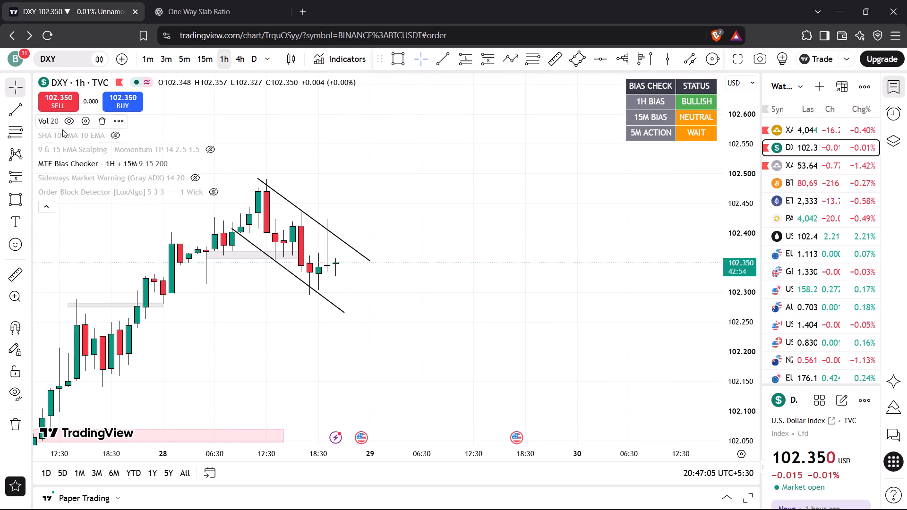
left_click(208, 147)
left_click(43, 209)
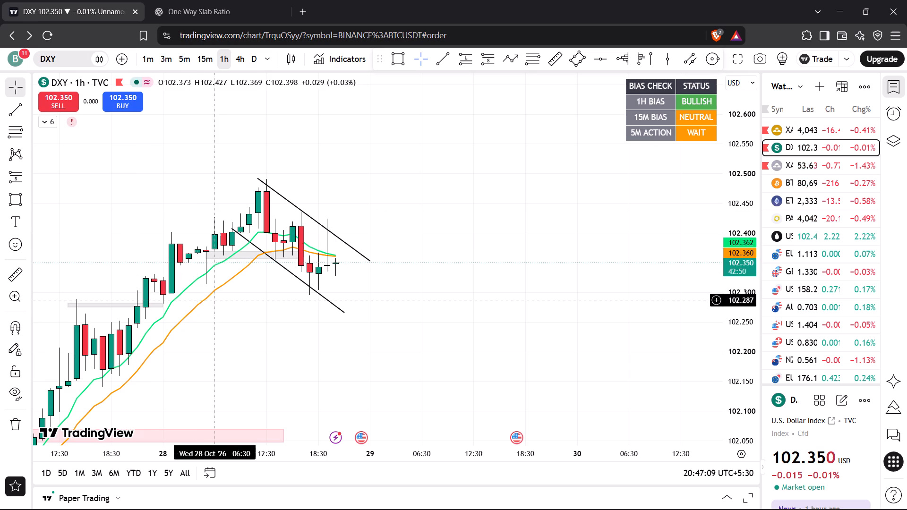
Examine DXY price against the two EMA lines and the channel on the 1-hour and 15-minute charts.
scroll(223, 311, "down", 4)
left_click_drag(367, 391, 414, 206)
left_click_drag(553, 229, 545, 356)
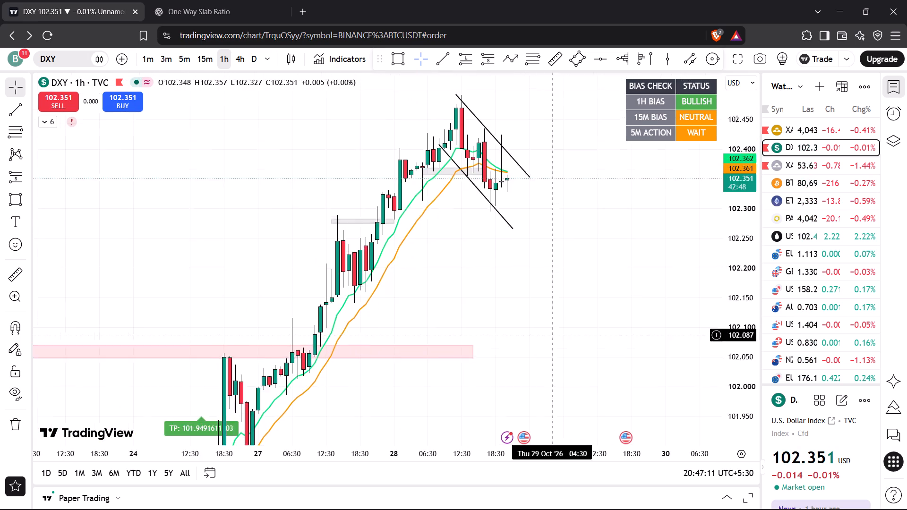
left_click_drag(545, 356, 531, 402)
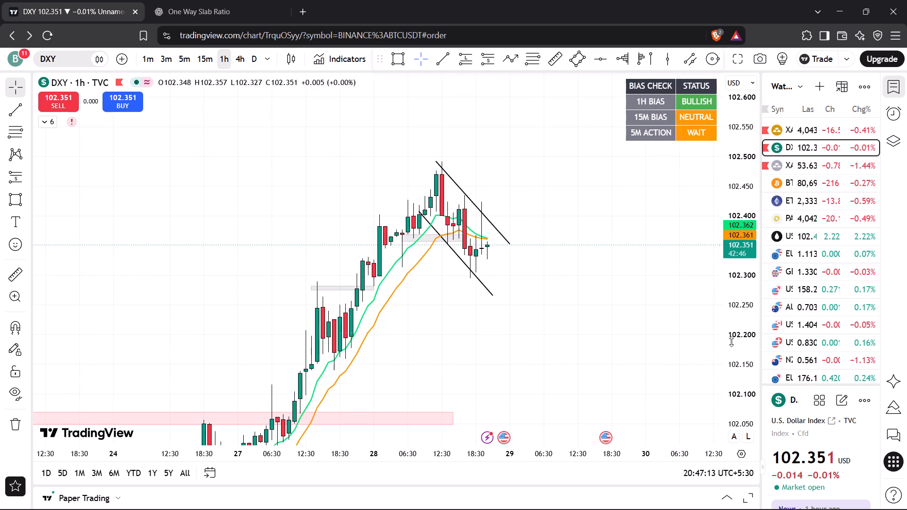
left_click_drag(740, 347, 741, 170)
scroll(616, 263, "up", 5)
left_click_drag(469, 260, 547, 328)
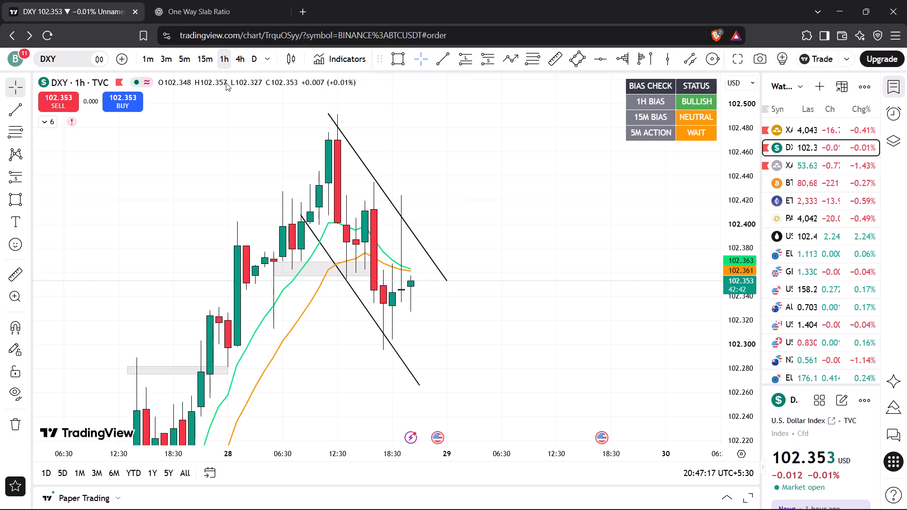
left_click(207, 62)
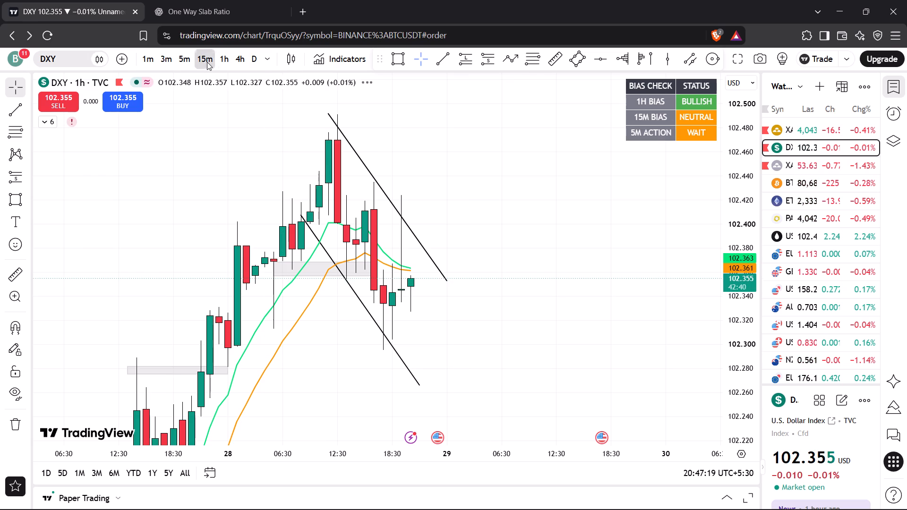
left_click_drag(736, 388, 736, 355)
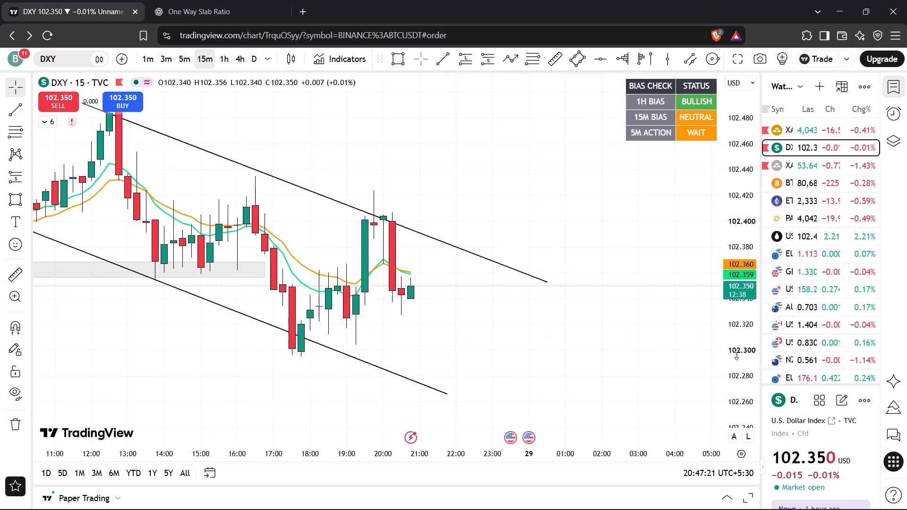
left_click_drag(736, 355, 738, 258)
left_click_drag(495, 331, 529, 280)
Examine the DXY 5-minute chart's EMA lines, buy and sell signals, and latest candles within the channel.
left_click(189, 64)
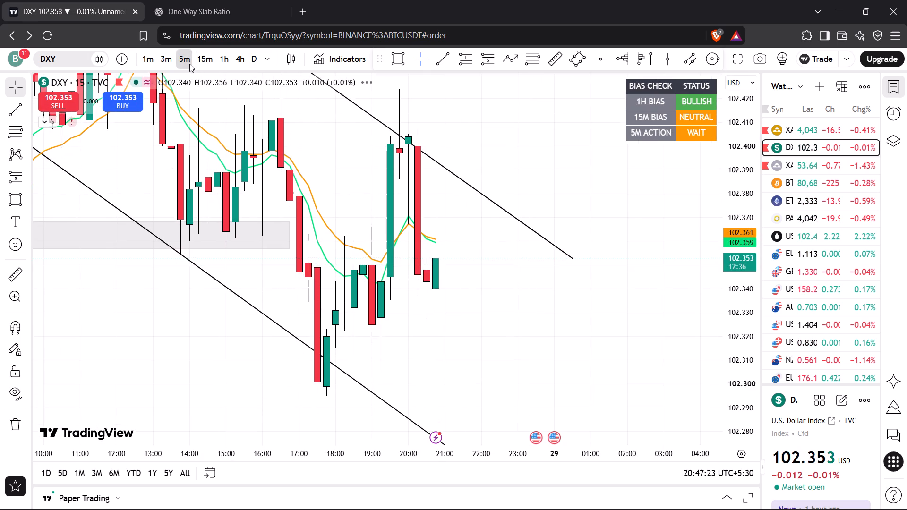
left_click_drag(727, 195, 720, 306)
scroll(582, 282, "down", 4)
left_click_drag(596, 271, 553, 301)
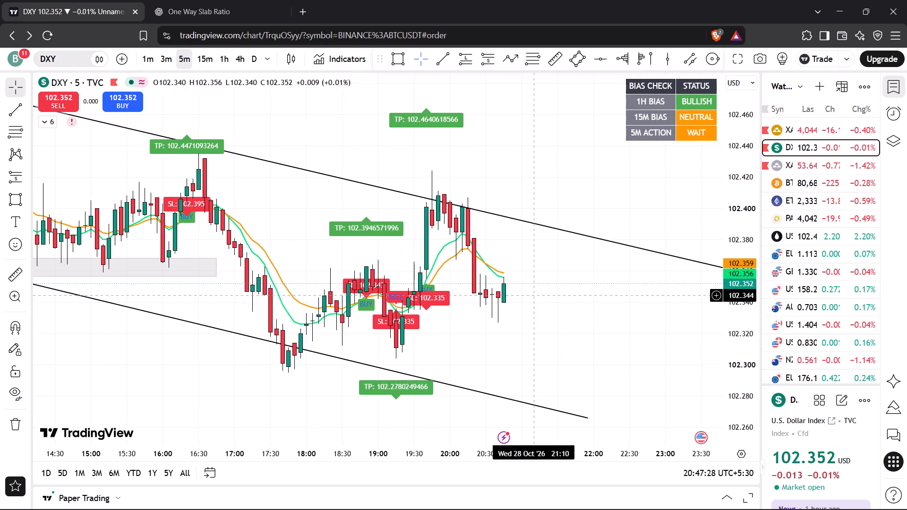
left_click_drag(538, 298, 532, 237)
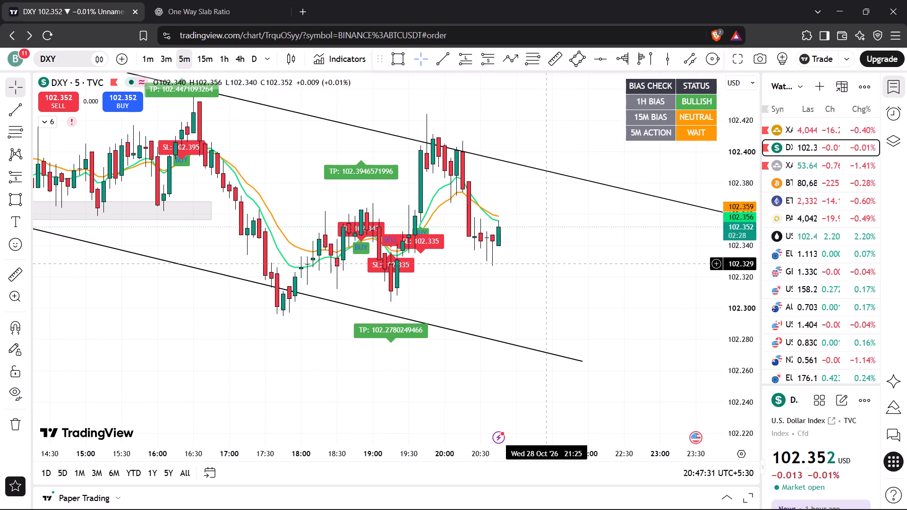
left_click_drag(745, 355, 753, 236)
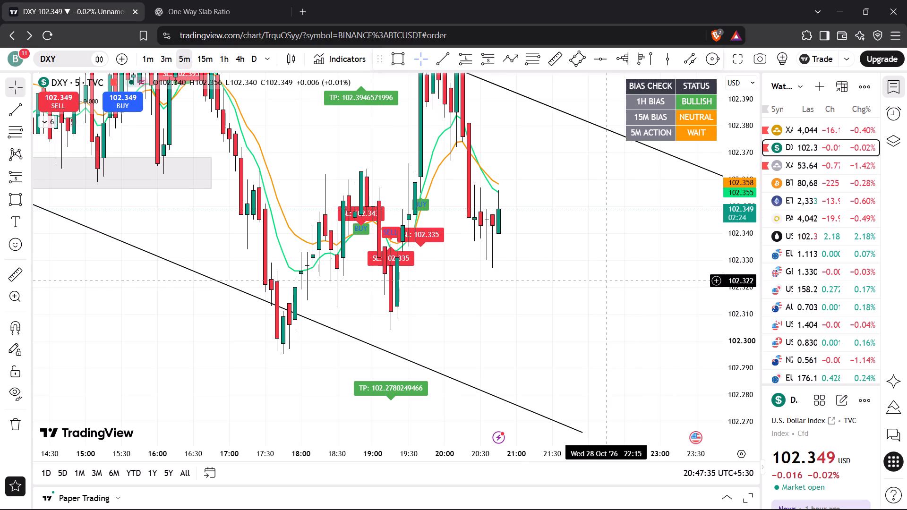
left_click_drag(593, 237, 581, 297)
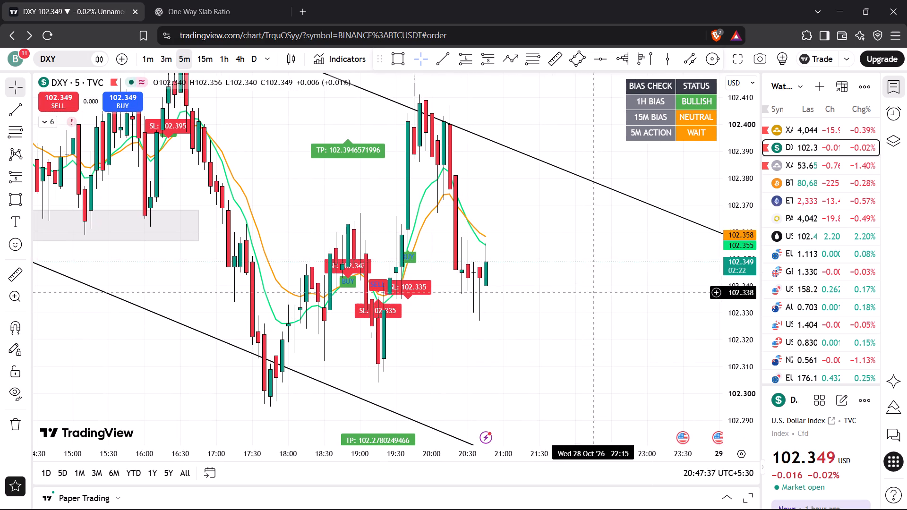
left_click_drag(735, 243, 715, 333)
left_click_drag(618, 336, 564, 326)
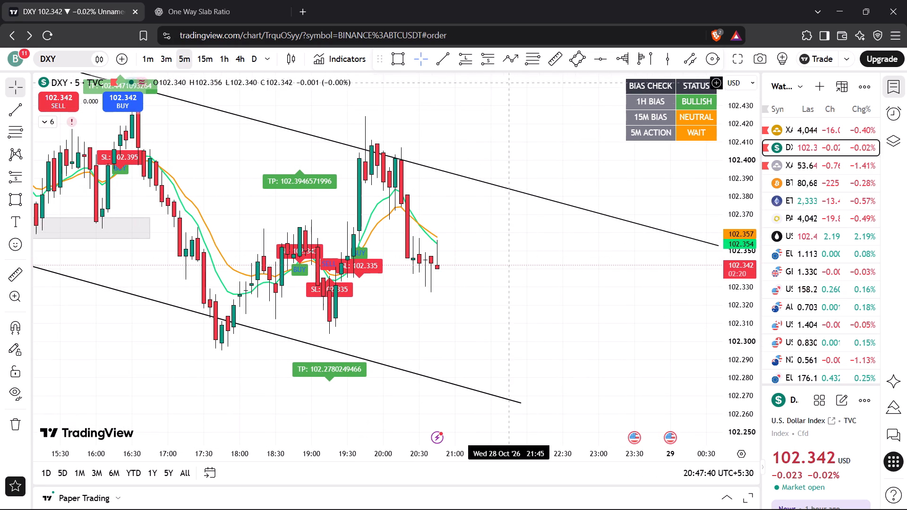
Draw a Fibonacci retracement on the DXY 5-minute chart with 100% at about 102.295 (18:45) and 0% at about 102.424 (21:35).
left_click(525, 63)
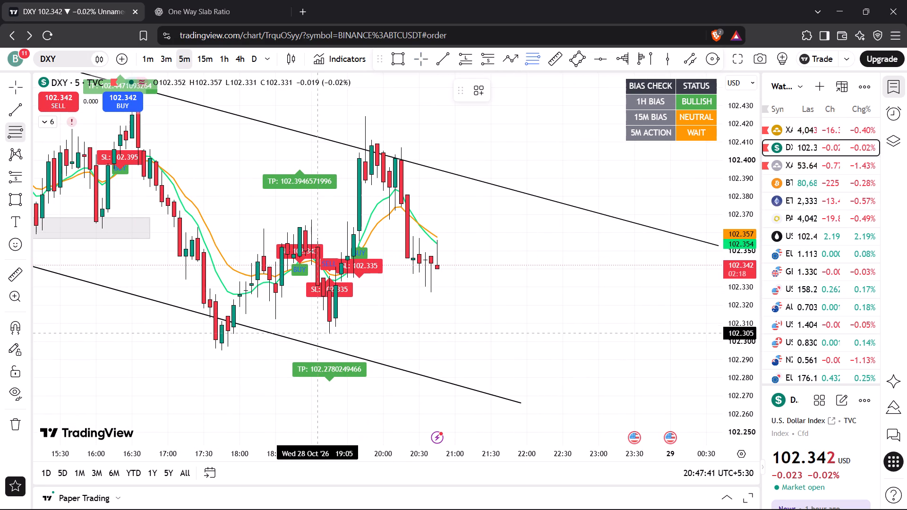
left_click(322, 332)
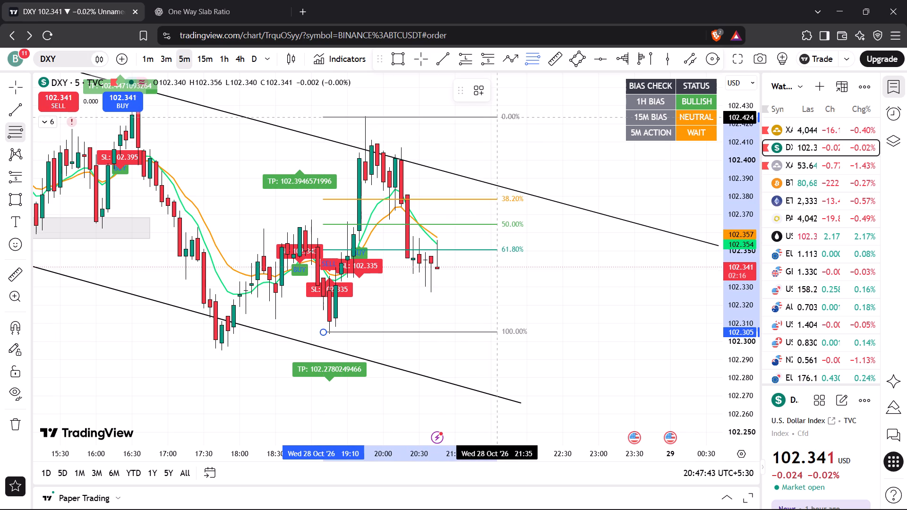
left_click(497, 117)
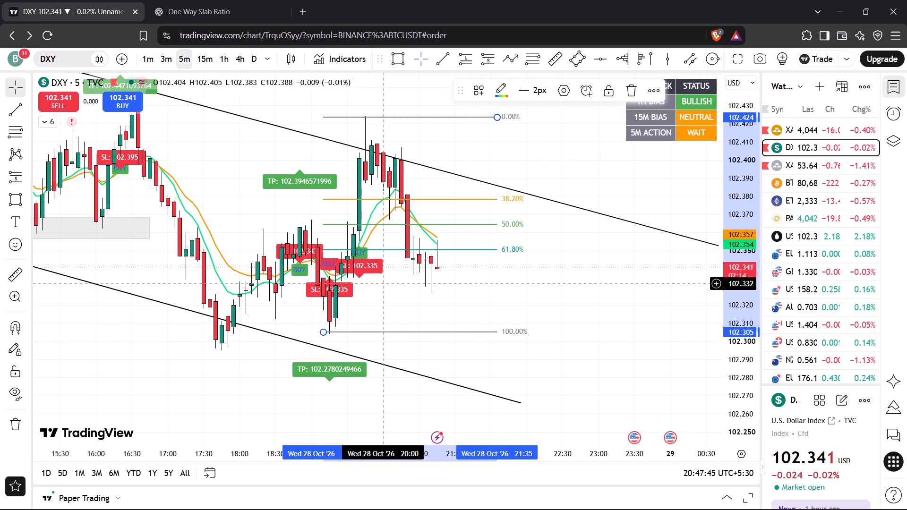
left_click(323, 335)
left_click_drag(323, 335, 298, 362)
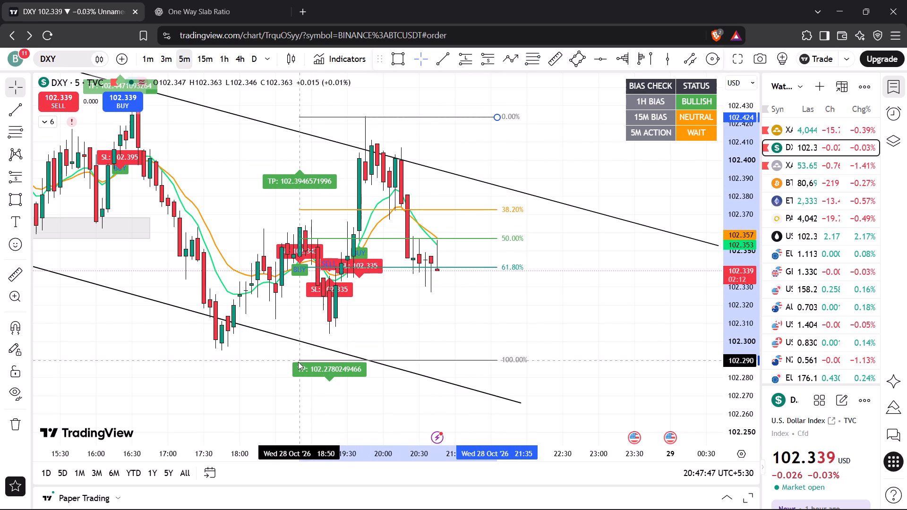
left_click_drag(298, 362, 292, 349)
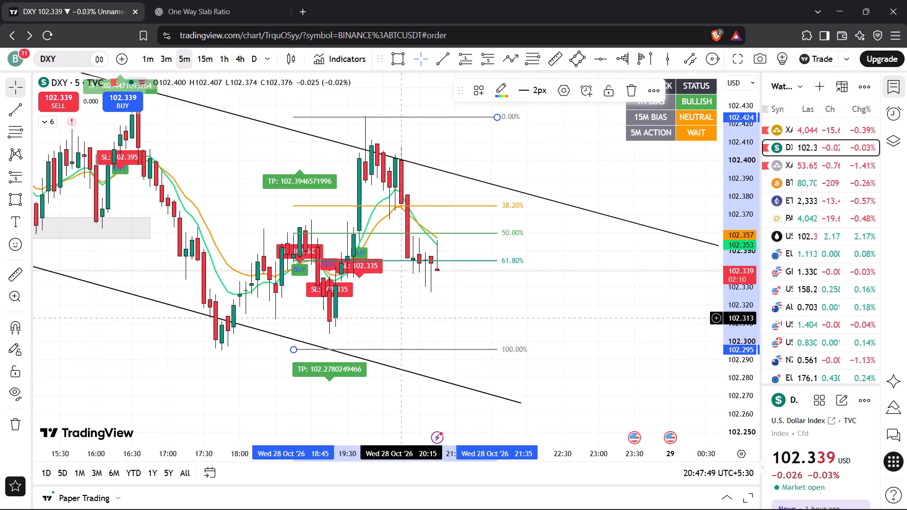
left_click(403, 318)
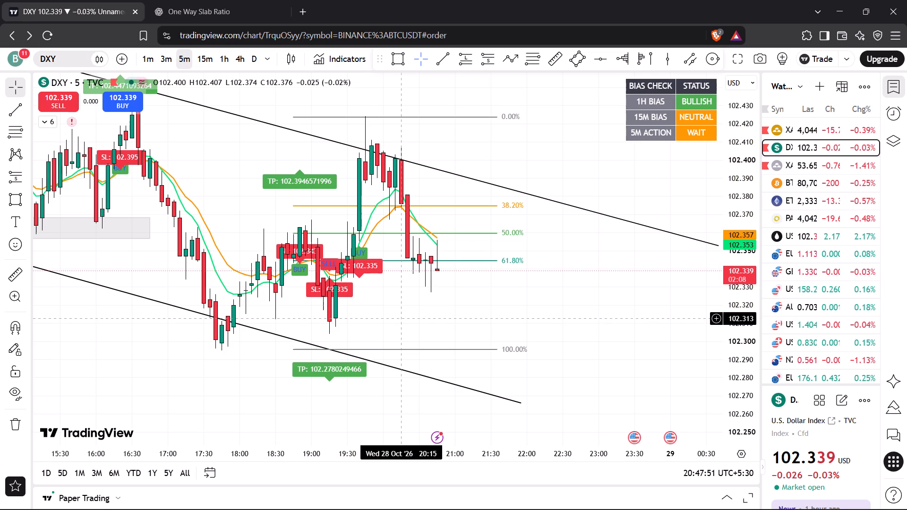
Compare the XAUUSD 5-minute chart with DXY on the 5-minute and 15-minute charts, including the descending channel.
left_click(629, 168)
left_click(811, 128)
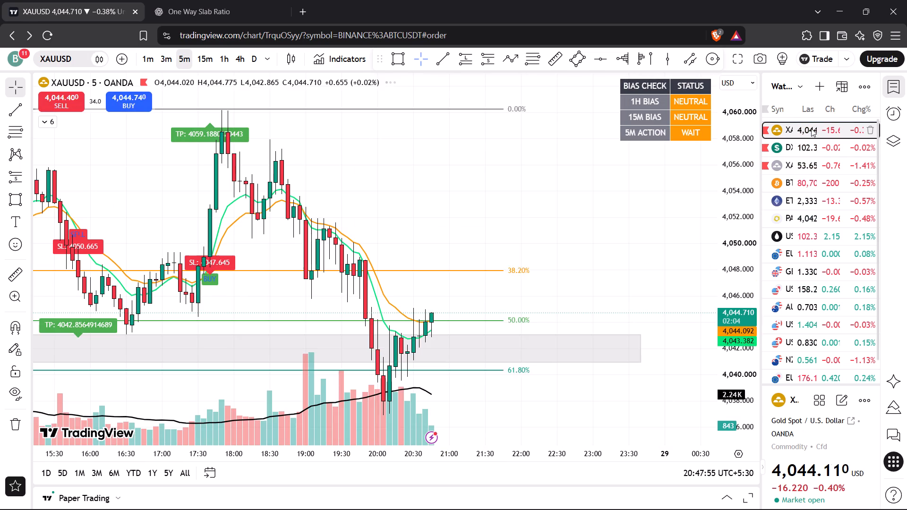
left_click(575, 233)
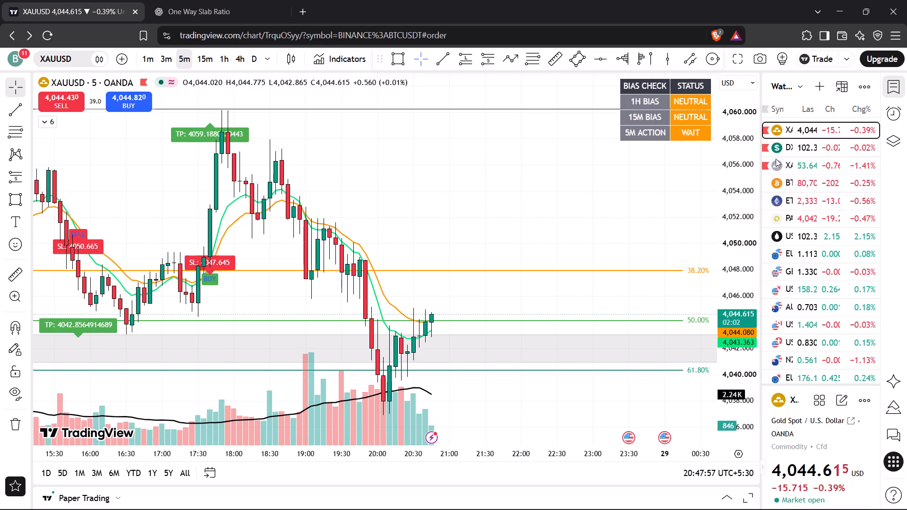
left_click(819, 149)
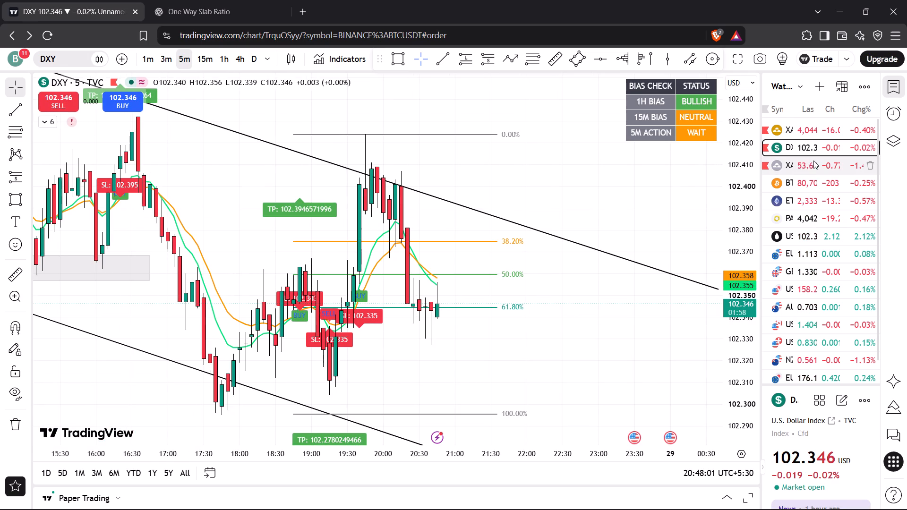
left_click(201, 51)
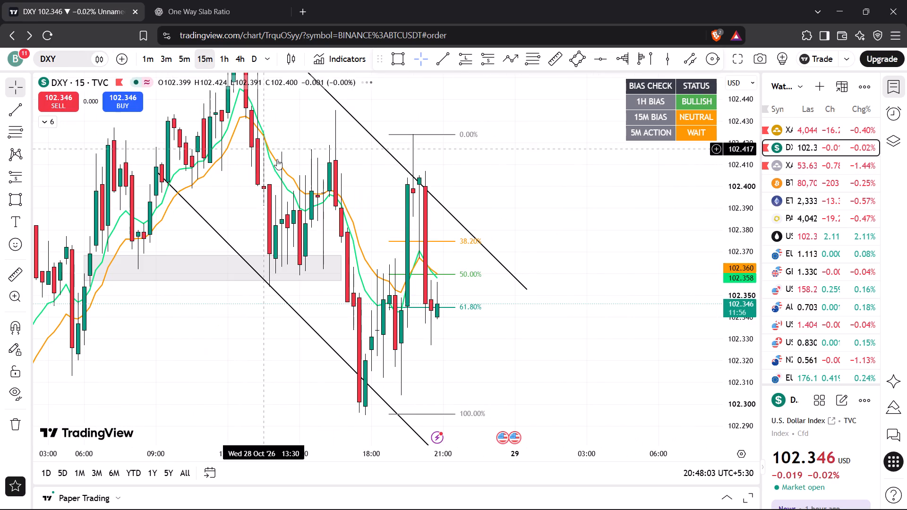
left_click_drag(730, 234, 728, 370)
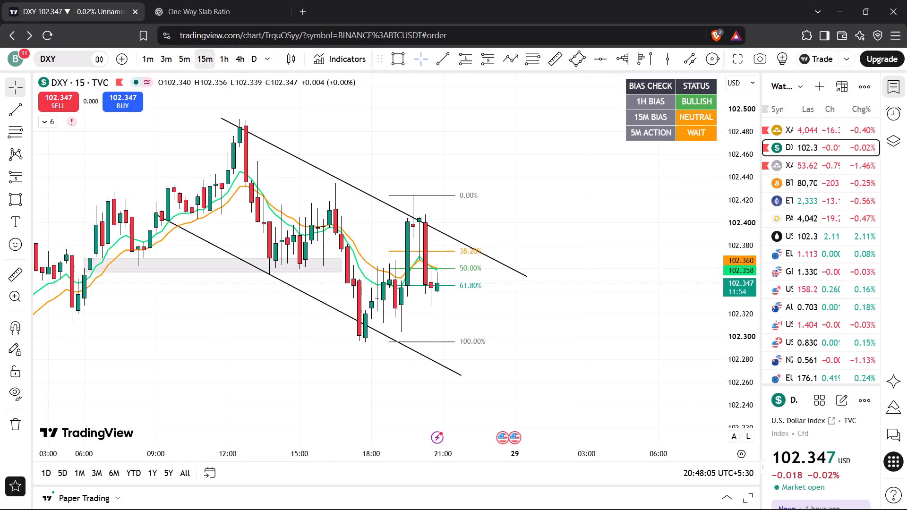
left_click(604, 234)
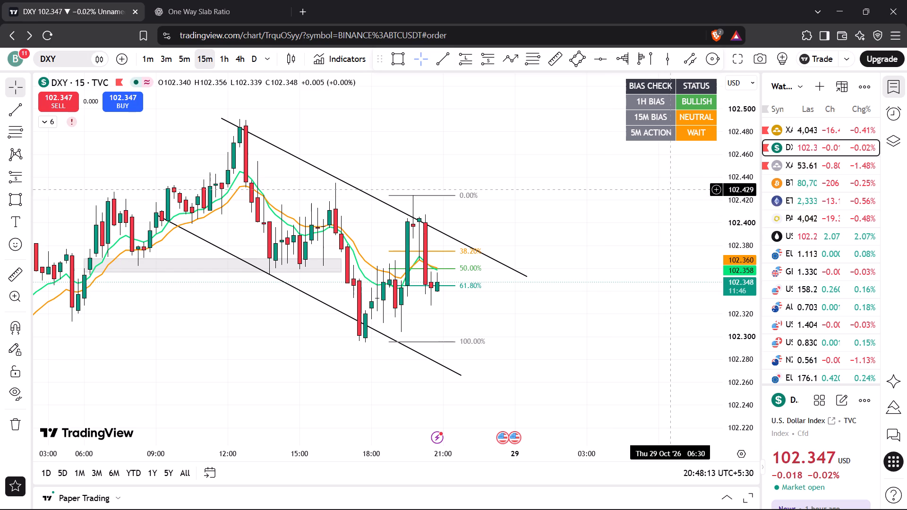
Delete the Fibonacci retracement from the DXY 15-minute chart.
left_click(460, 196)
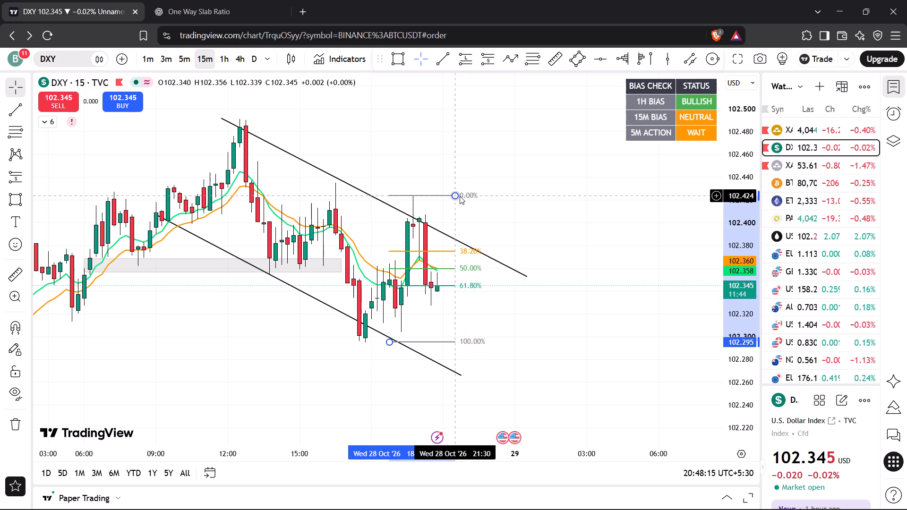
left_click(637, 93)
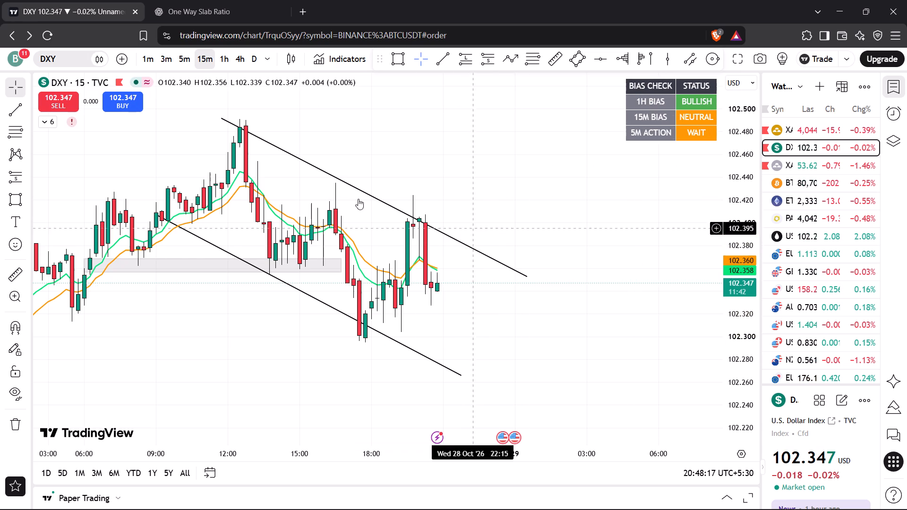
Examine the DXY 5-minute chart's latest candles against the EMA lines and the descending channel.
left_click(189, 66)
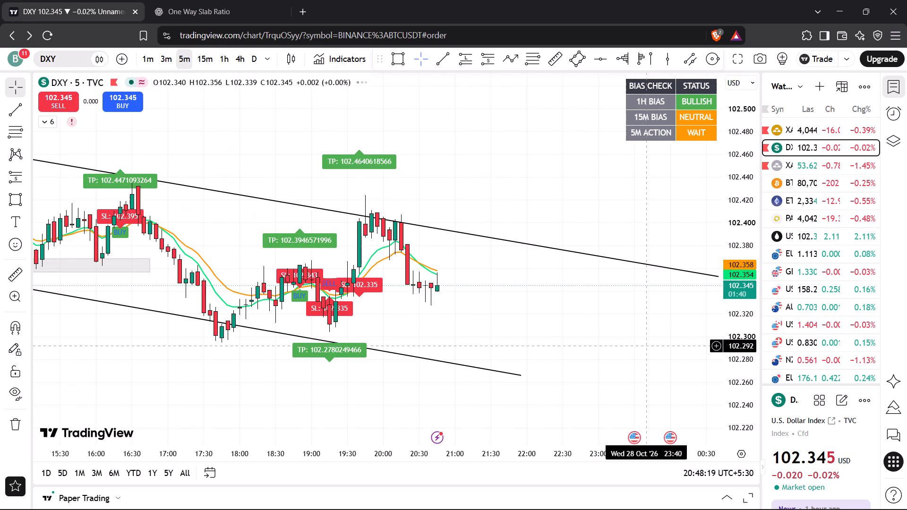
scroll(527, 326, "down", 2)
left_click_drag(736, 357, 740, 312)
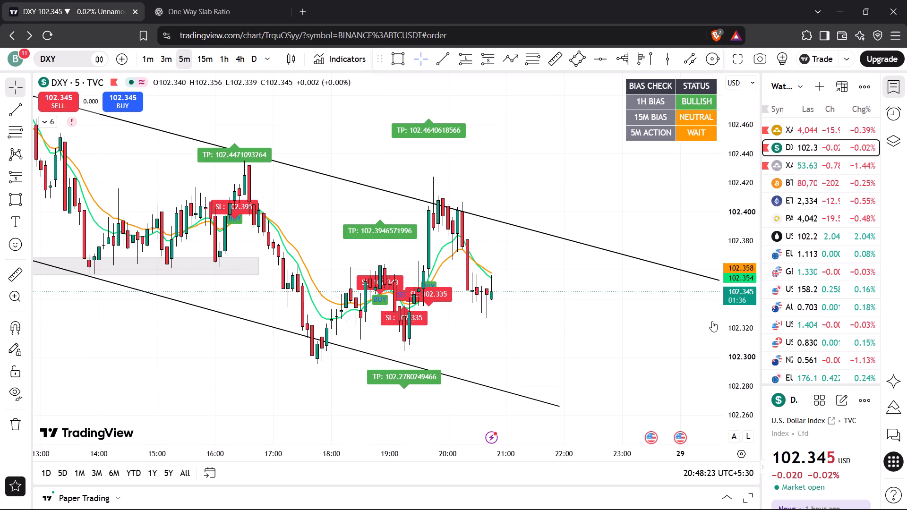
left_click_drag(474, 349, 551, 348)
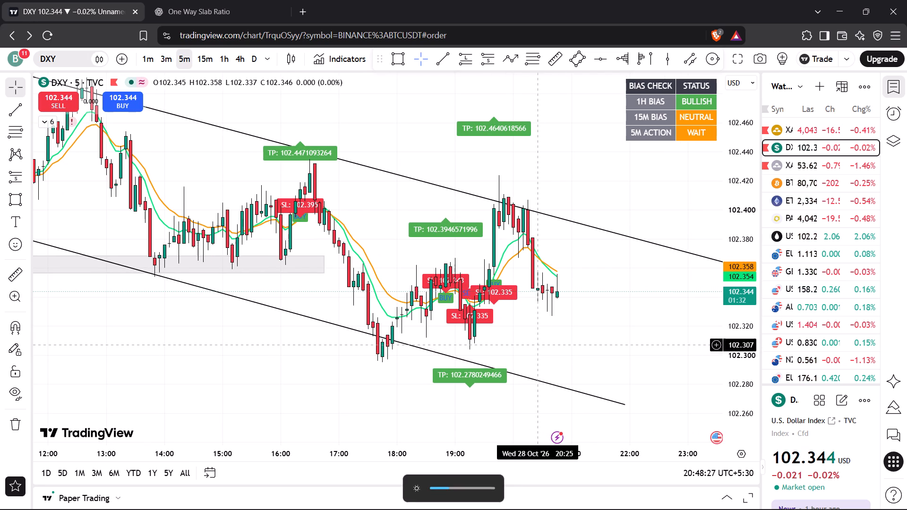
left_click_drag(552, 342, 579, 332)
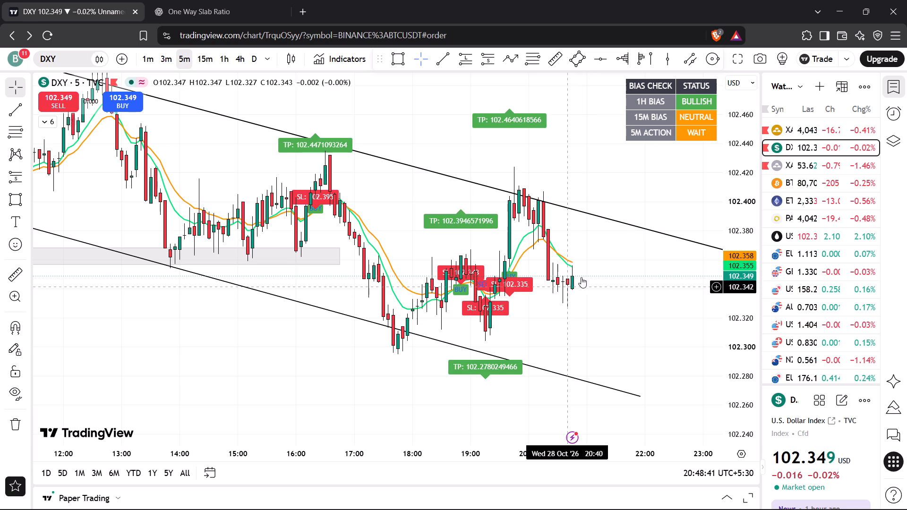
Examine XAUUSD price against the EMA lines, Fibonacci levels and grey zone on the 5-minute and 15-minute charts.
left_click(802, 133)
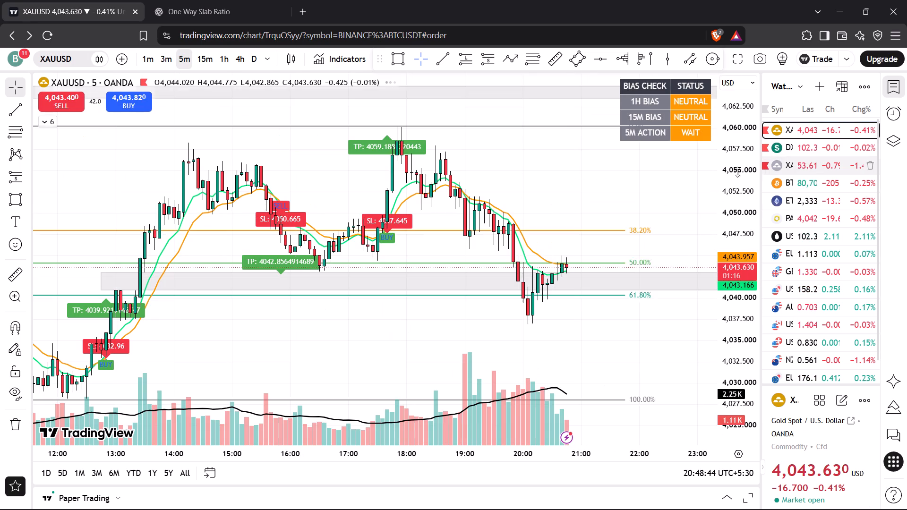
left_click_drag(632, 188, 491, 192)
scroll(497, 193, "down", 4)
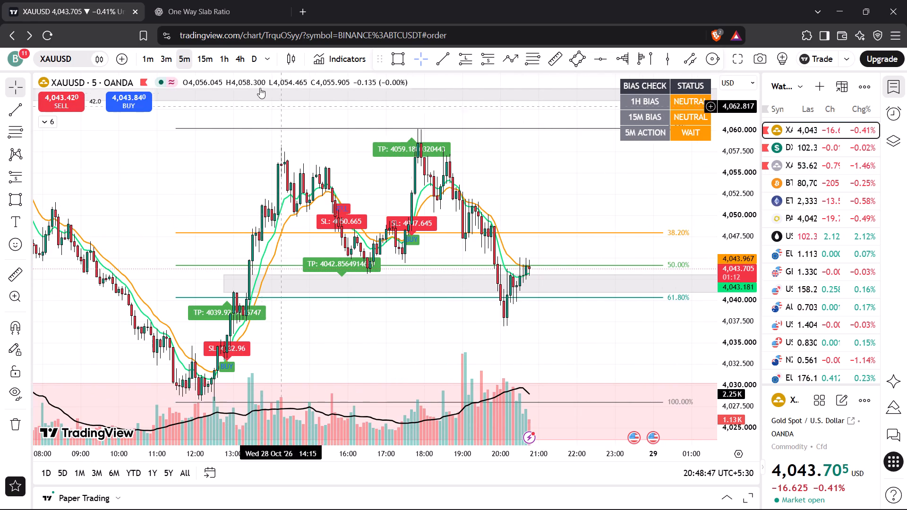
left_click(209, 55)
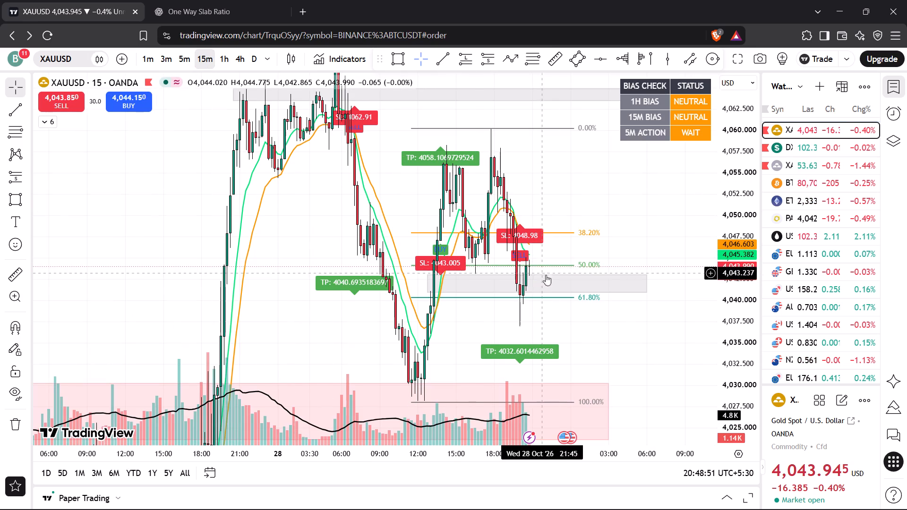
scroll(633, 233, "up", 6)
left_click_drag(545, 230, 564, 205)
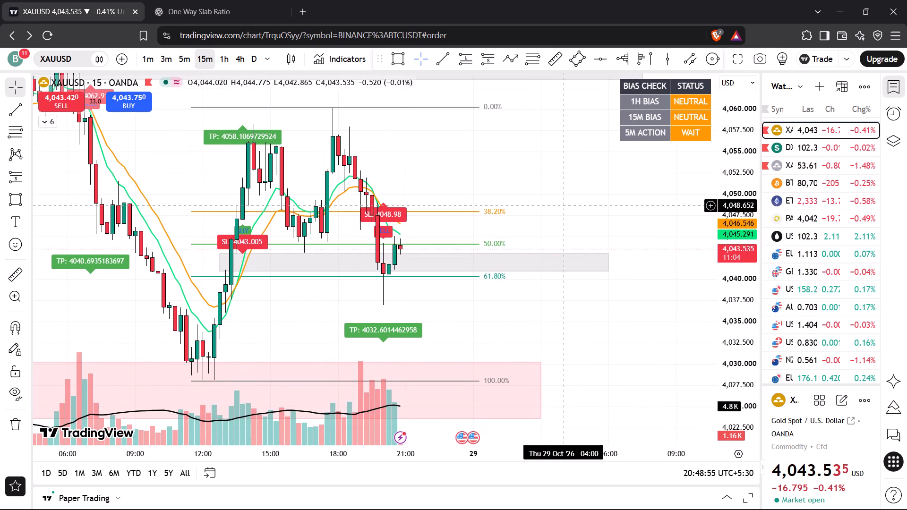
left_click_drag(745, 335, 745, 334)
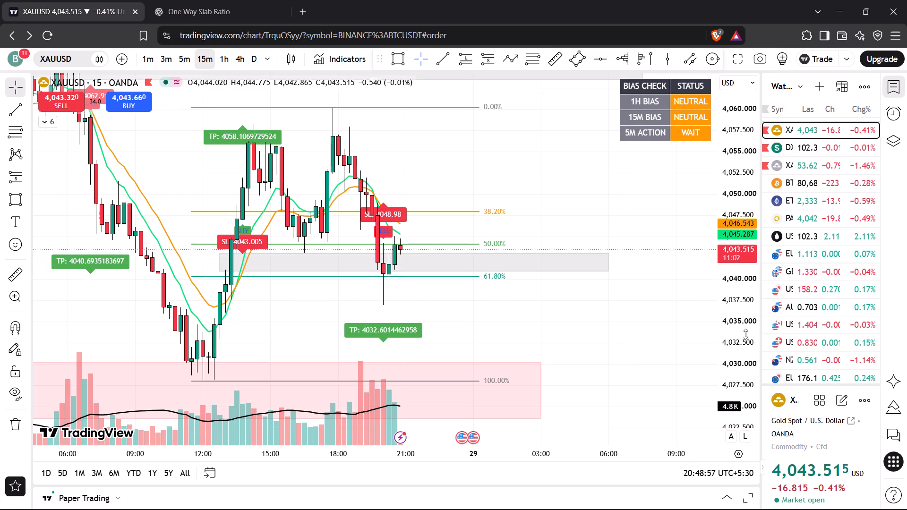
left_click_drag(745, 334, 745, 224)
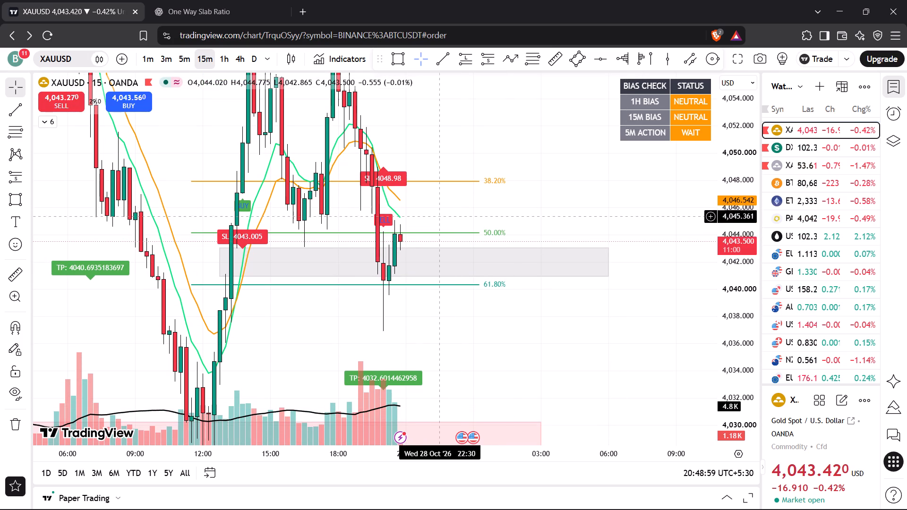
Delete the Fibonacci retracement from the XAUUSD 15-minute chart.
left_click(493, 179)
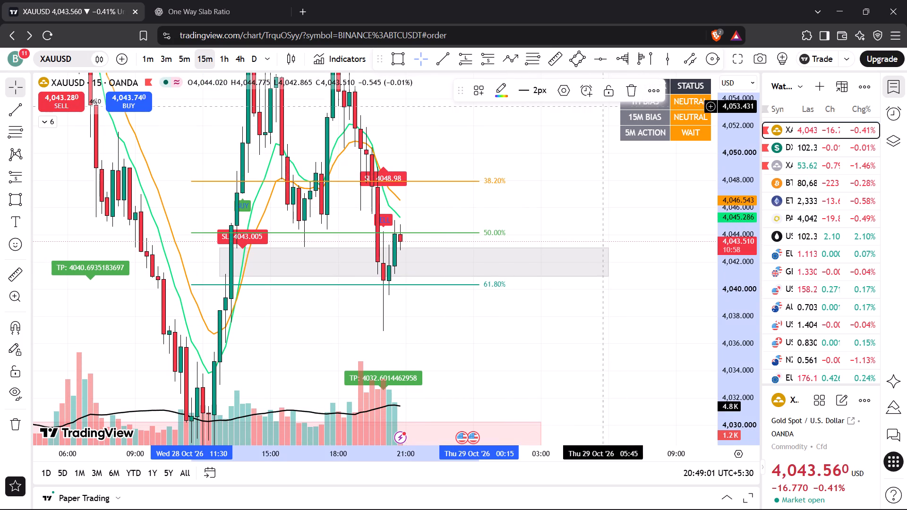
left_click(633, 95)
Place a short position on the XAUUSD 15-minute chart at 21:00 with entry 4,044.695, stop 4,048.977 and target 4,036.079.
left_click_drag(732, 153, 730, 215)
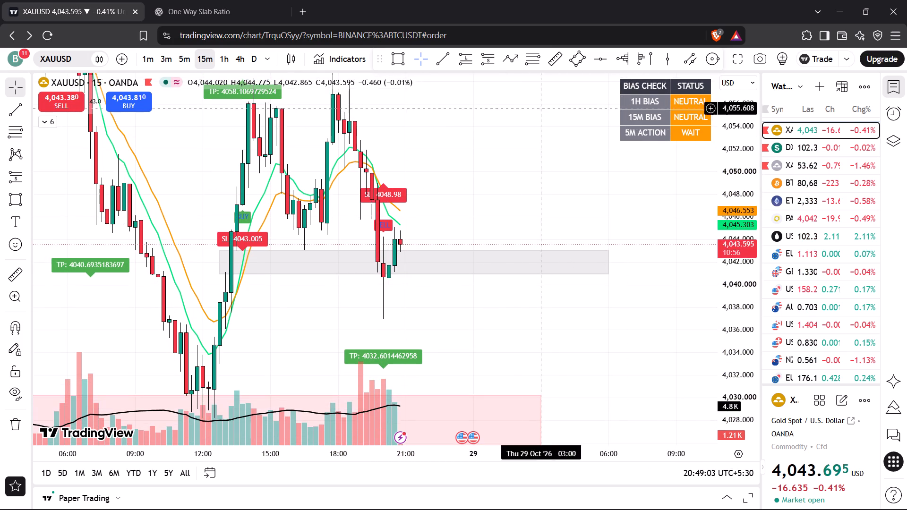
left_click(481, 59)
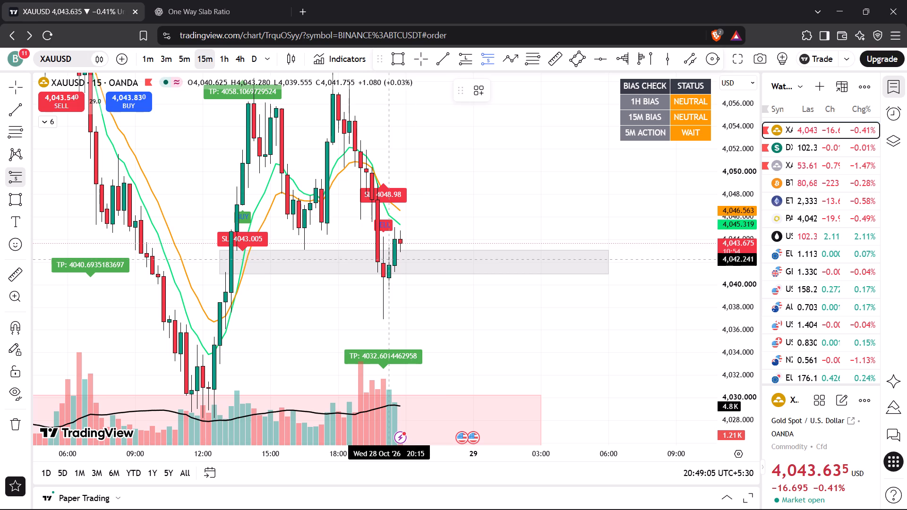
left_click(407, 231)
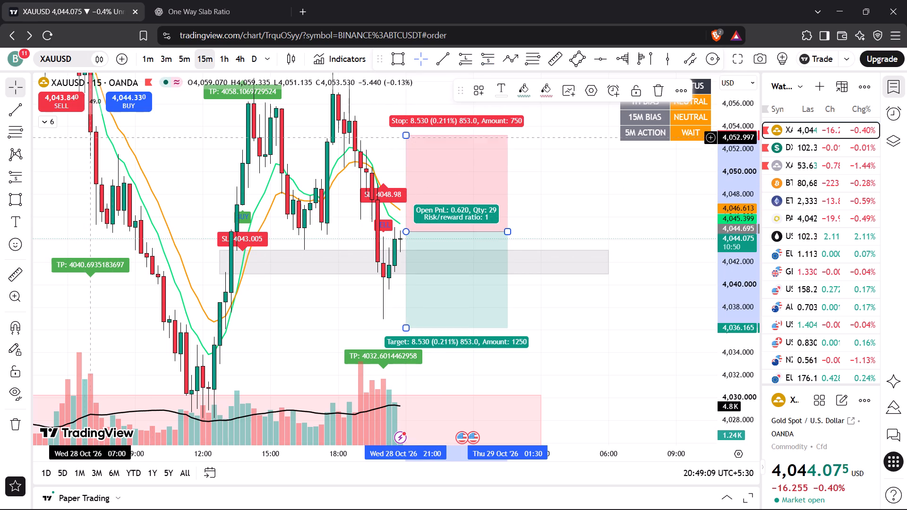
left_click_drag(406, 133, 407, 162)
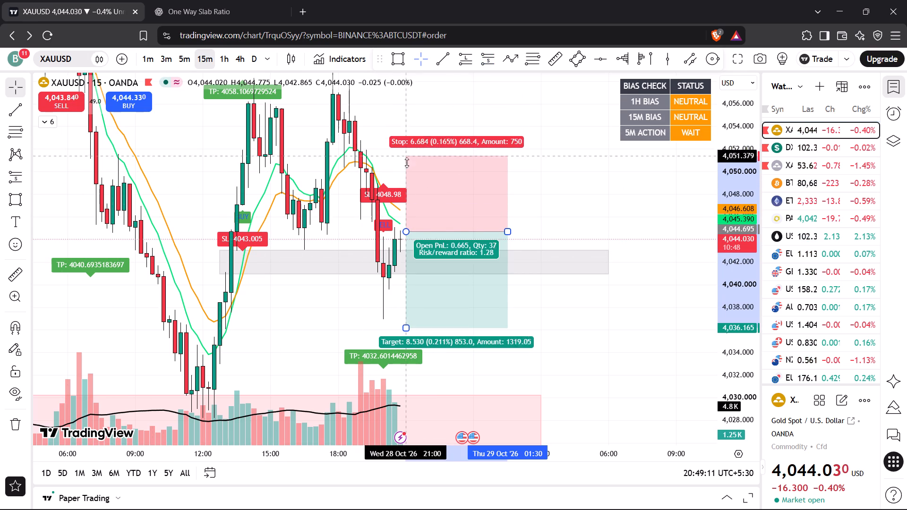
left_click_drag(407, 162, 402, 183)
left_click_drag(407, 331, 407, 334)
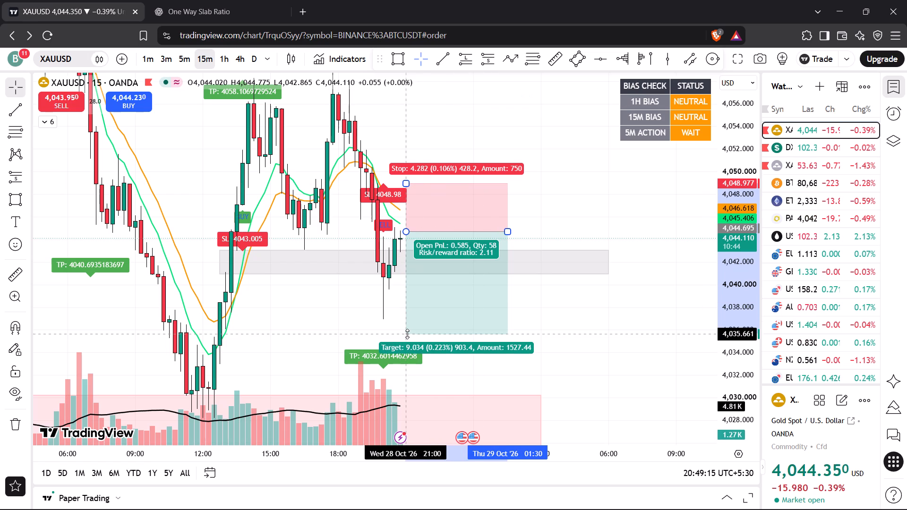
left_click_drag(407, 334, 411, 329)
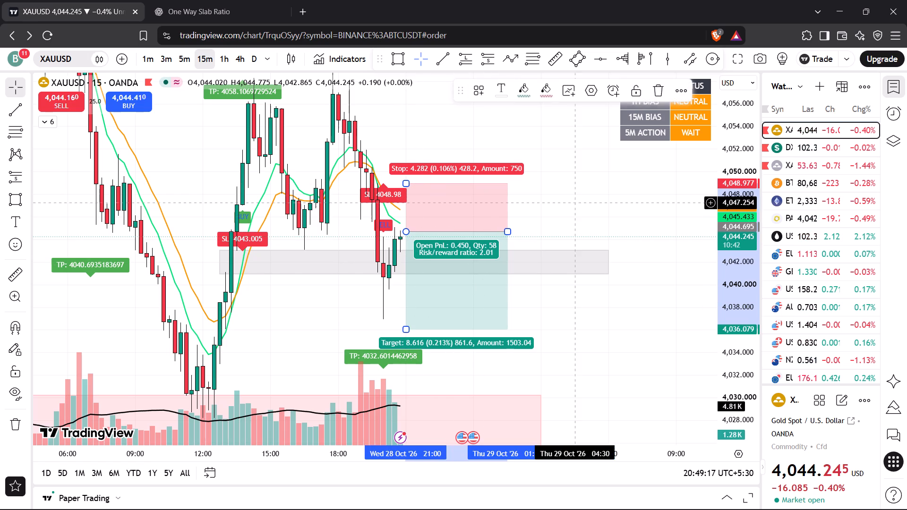
left_click(580, 199)
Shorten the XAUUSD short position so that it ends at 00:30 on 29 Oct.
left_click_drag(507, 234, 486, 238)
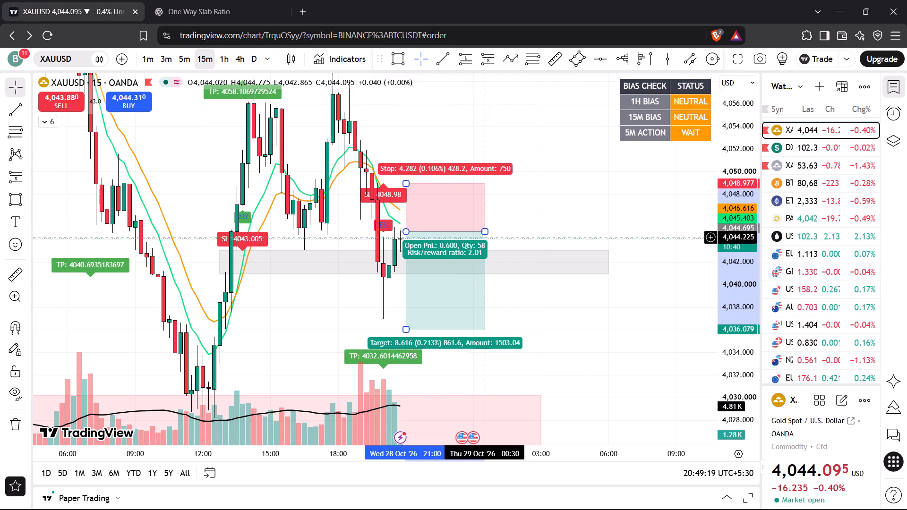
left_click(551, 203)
Move the XAUUSD short position's entry to 4,045.037 and its start to about 20:45, at the latest candle.
left_click_drag(556, 207, 632, 212)
left_click_drag(724, 178, 729, 245)
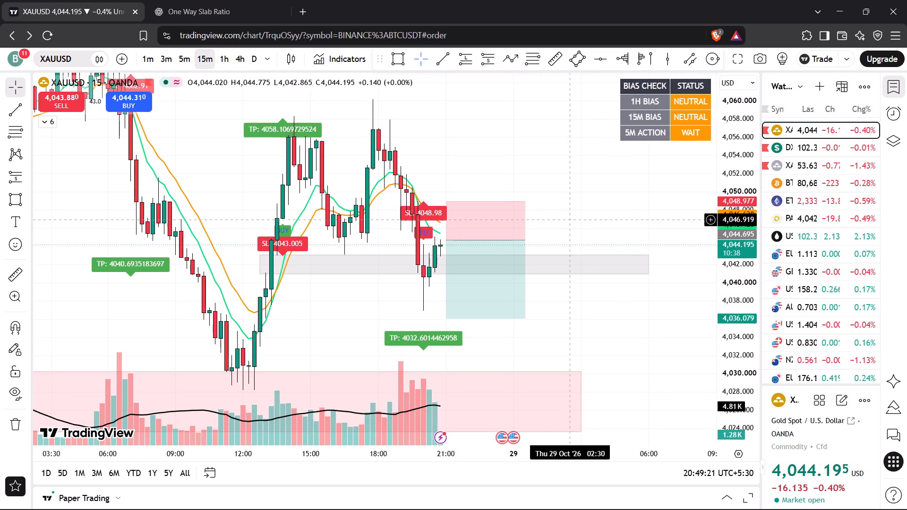
left_click(568, 220)
left_click_drag(568, 220, 587, 202)
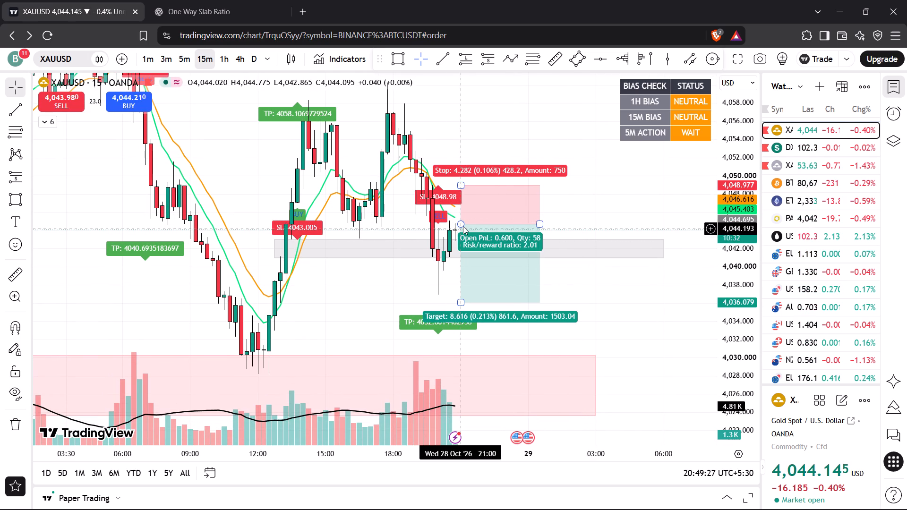
left_click_drag(462, 225, 459, 220)
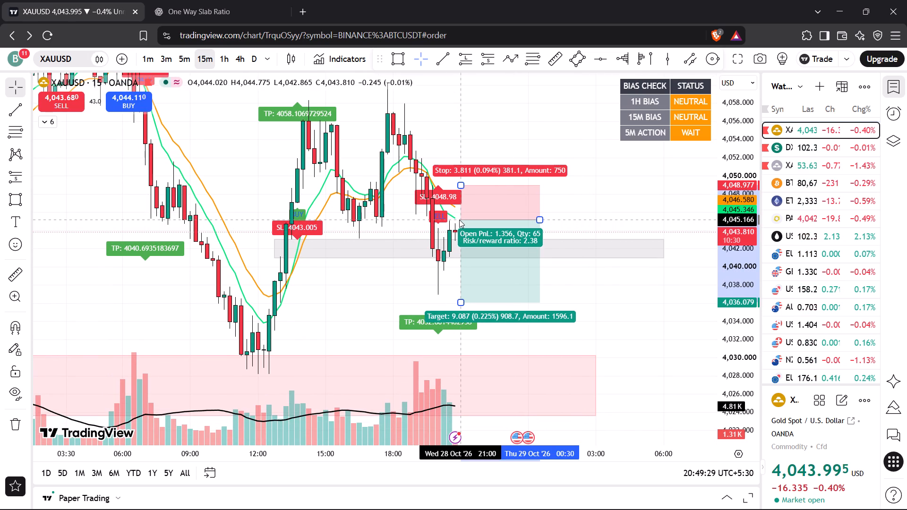
left_click_drag(459, 220, 458, 221)
left_click(608, 212)
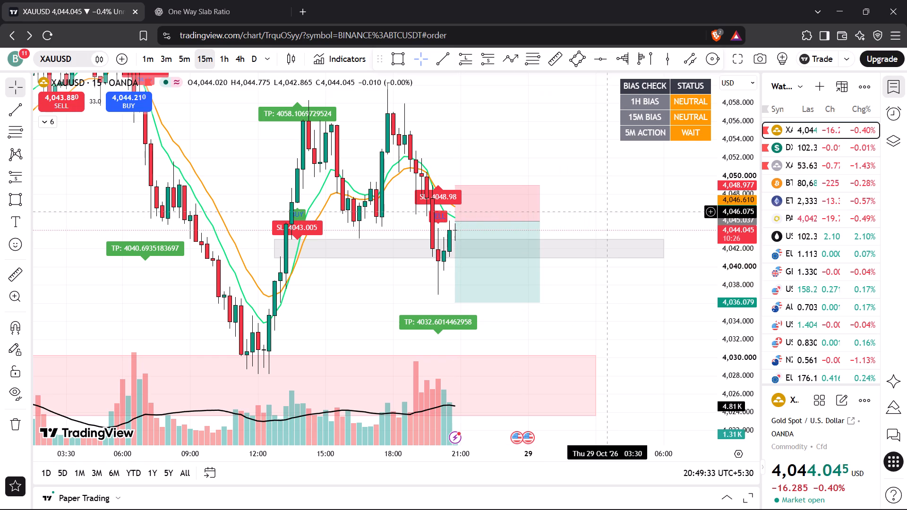
Shorten the XAUUSD short position so that it ends at about 23:30 on 28 Oct.
left_click_drag(540, 222, 517, 222)
left_click(529, 214)
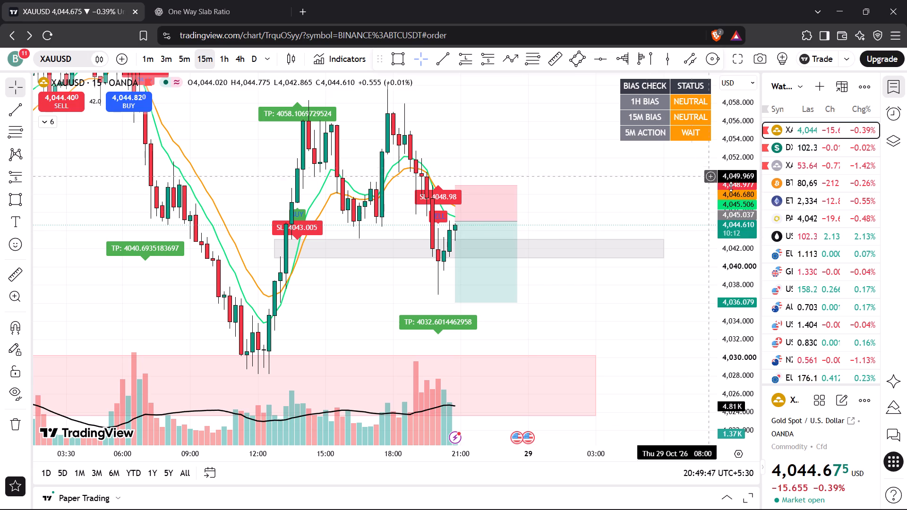
Check XAUUSD price against the short position, and DXY candles within the channel on the 15-minute and 5-minute charts.
left_click_drag(737, 183, 740, 209)
scroll(581, 184, "down", 2)
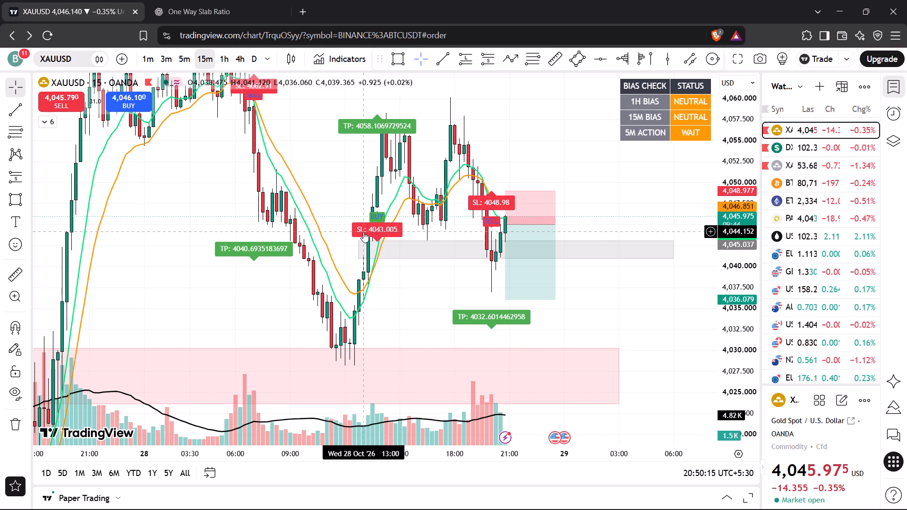
scroll(601, 207, "up", 3)
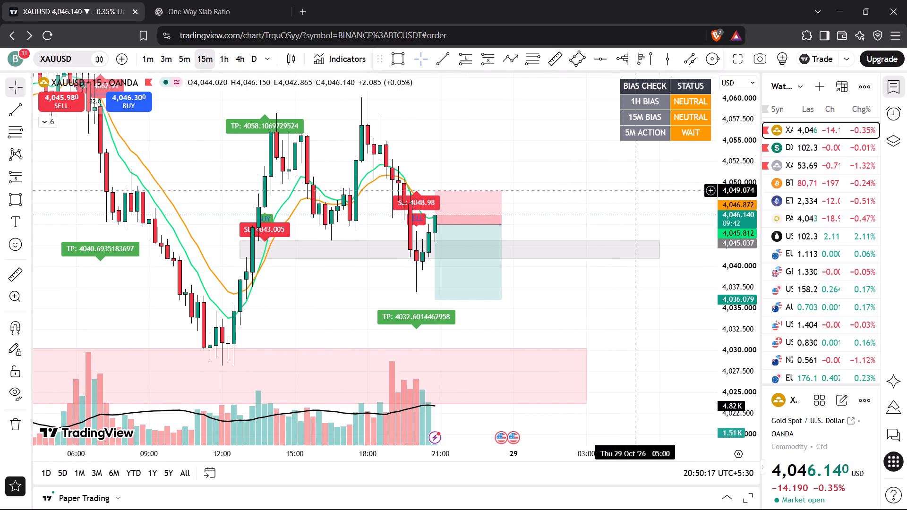
left_click(809, 145)
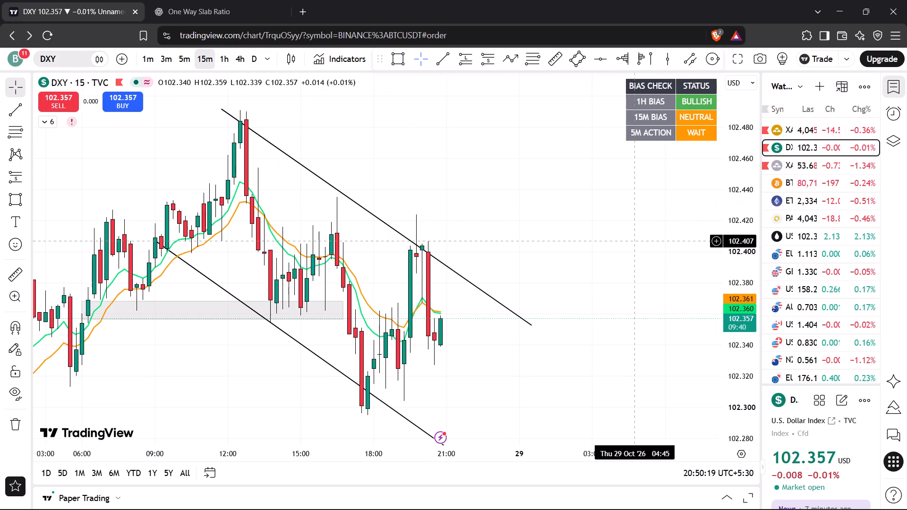
left_click(185, 59)
left_click_drag(533, 198, 516, 165)
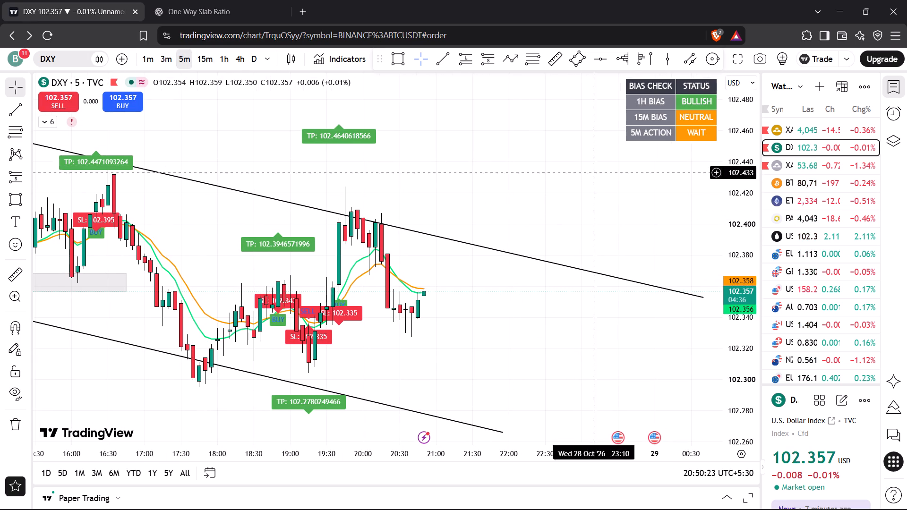
Shorten the XAUUSD short position so that it ends at about 22:25 on 28 Oct.
left_click(807, 133)
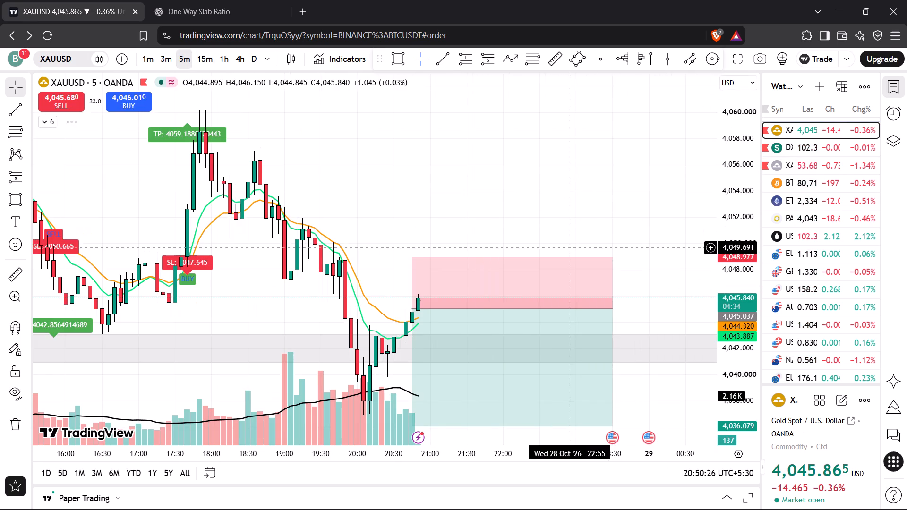
left_click_drag(582, 200, 499, 151)
left_click_drag(748, 218, 746, 259)
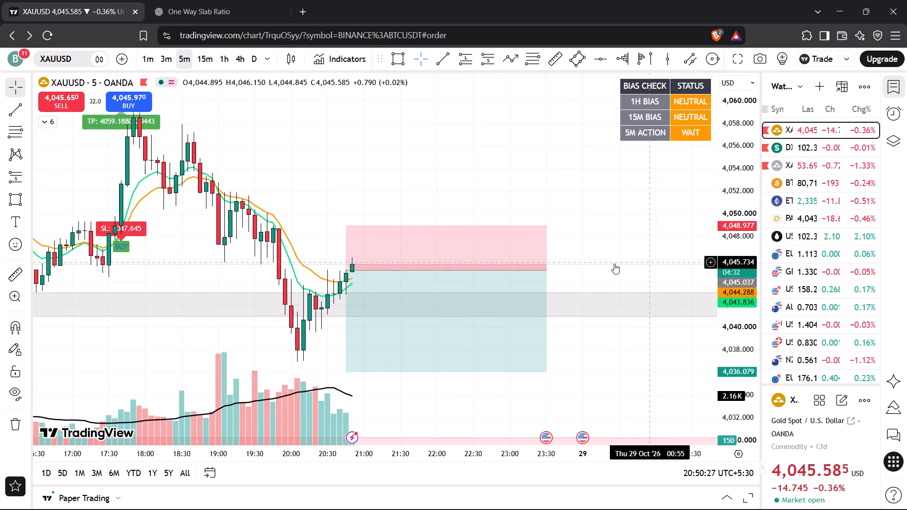
left_click_drag(544, 267, 467, 286)
left_click(525, 254)
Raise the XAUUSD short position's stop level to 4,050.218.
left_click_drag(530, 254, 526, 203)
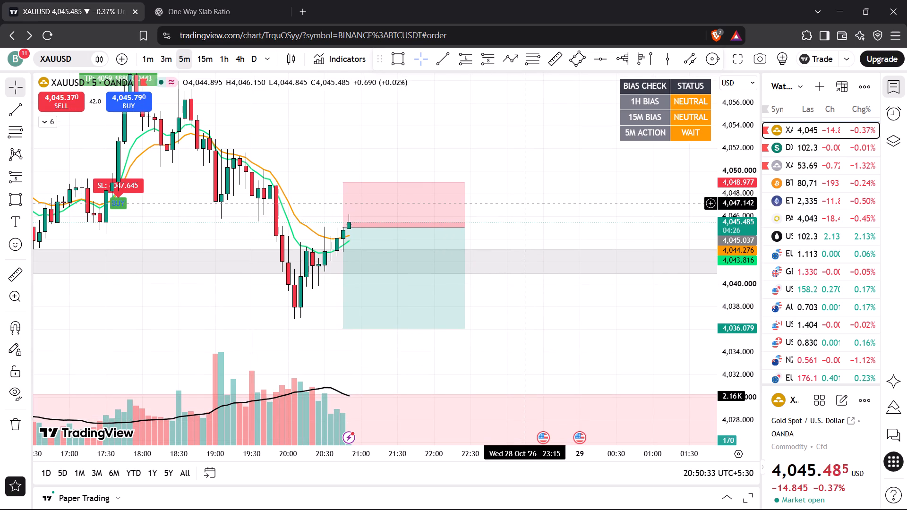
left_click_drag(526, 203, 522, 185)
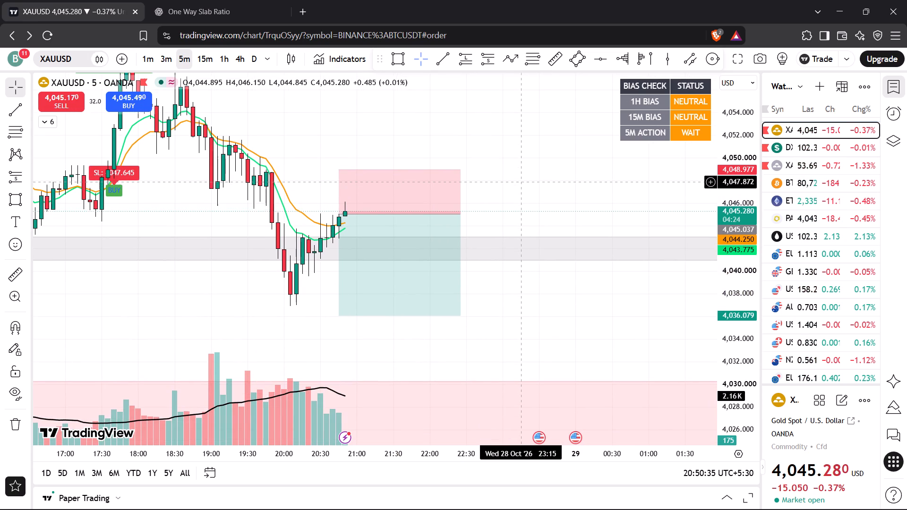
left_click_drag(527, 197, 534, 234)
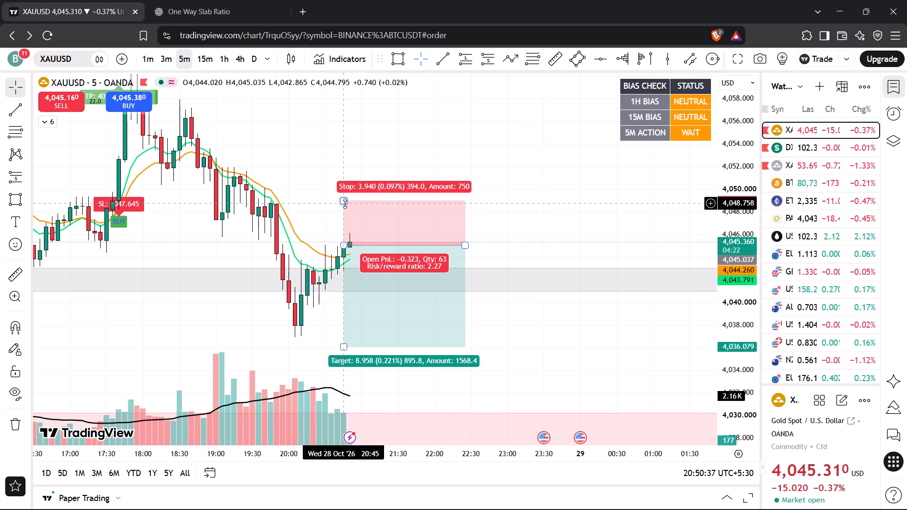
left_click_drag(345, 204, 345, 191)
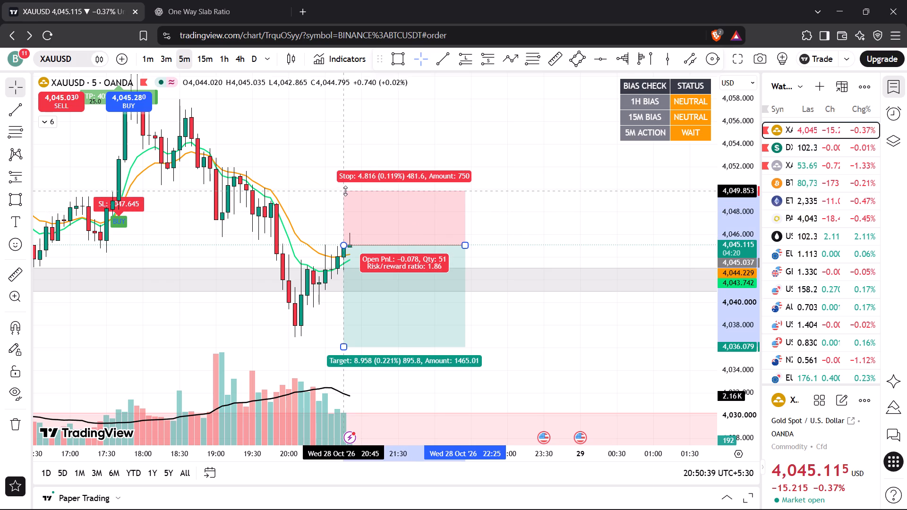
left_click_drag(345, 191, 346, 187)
Move the XAUUSD short position's entry up to 4,048.549 and its start to 20:50.
left_click_drag(342, 245, 351, 206)
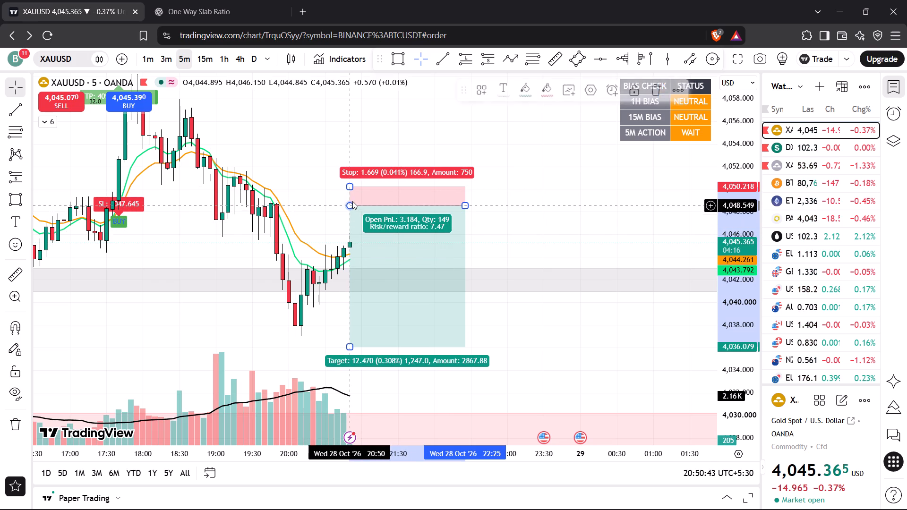
Raise the XAUUSD short position's stop level to 4,052.825.
left_click_drag(349, 183, 350, 164)
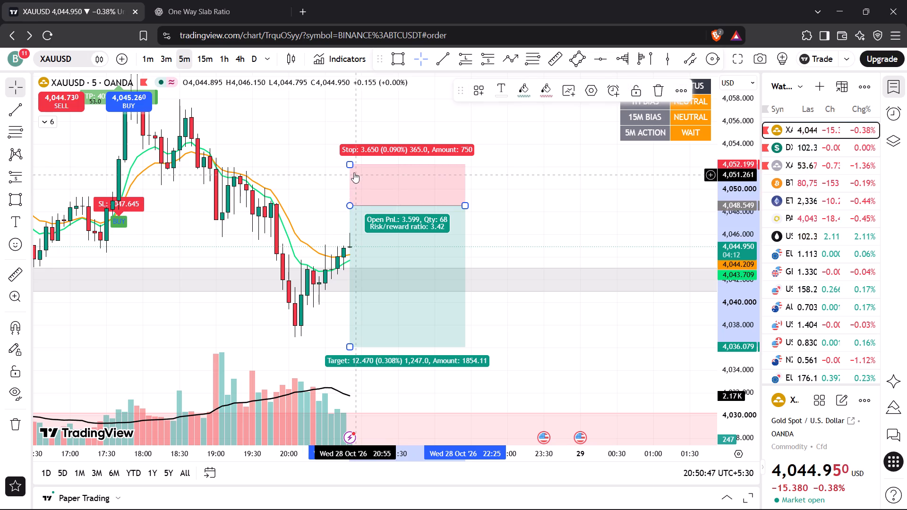
left_click_drag(351, 165, 350, 157)
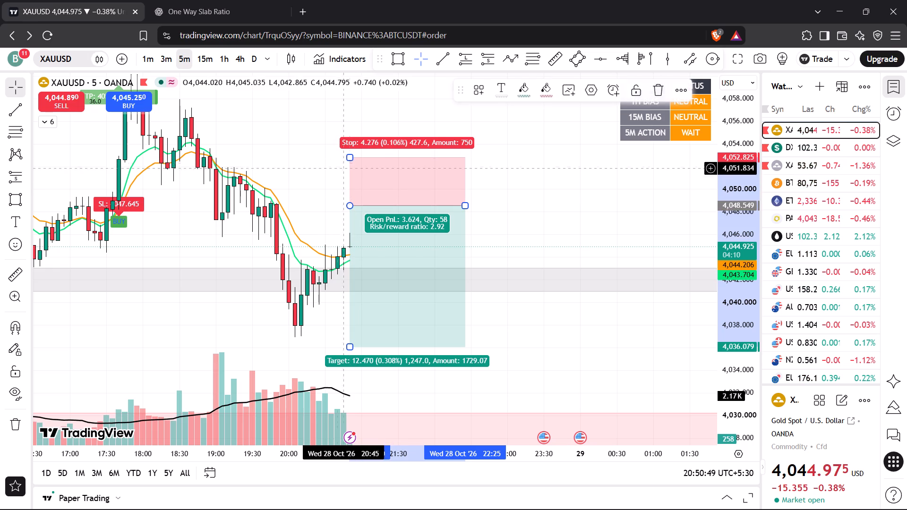
left_click(326, 191)
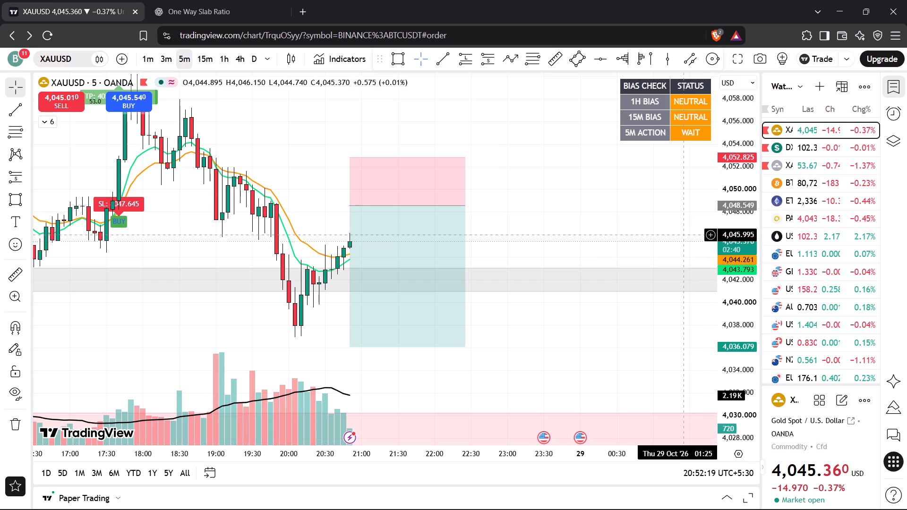
Check XAUUSD price against the short position and DXY candles within the descending channel on the 5-minute charts.
scroll(637, 231, "down", 5)
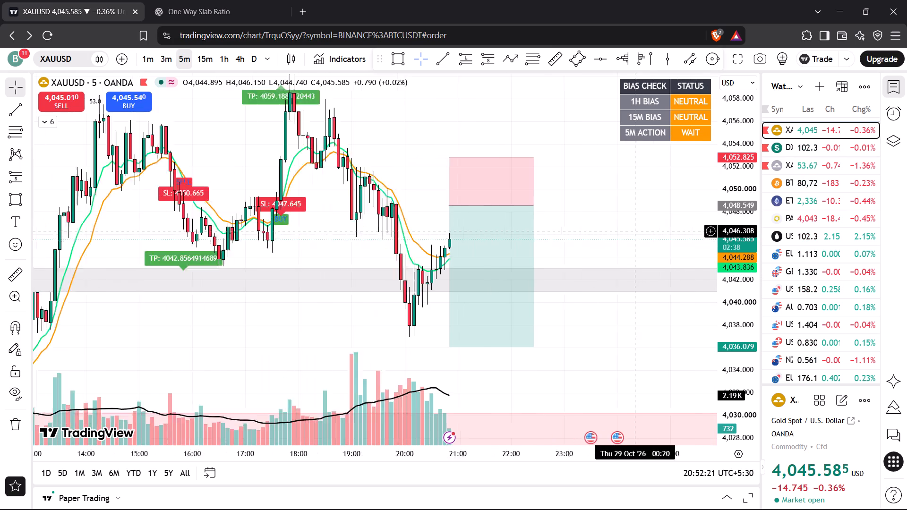
left_click_drag(652, 216, 636, 237)
left_click_drag(724, 196, 727, 221)
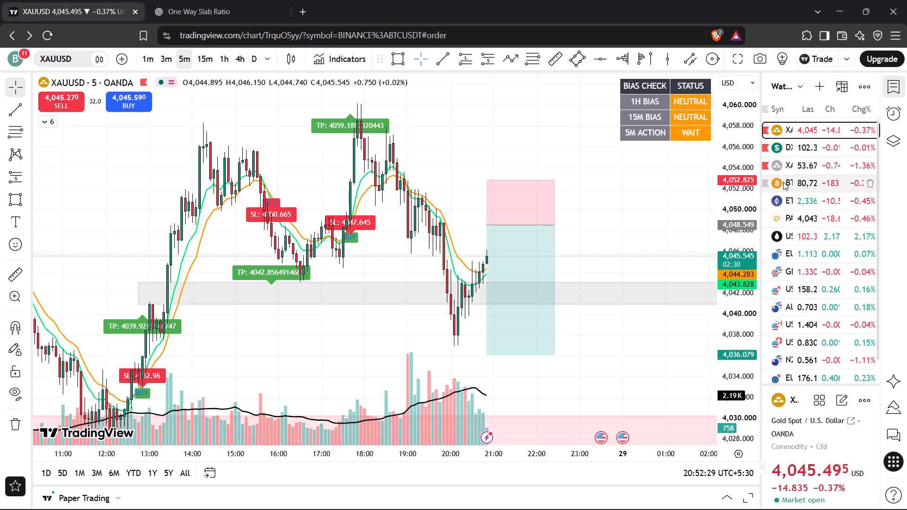
left_click(799, 153)
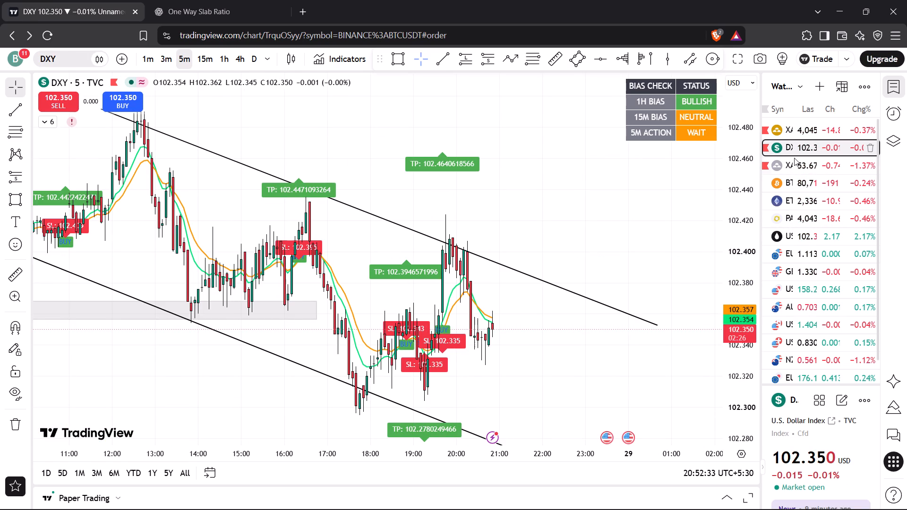
left_click_drag(683, 241, 683, 219)
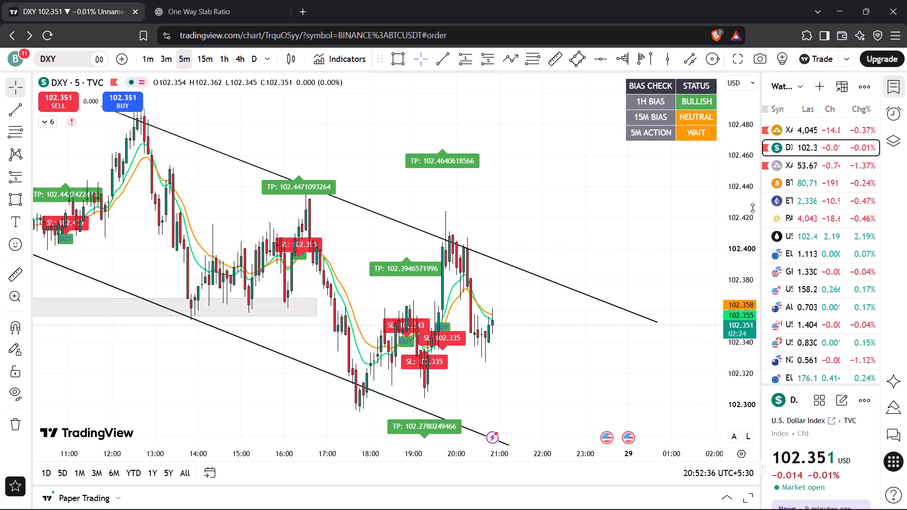
left_click_drag(753, 208, 741, 276)
left_click_drag(643, 272, 648, 230)
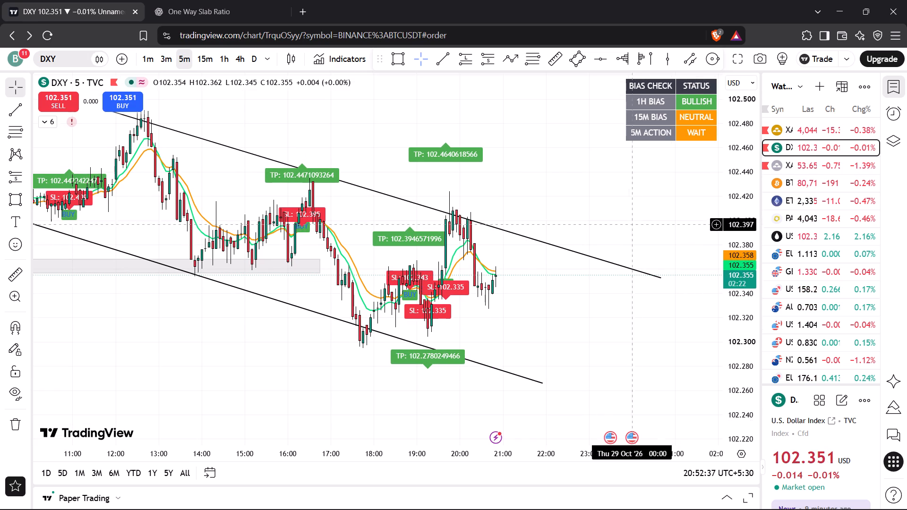
Examine the DXY 15-minute chart, including the earlier rally, the grey zones and the descending channel.
left_click(206, 59)
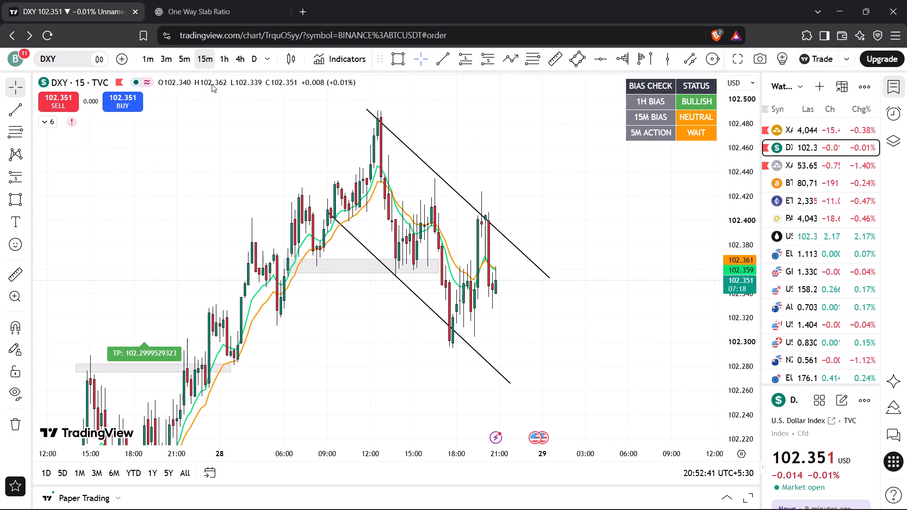
left_click_drag(311, 350, 417, 178)
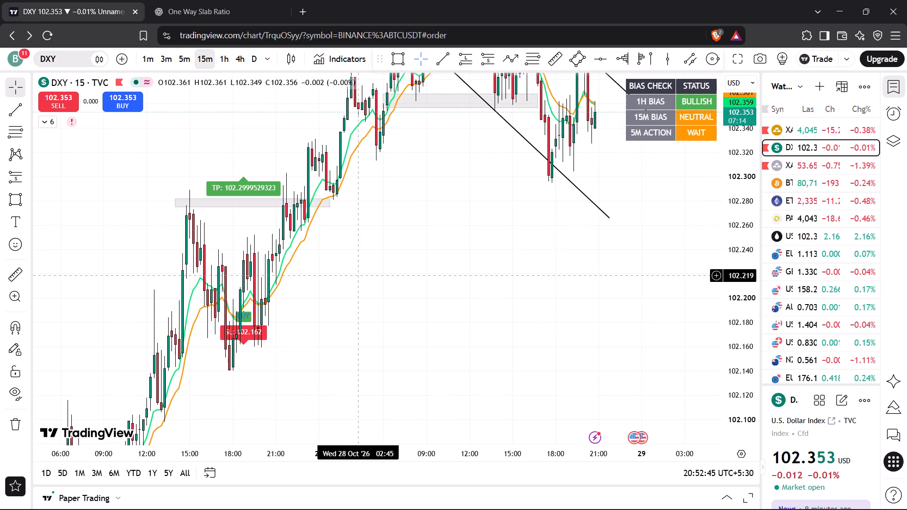
left_click_drag(366, 293, 522, 281)
left_click_drag(530, 281, 676, 198)
left_click_drag(669, 215, 462, 393)
left_click_drag(498, 358, 394, 420)
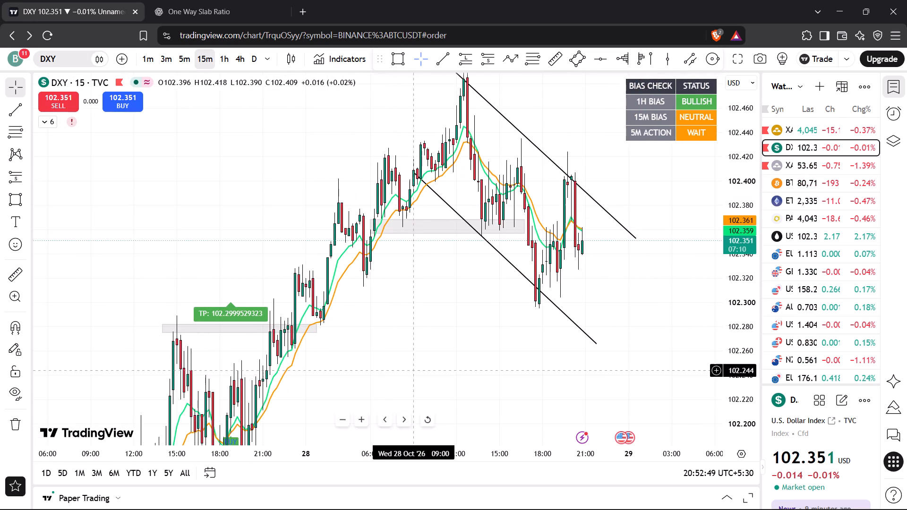
left_click_drag(424, 347, 388, 389)
left_click_drag(739, 193, 743, 239)
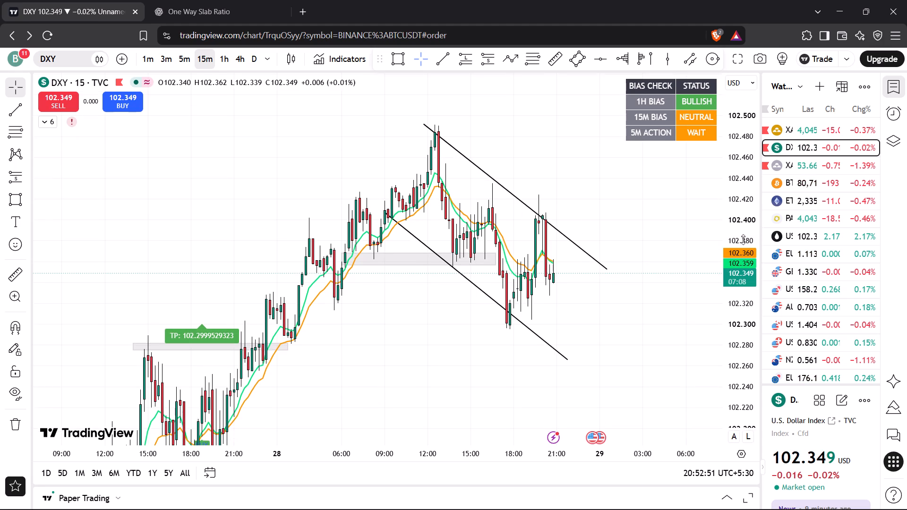
left_click_drag(657, 205, 536, 279)
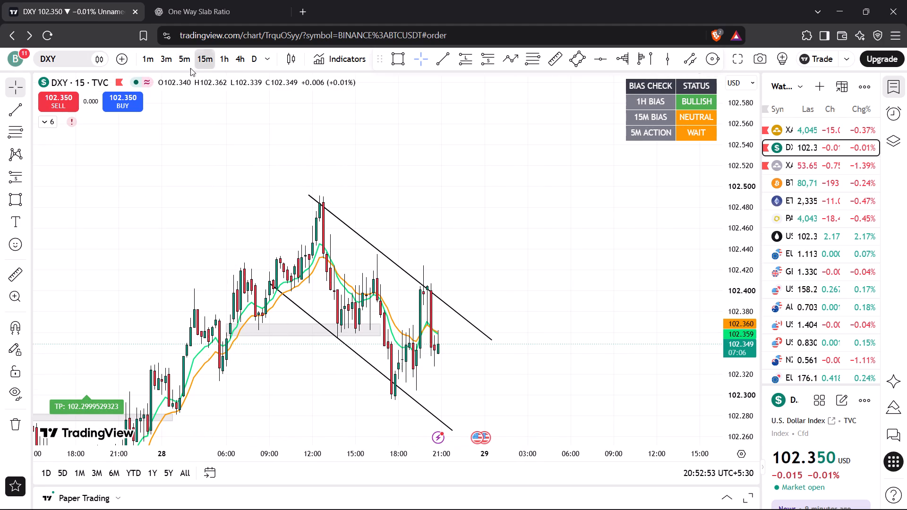
Examine the latest DXY 5-minute candles relative to the EMAs and the descending channel.
left_click(184, 59)
left_click_drag(482, 242, 500, 204)
left_click_drag(502, 199, 517, 174)
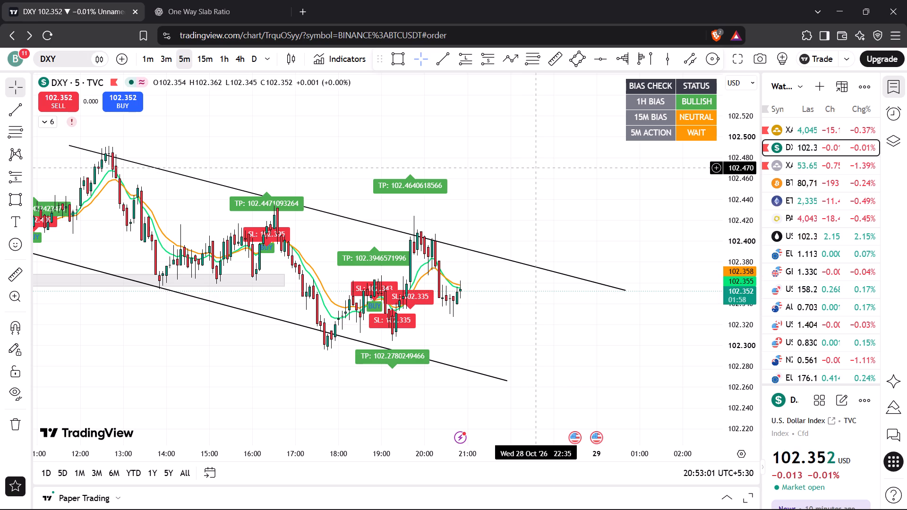
left_click_drag(736, 393, 733, 333)
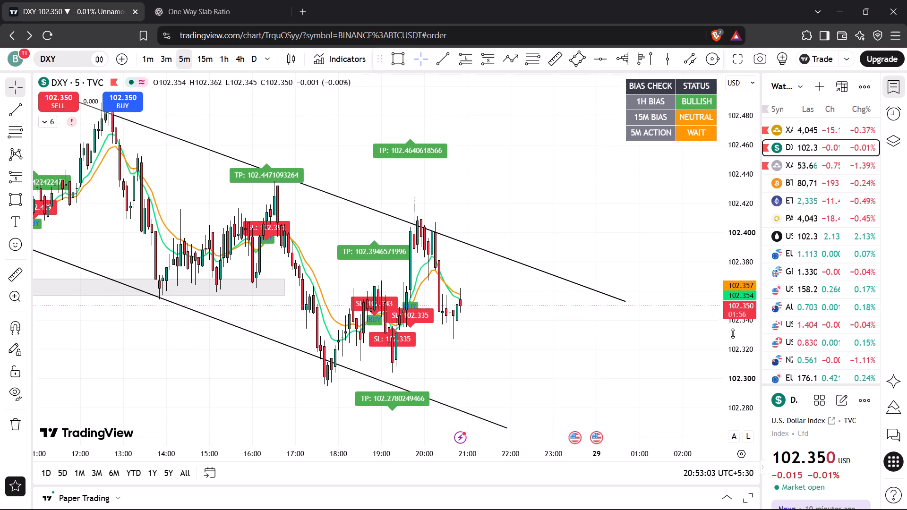
left_click_drag(733, 333, 733, 309)
left_click_drag(590, 364, 597, 335)
scroll(594, 337, "up", 1)
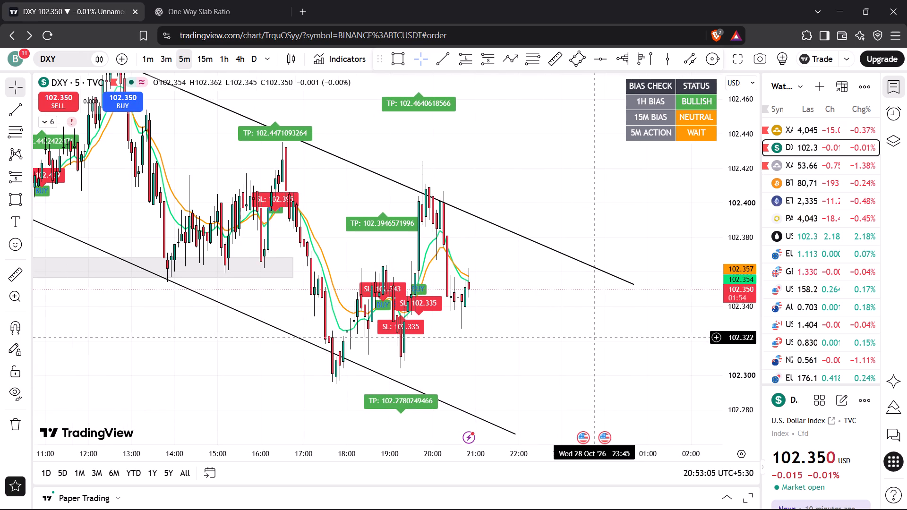
scroll(594, 337, "up", 2)
left_click_drag(528, 334, 556, 288)
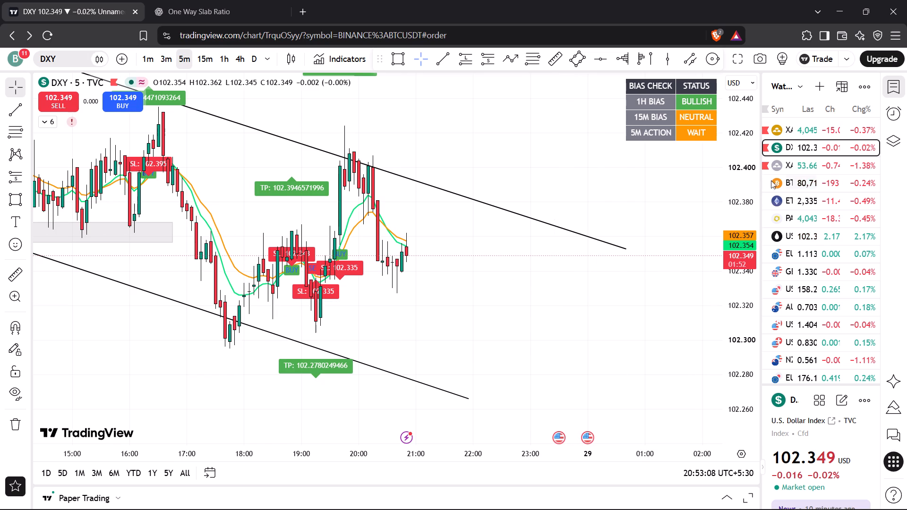
Compare the 5-minute charts of XAGUSD, BTCUSDT and XAUUSD, checking price against the short positions.
left_click(793, 165)
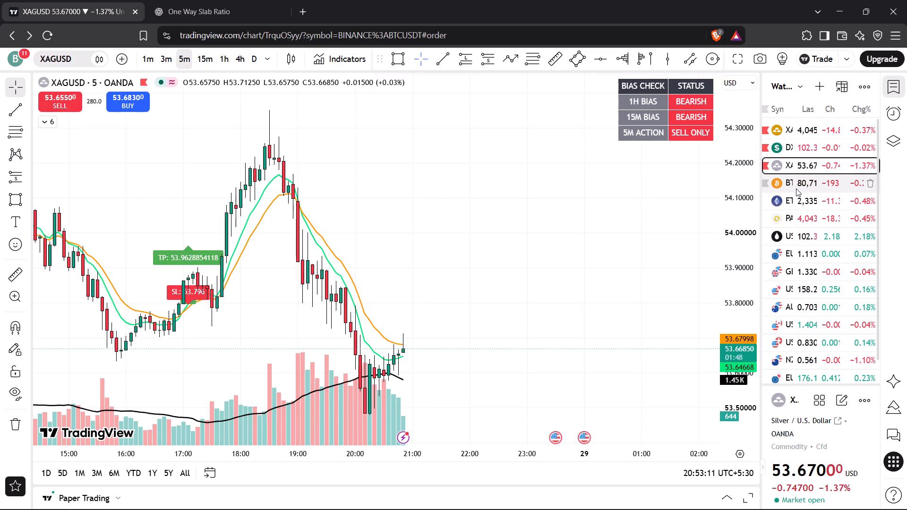
left_click(796, 187)
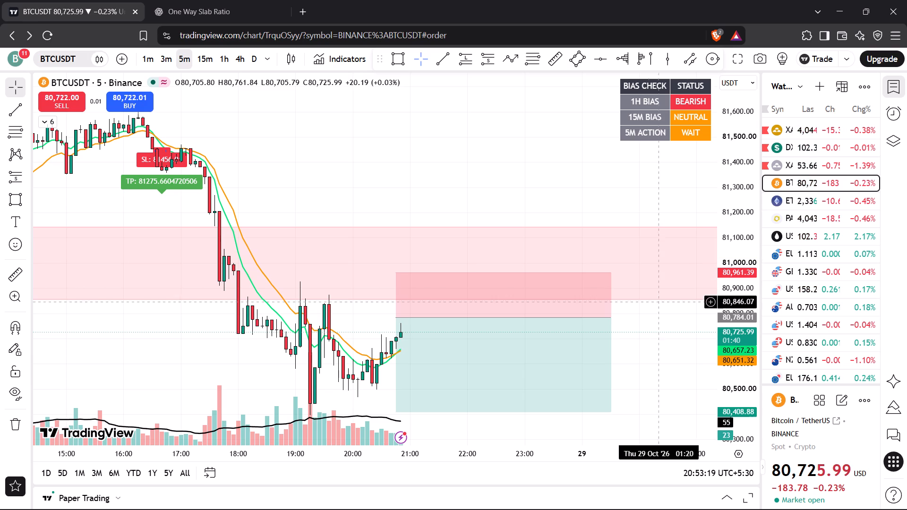
left_click_drag(640, 330, 621, 267)
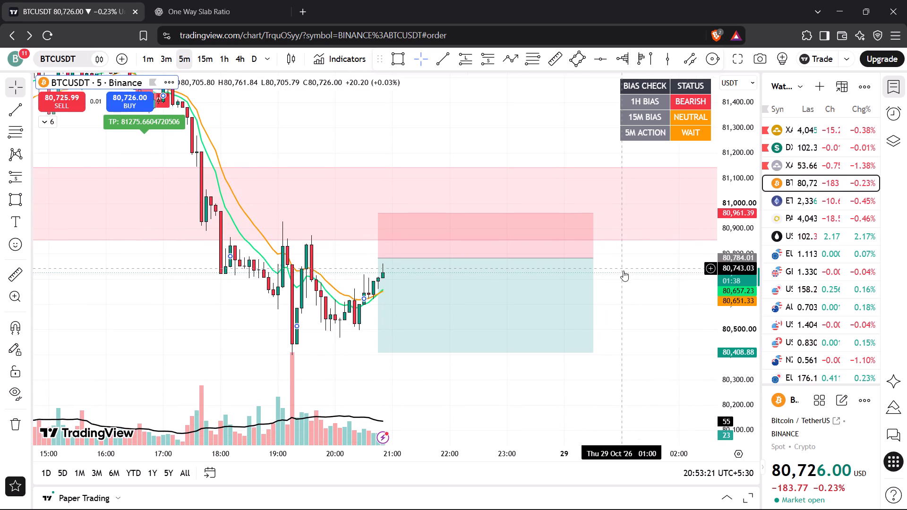
left_click(650, 311)
left_click(791, 132)
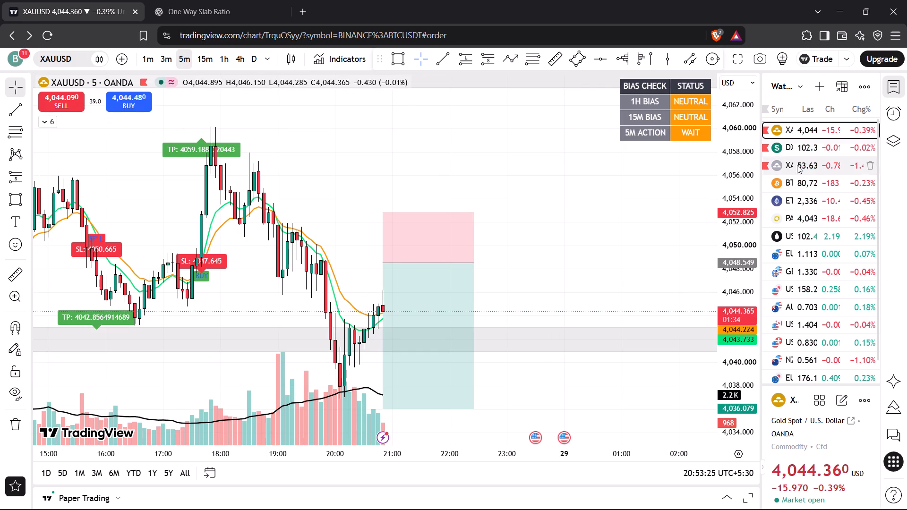
On the BTCUSDT 1-hour chart, move the short position's entry up to 80,863.44 and its start to 19:30 on 28 Oct.
left_click(800, 188)
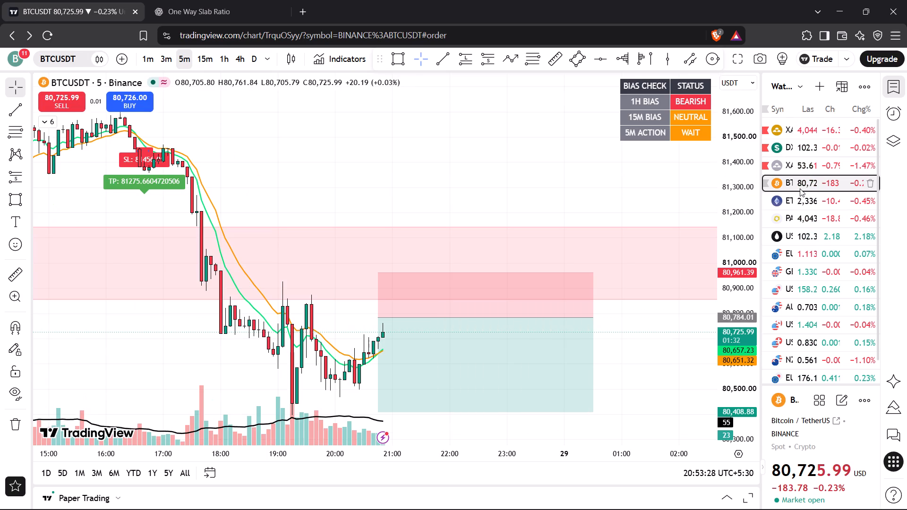
left_click(220, 59)
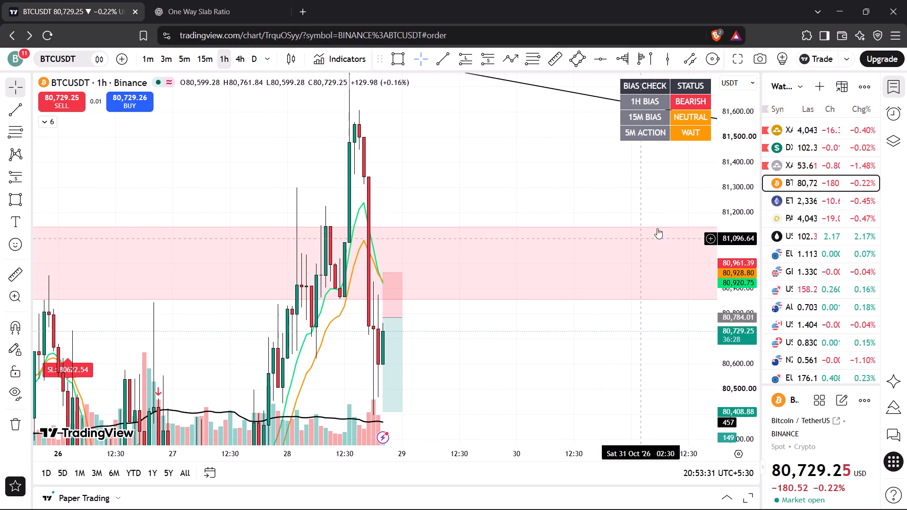
left_click_drag(739, 197, 734, 310)
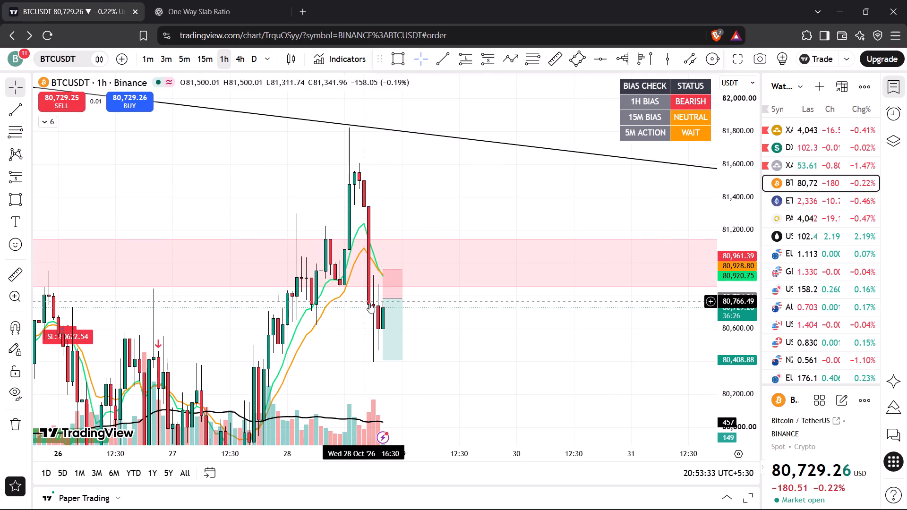
left_click_drag(385, 302, 387, 288)
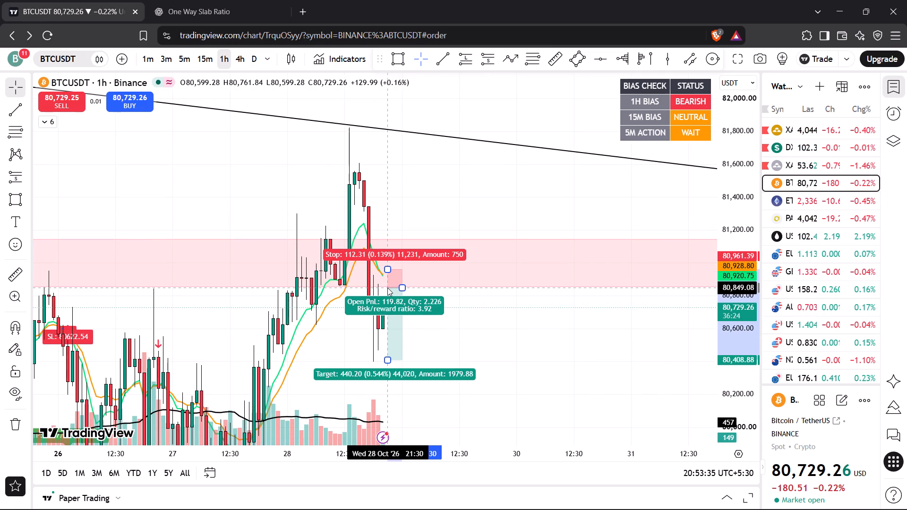
left_click_drag(387, 288, 379, 285)
On the BTCUSDT 15-minute chart, raise the short position's stop level to 81,068.11.
left_click(203, 63)
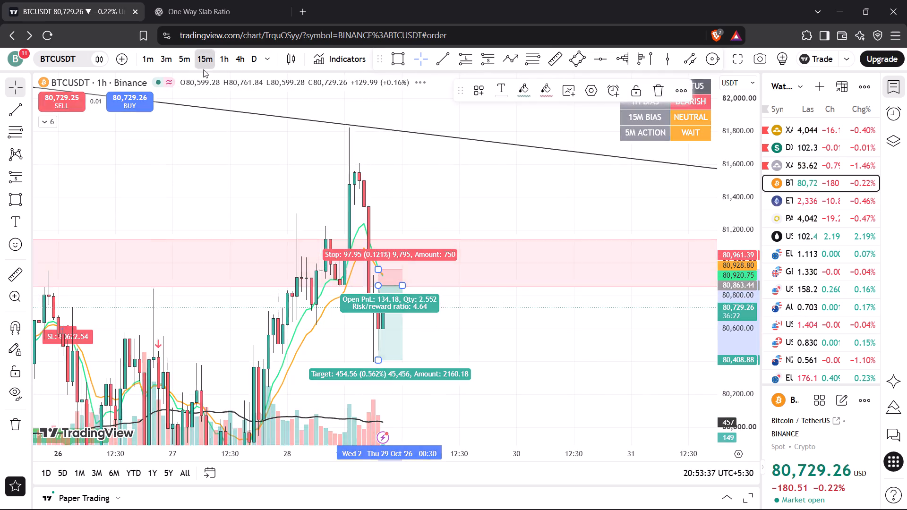
left_click(440, 204)
left_click_drag(359, 271, 363, 254)
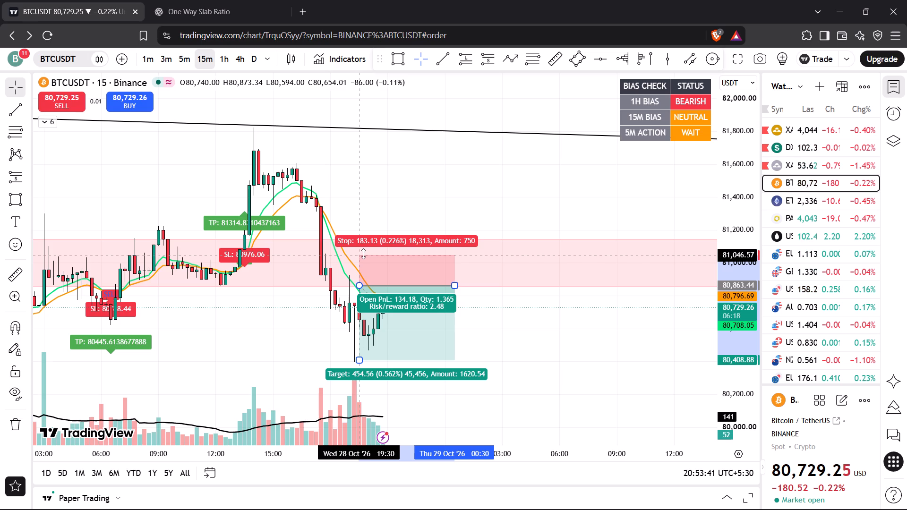
left_click_drag(363, 254, 364, 252)
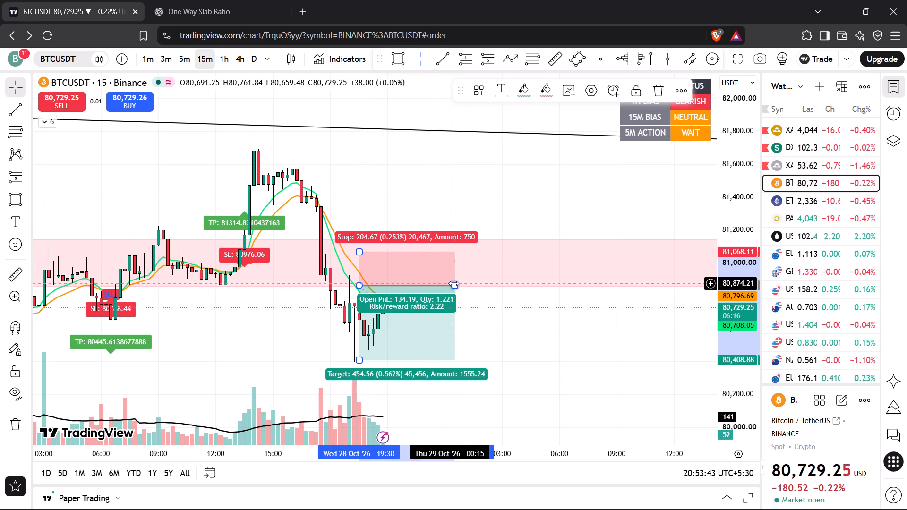
On the BTCUSDT 15-minute chart, set the short position's entry to 80,888.58 and span it from 21:00 to 23:30 on 28 Oct.
left_click_drag(454, 283, 436, 286)
left_click(489, 323)
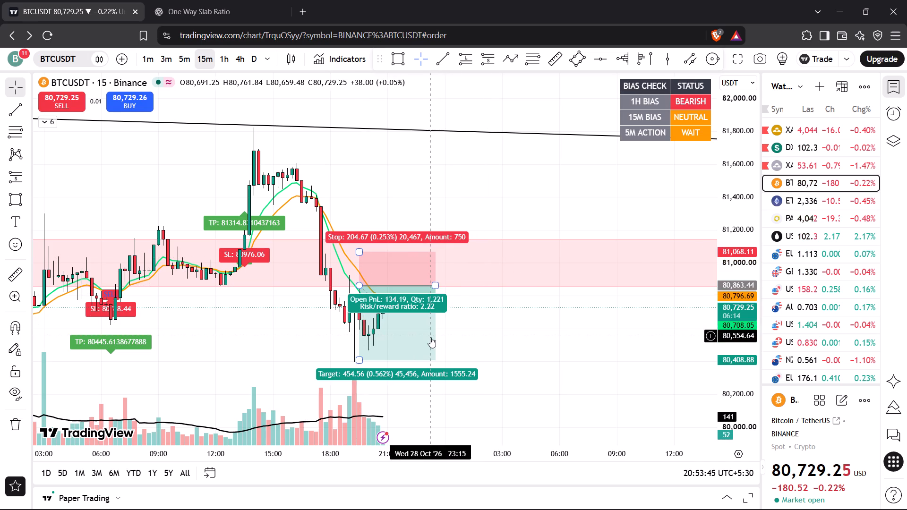
left_click_drag(361, 284, 377, 282)
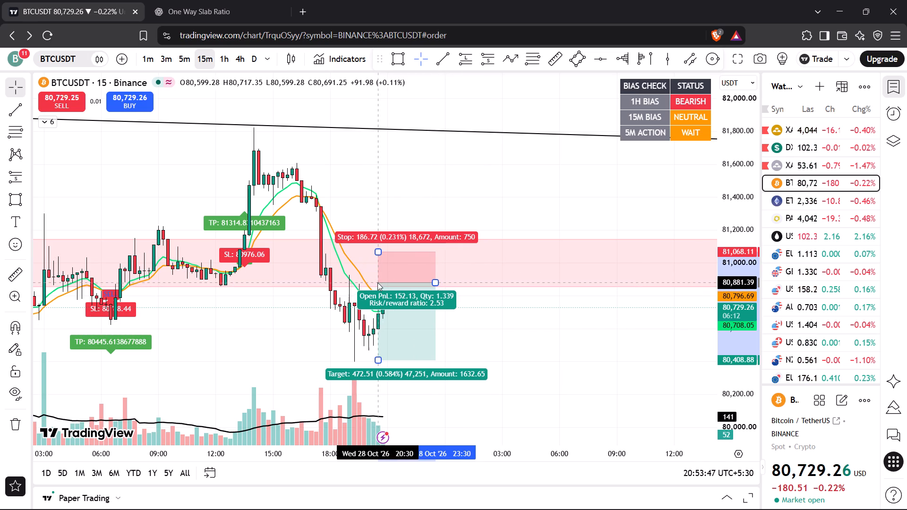
left_click_drag(377, 282, 386, 281)
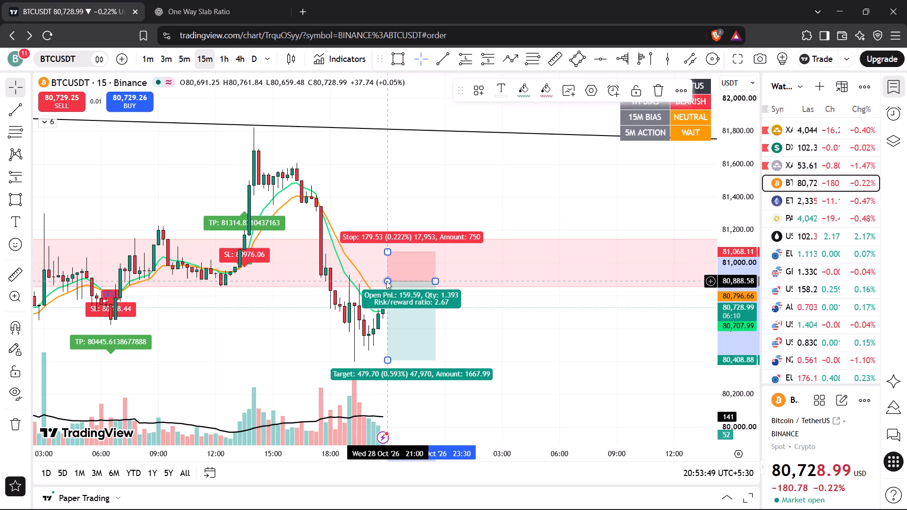
left_click(483, 315)
left_click_drag(502, 338, 498, 301)
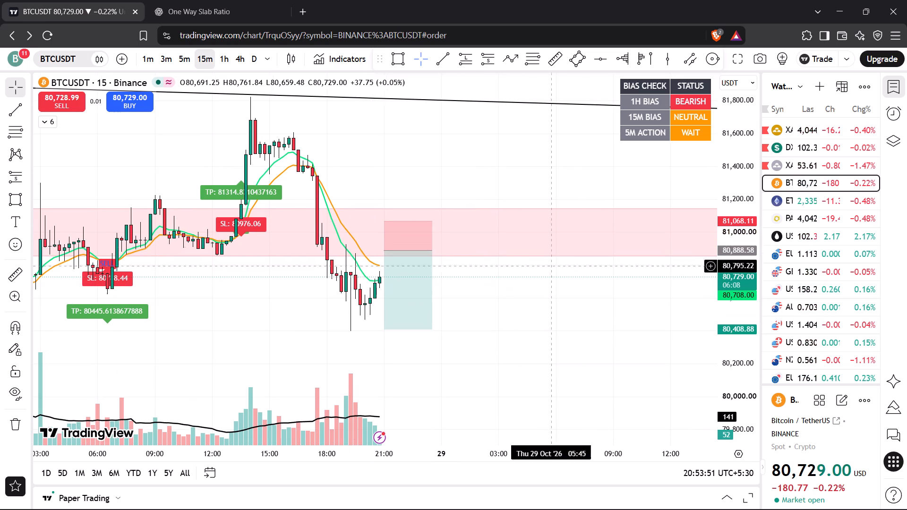
Examine the USOIL 1-hour chart's recent candles against its trend lines and the pink zone.
left_click(795, 234)
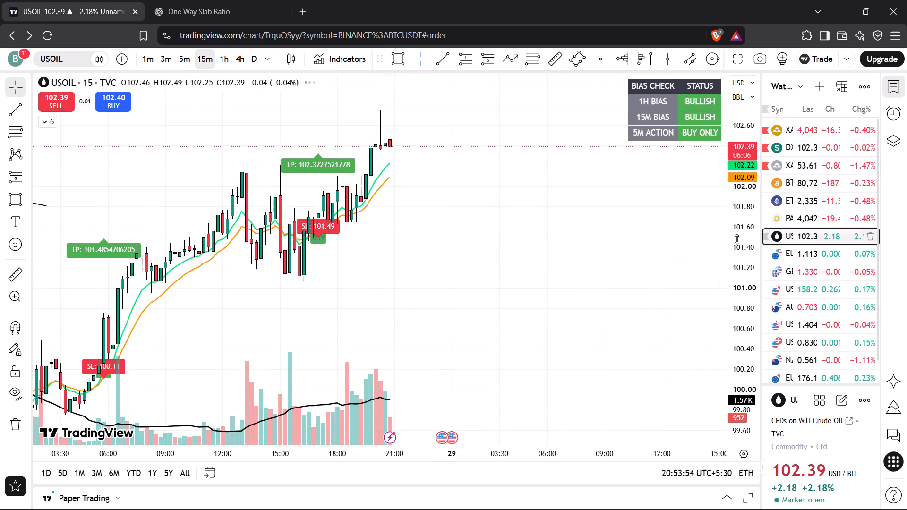
left_click(228, 52)
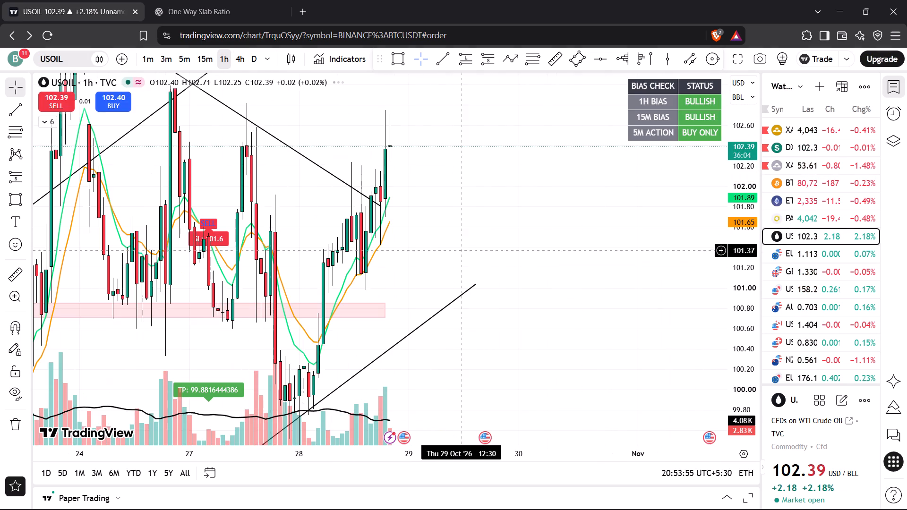
scroll(476, 267, "down", 8)
left_click_drag(750, 174, 731, 361)
scroll(634, 342, "up", 3)
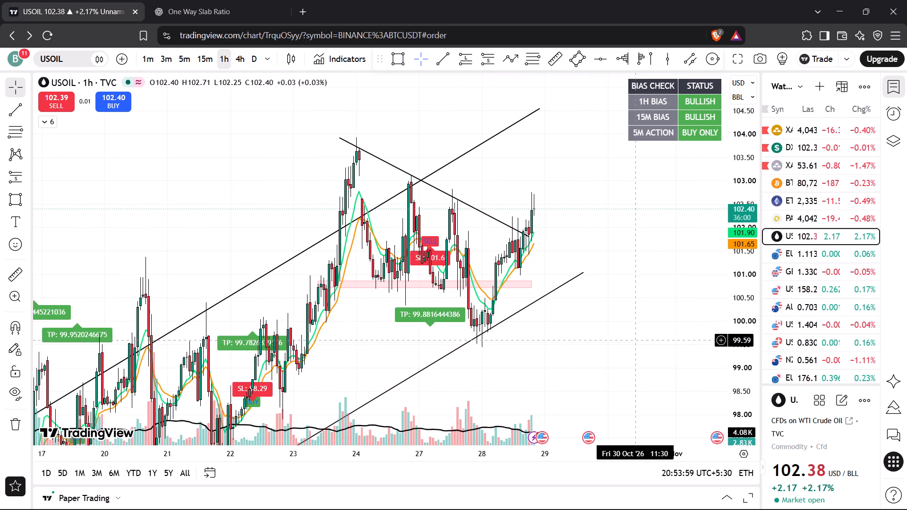
scroll(634, 337, "up", 2)
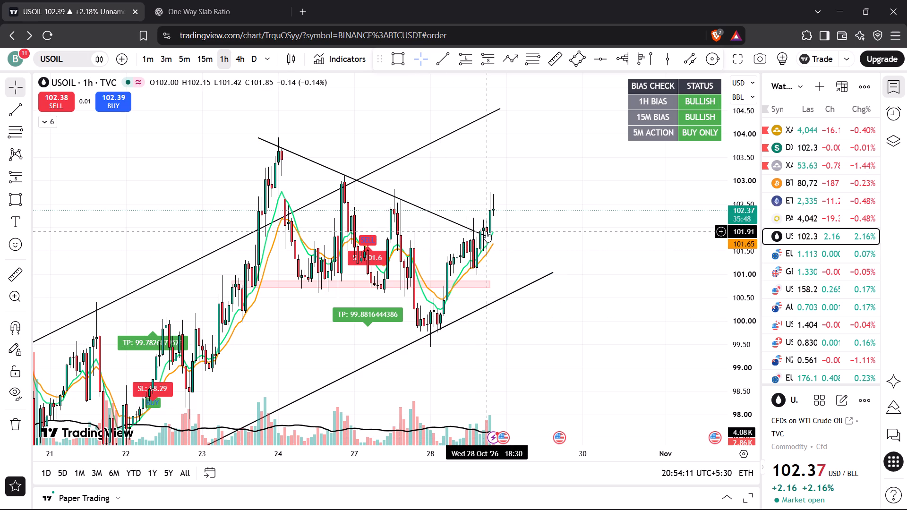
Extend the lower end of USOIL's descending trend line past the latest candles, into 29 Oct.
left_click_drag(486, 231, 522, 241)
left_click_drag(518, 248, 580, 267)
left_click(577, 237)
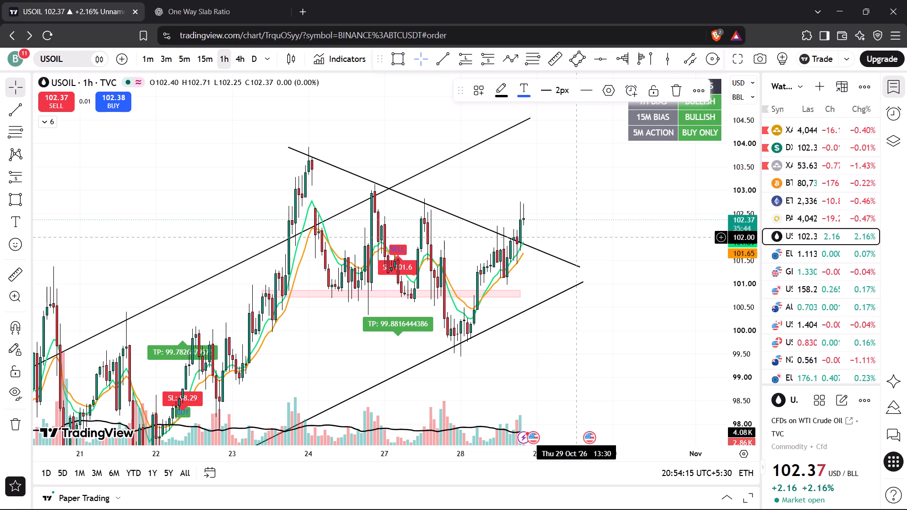
Draw a rectangular zone on the USOIL 1-hour chart from 23 Oct 13:30 into late 29 Oct, between about 102.38 and 102.67.
left_click_drag(579, 229, 532, 258)
left_click(550, 217)
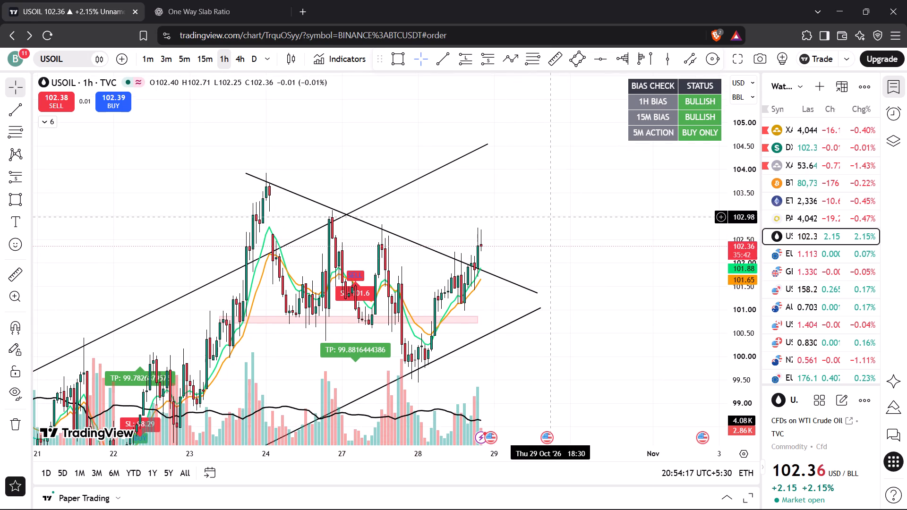
left_click(401, 55)
left_click(231, 237)
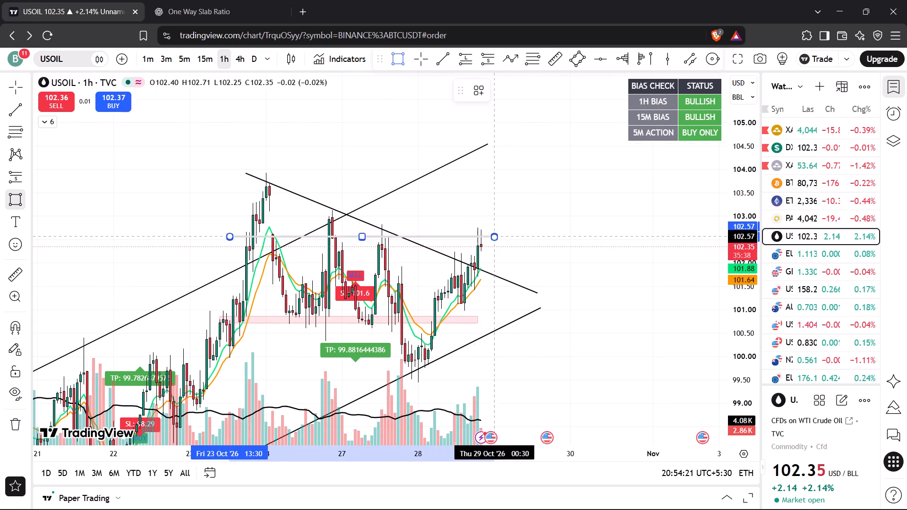
left_click(564, 245)
left_click_drag(396, 237, 396, 231)
left_click(430, 210)
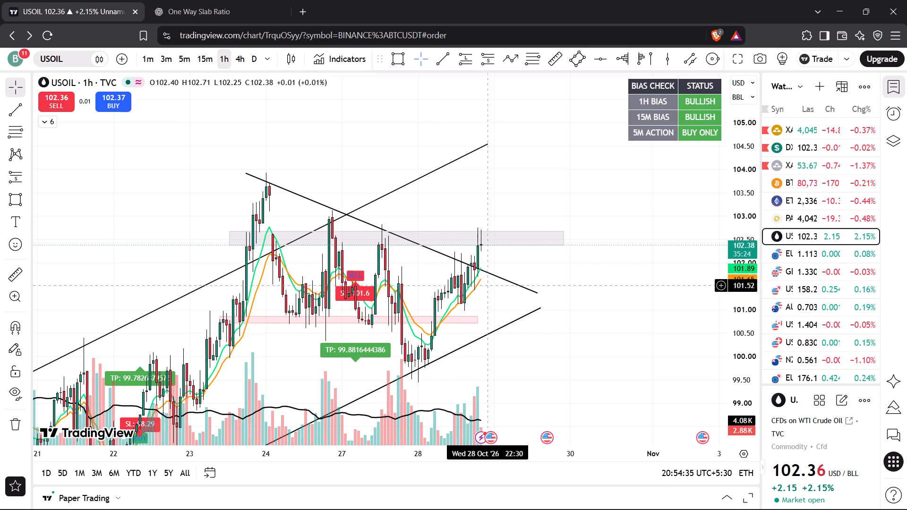
Delete the descending trend line from the USOIL 1-hour chart.
left_click(536, 292)
left_click(672, 92)
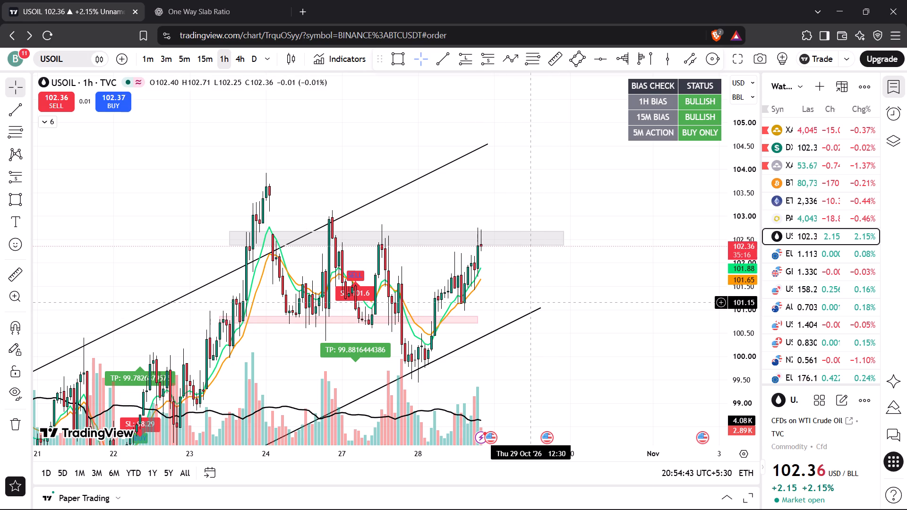
Examine USOIL on the 15-minute and 5-minute charts, checking the latest candles against the grey zone and the EMAs.
left_click(210, 59)
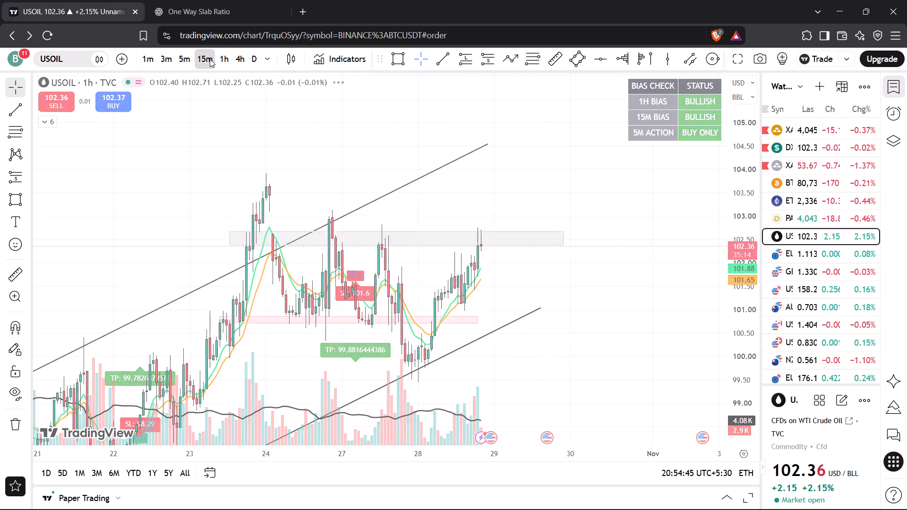
left_click(184, 58)
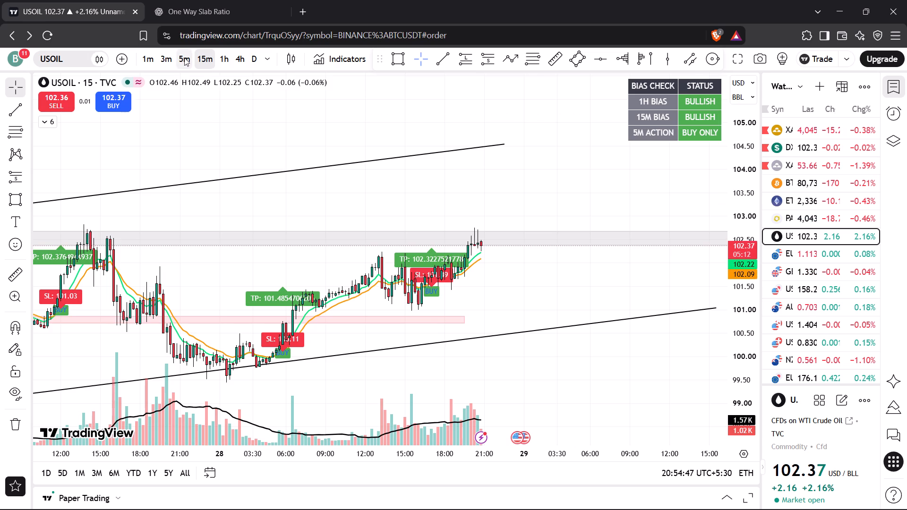
left_click_drag(735, 374, 741, 276)
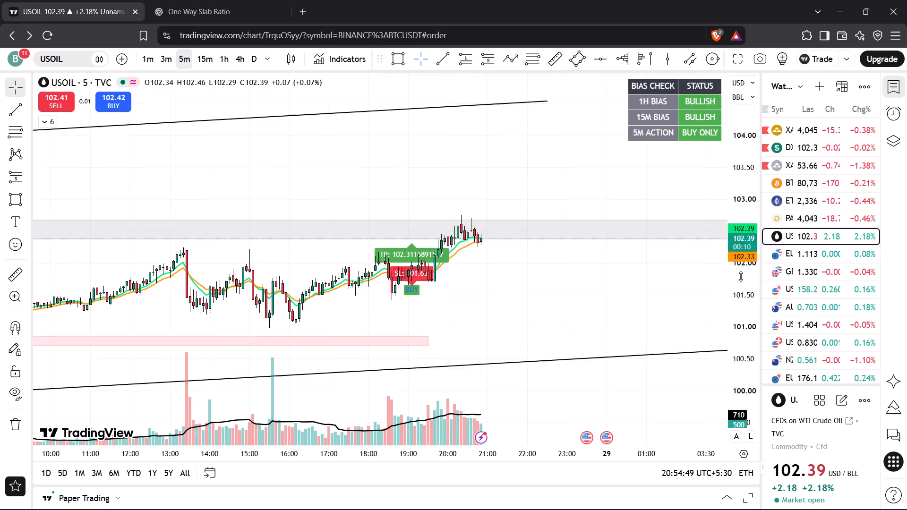
left_click_drag(741, 276, 738, 107)
left_click_drag(749, 304, 745, 231)
scroll(603, 251, "up", 2)
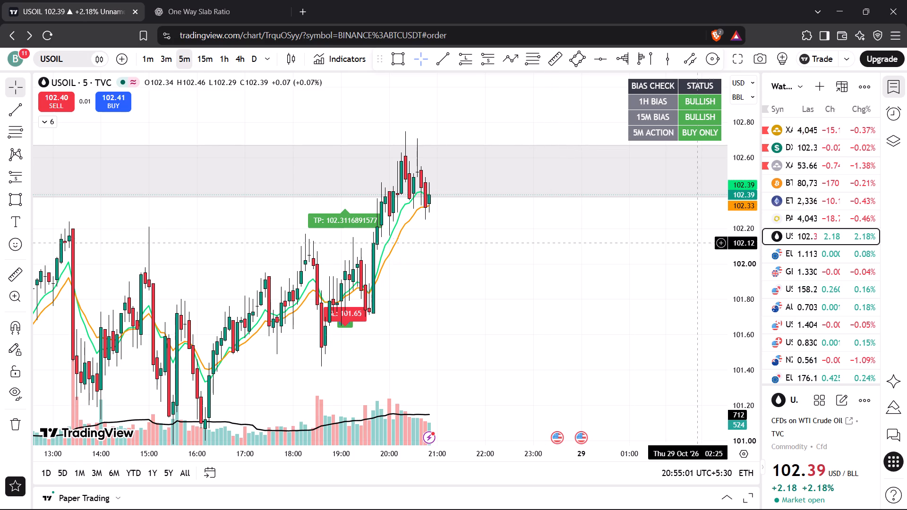
left_click_drag(735, 227, 722, 274)
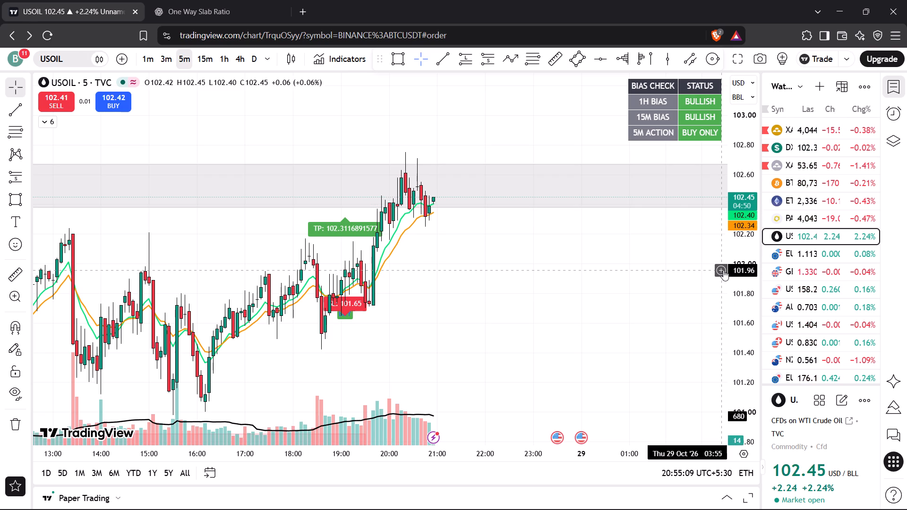
On the EURUSD 15-minute chart, extend the short position's end to about 08:00 on 28 Oct.
left_click(800, 255)
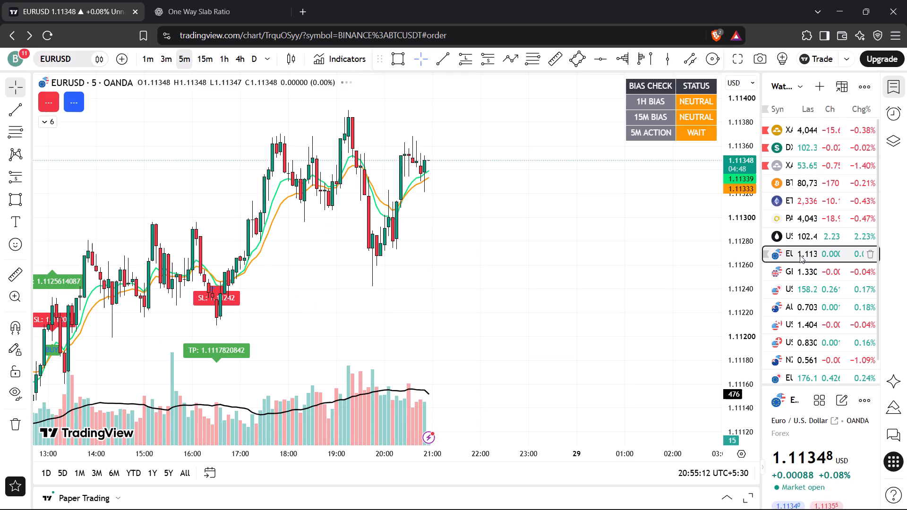
left_click(204, 53)
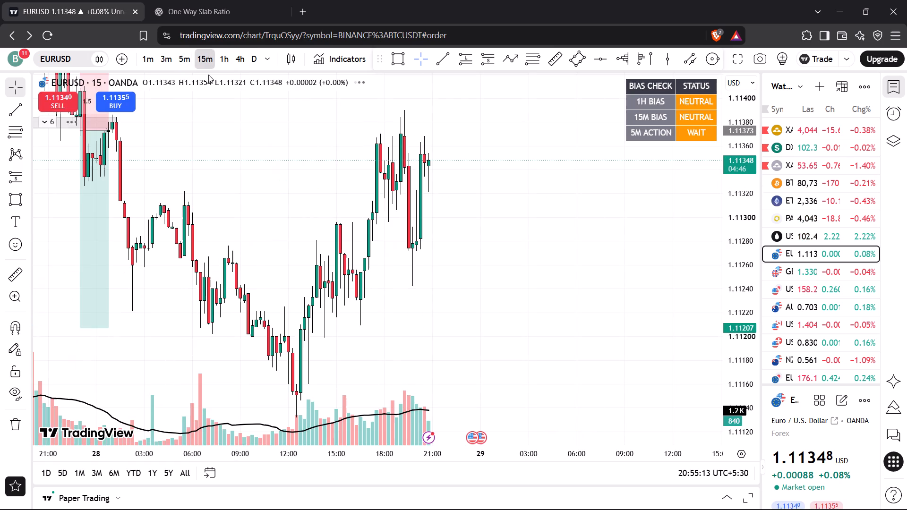
left_click_drag(753, 210, 738, 350)
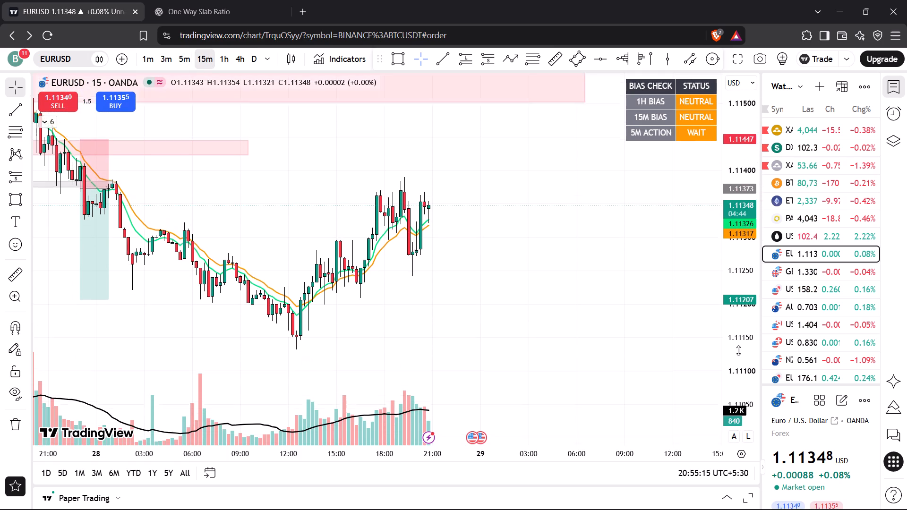
left_click_drag(738, 350, 737, 350)
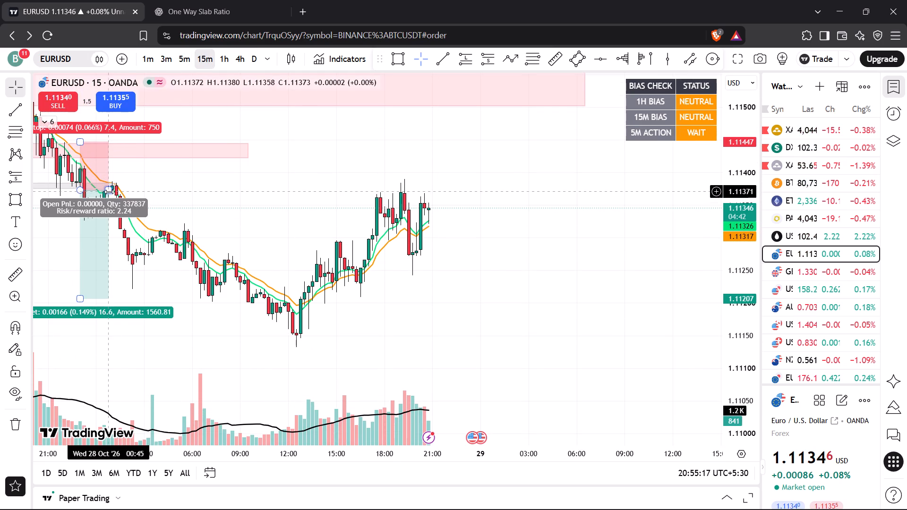
left_click_drag(109, 192, 218, 201)
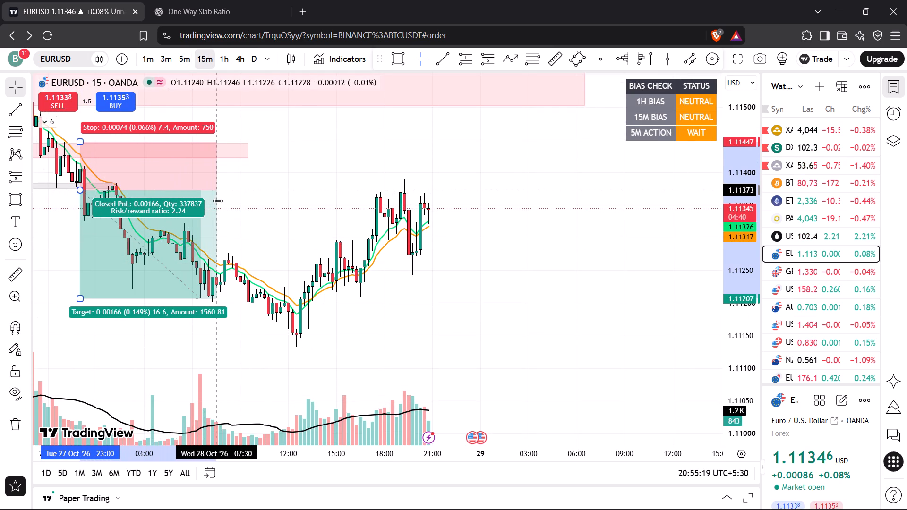
left_click_drag(218, 201, 223, 201)
left_click(252, 210)
left_click_drag(252, 210, 317, 236)
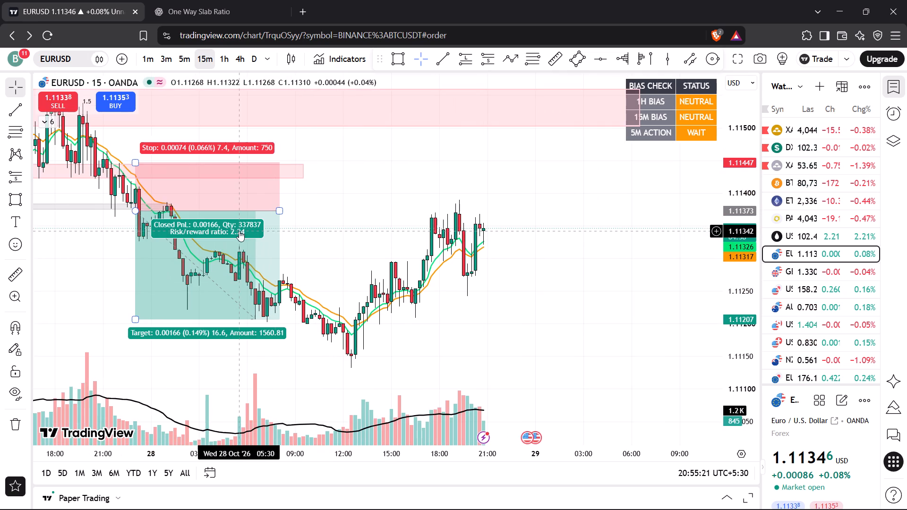
left_click(393, 181)
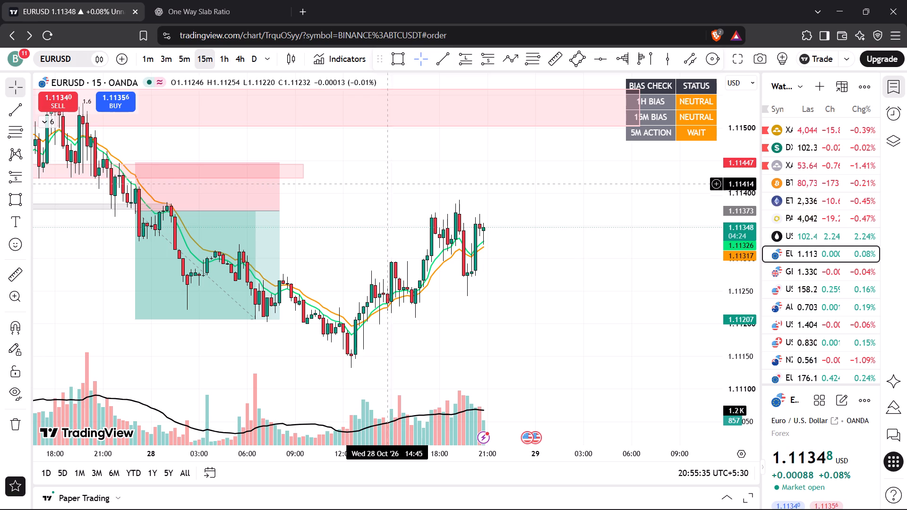
left_click_drag(384, 190, 364, 209)
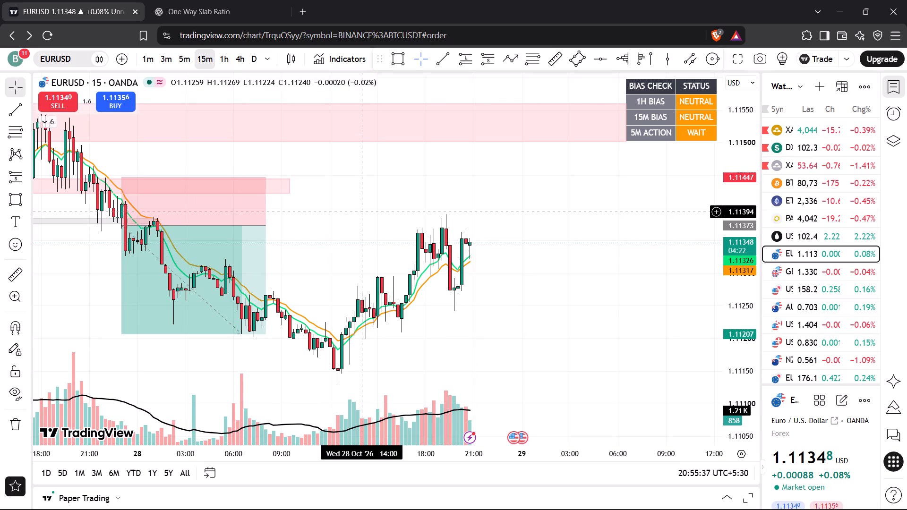
Compare the 15-minute charts of GBPUSD, BTCUSDT, DXY and USOIL and look through the watchlist.
left_click(792, 272)
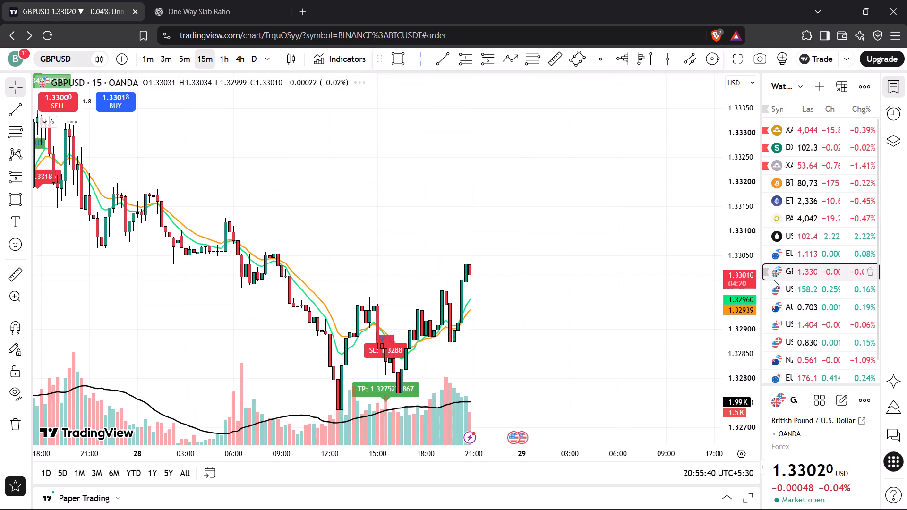
left_click(797, 186)
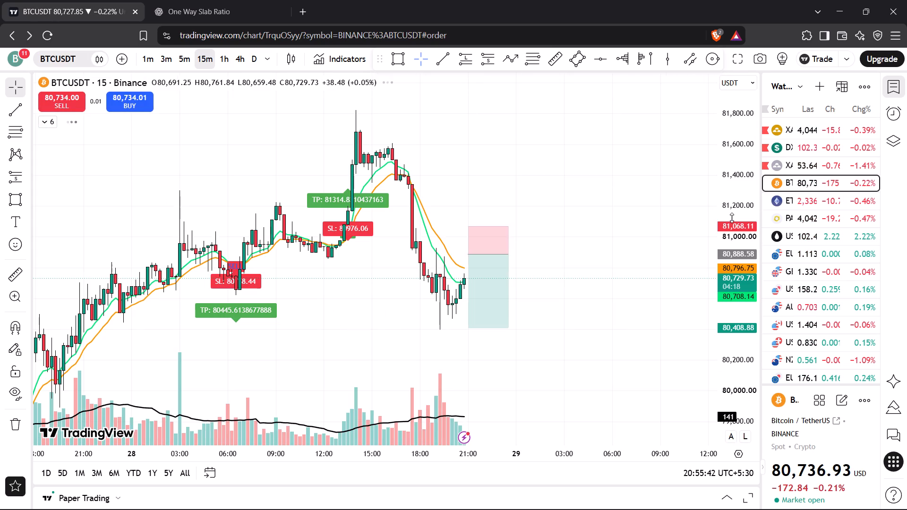
left_click(808, 151)
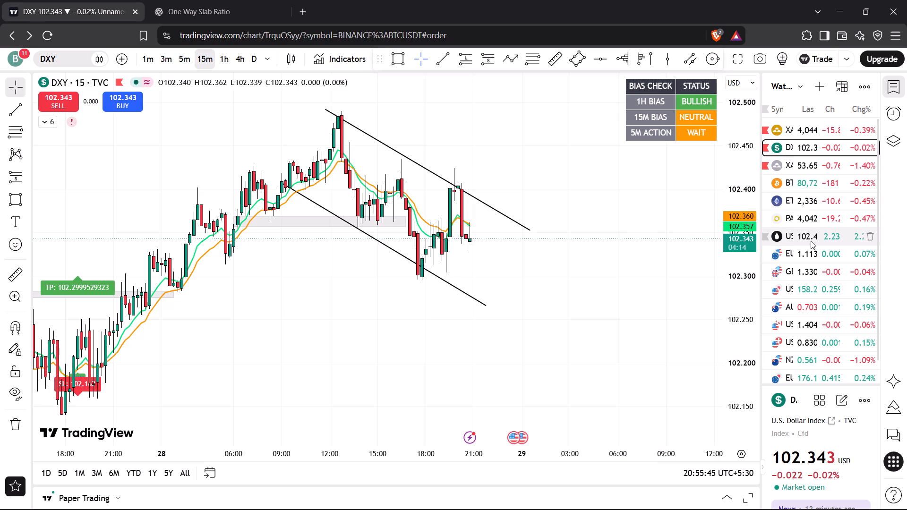
left_click(811, 241)
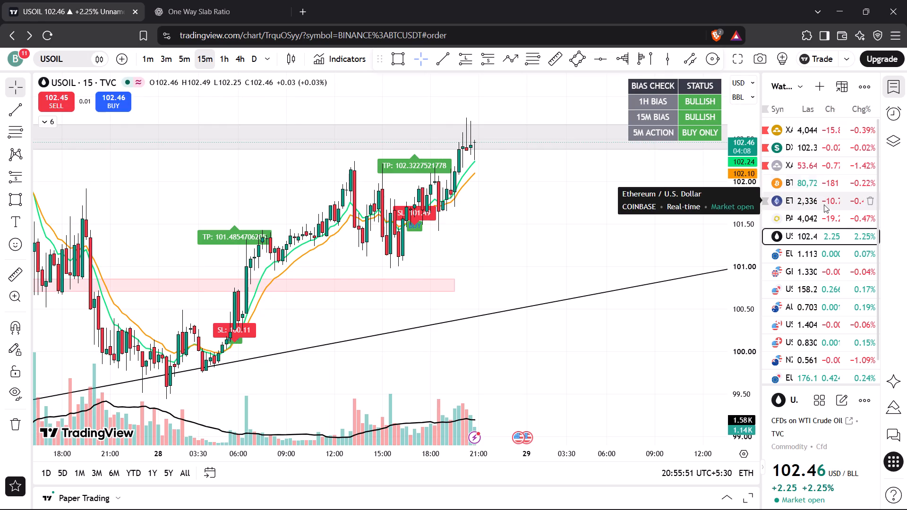
scroll(812, 252, "down", 6)
scroll(819, 297, "down", 5)
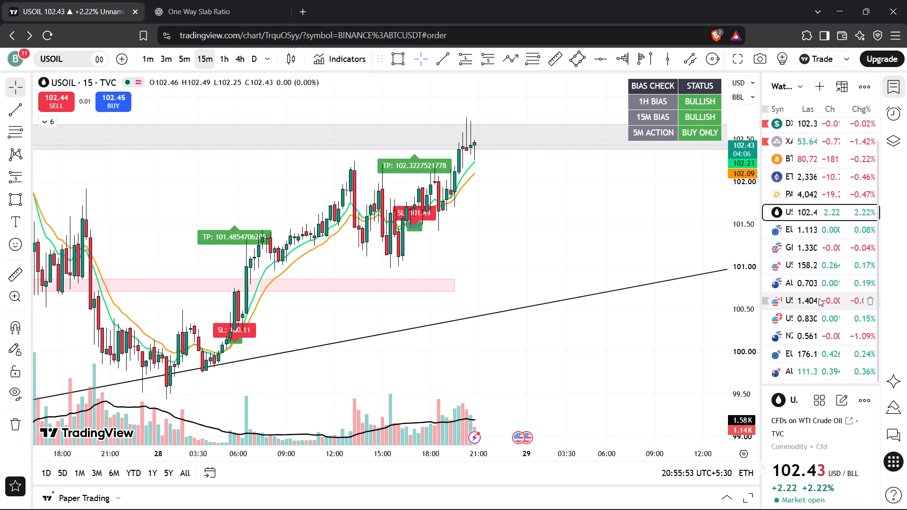
scroll(819, 302, "down", 2)
scroll(819, 302, "up", 6)
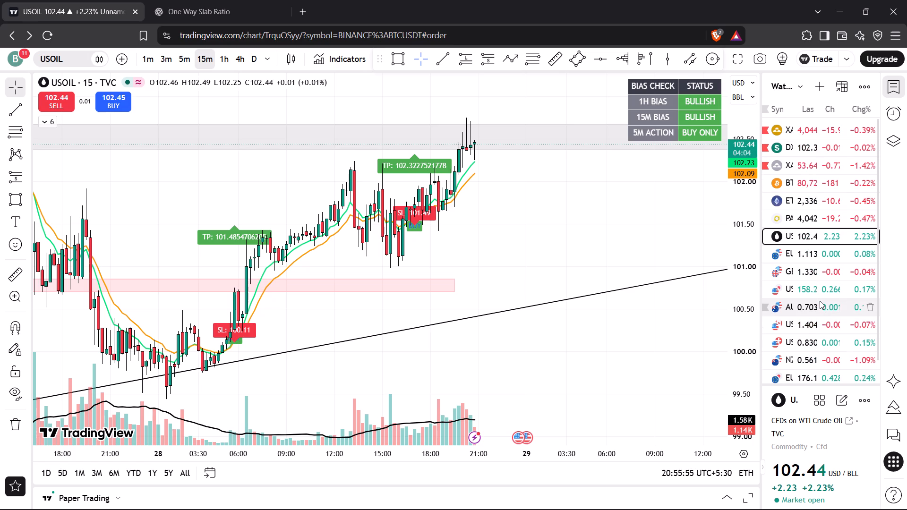
scroll(820, 301, "up", 6)
Examine the latest DXY 15-minute candles relative to the EMAs and the descending channel.
left_click(811, 154)
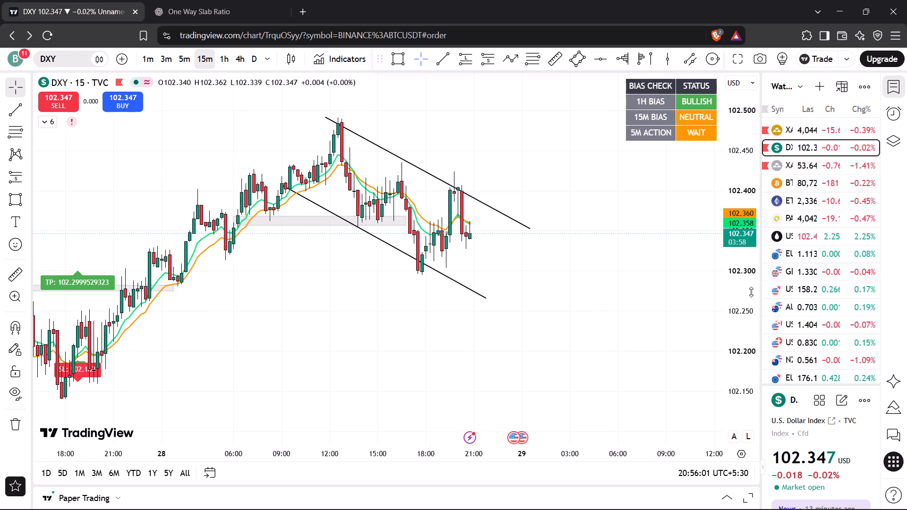
left_click_drag(750, 289, 751, 113)
scroll(554, 277, "up", 2)
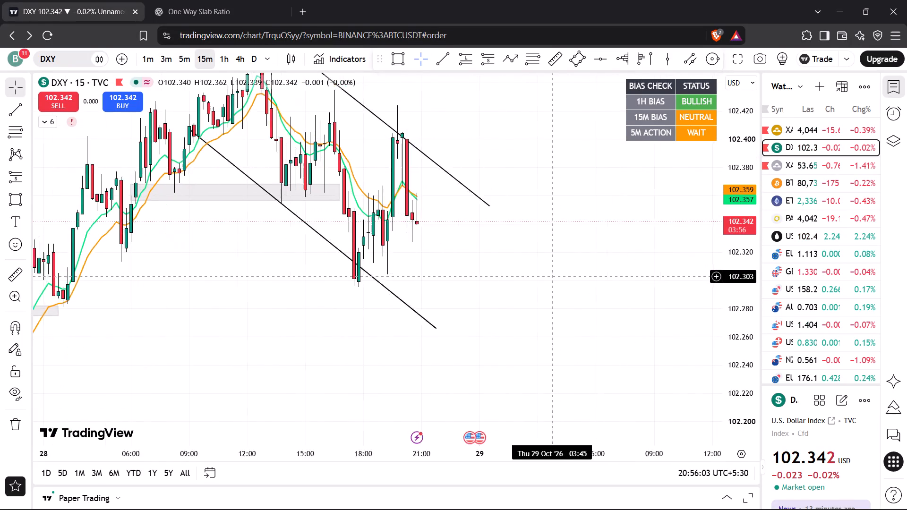
scroll(554, 277, "up", 2)
left_click_drag(472, 272, 498, 290)
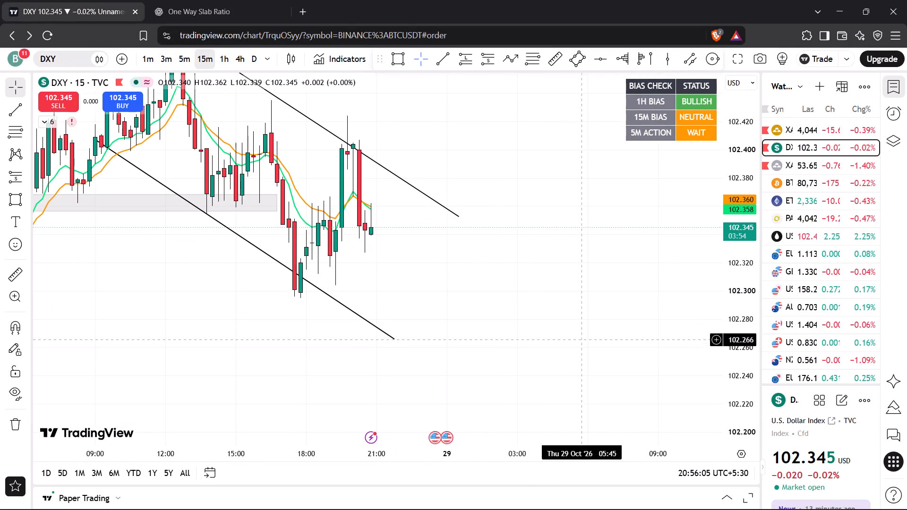
Draw a rectangle zone on the DXY 15-minute chart from about 102.342 to 102.334, spanning about 18:15 to 22:15 on 28 Oct.
left_click_drag(536, 292, 563, 286)
scroll(560, 291, "up", 2)
left_click_drag(469, 244, 548, 253)
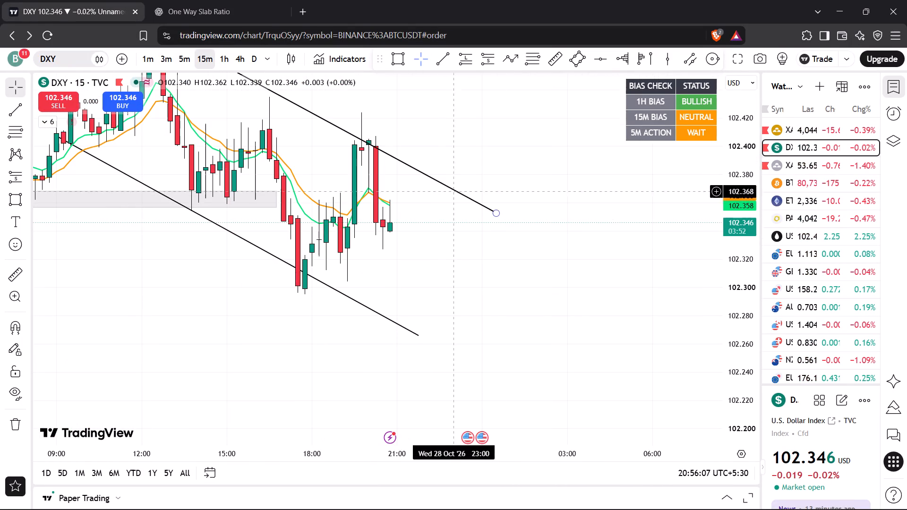
left_click_drag(741, 348, 748, 276)
scroll(567, 281, "up", 3)
left_click_drag(414, 254, 623, 289)
left_click(395, 59)
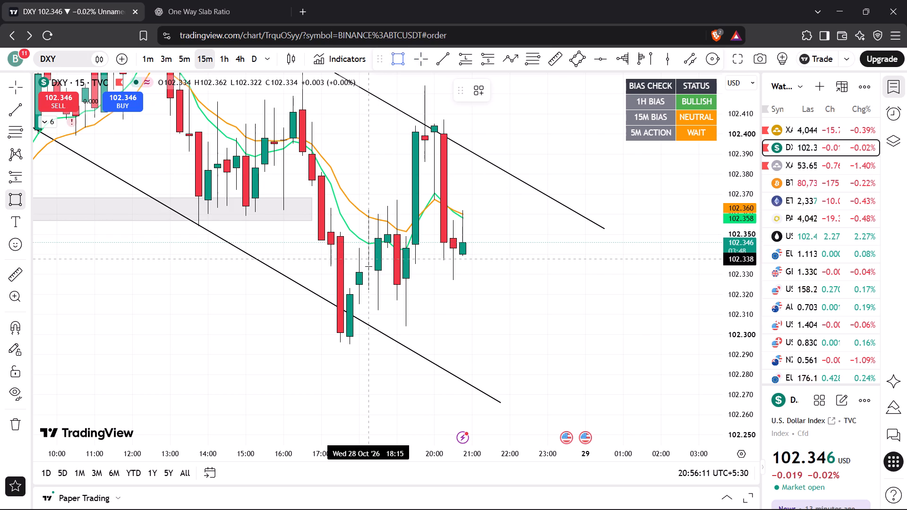
left_click(368, 250)
left_click(517, 266)
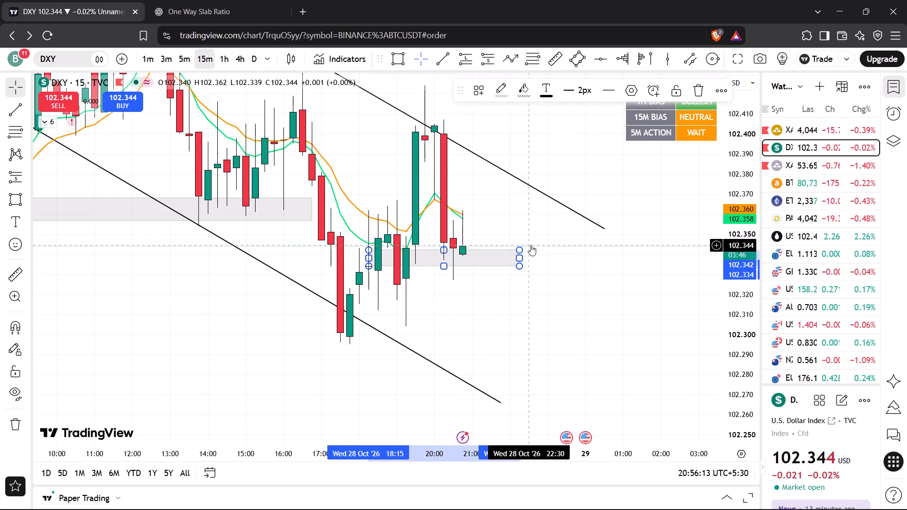
left_click(528, 231)
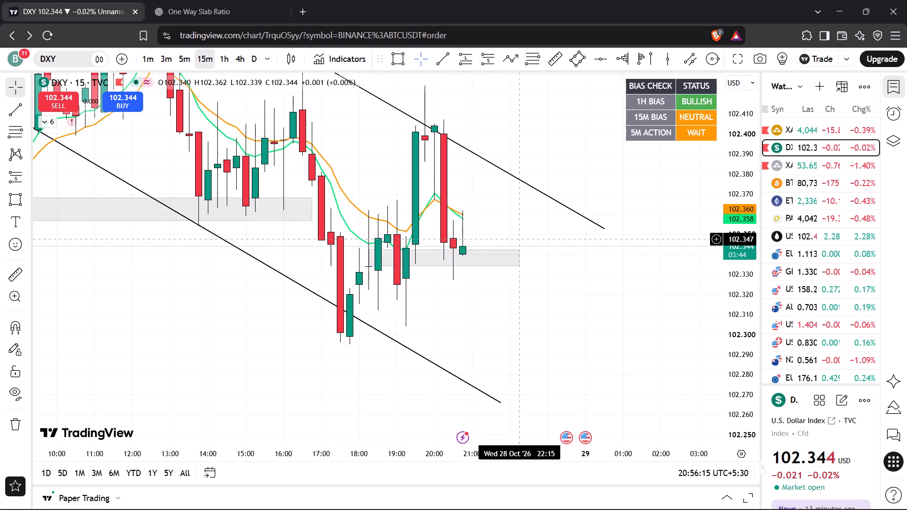
Measure the DXY price distance from the lower edge of the small grey zone at the latest candles down to the channel's lower line.
left_click_drag(599, 303, 596, 298)
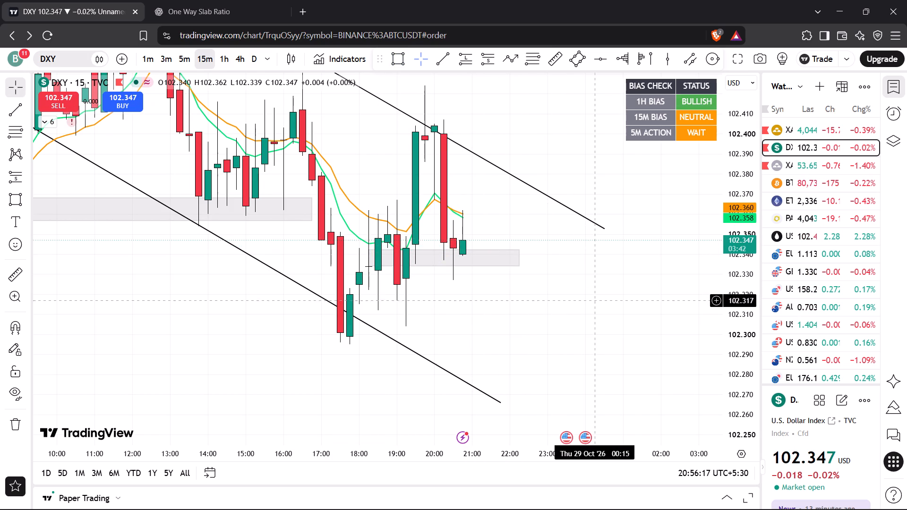
left_click_drag(596, 298, 562, 295)
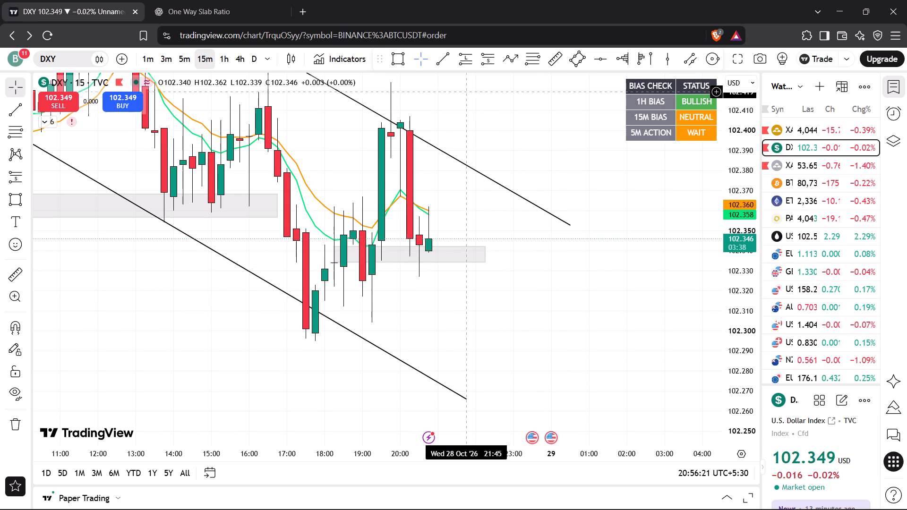
left_click(551, 66)
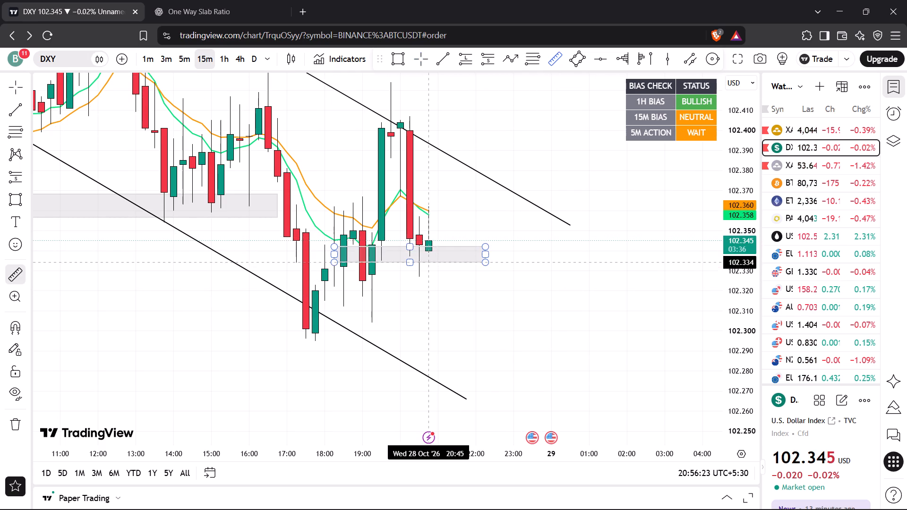
left_click(426, 264)
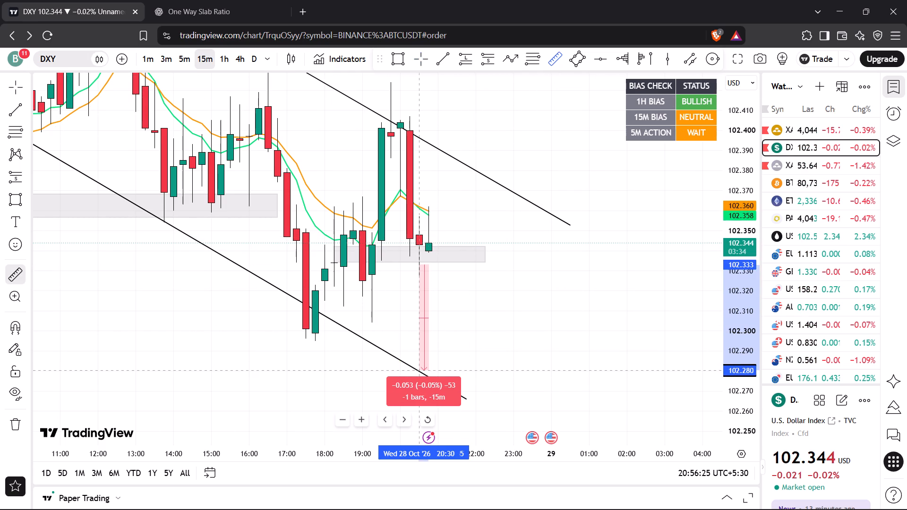
right_click(424, 370)
left_click(467, 341)
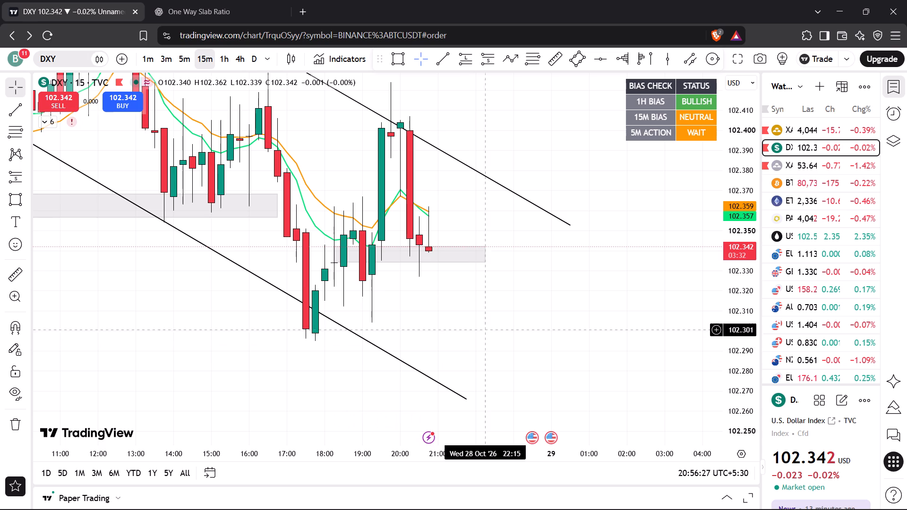
Switch to the XAUUSD 15-minute chart and examine the latest candles against the short position, the grey zone and the EMAs.
left_click_drag(496, 325, 476, 319)
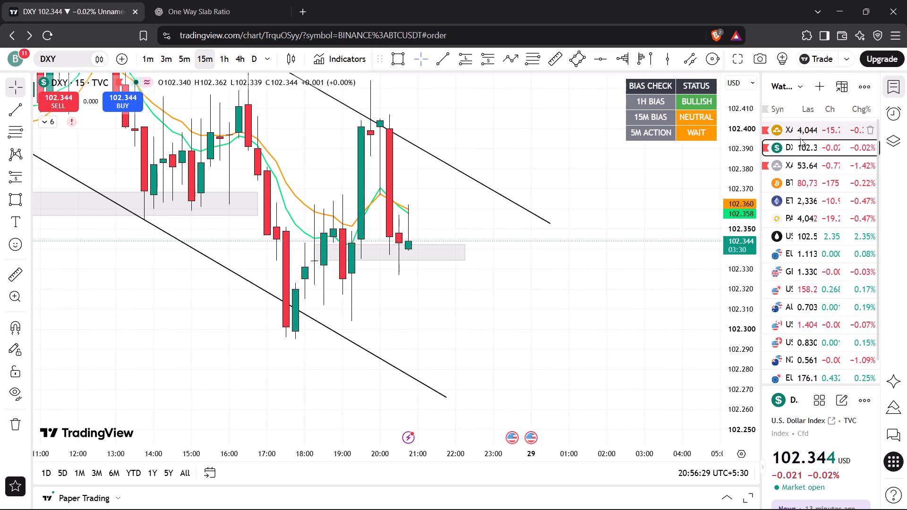
left_click(802, 136)
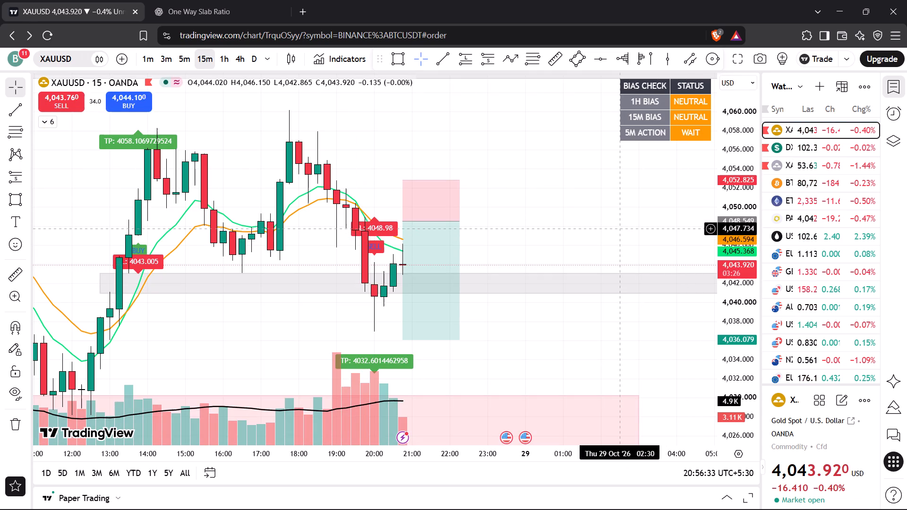
left_click_drag(600, 251, 596, 215)
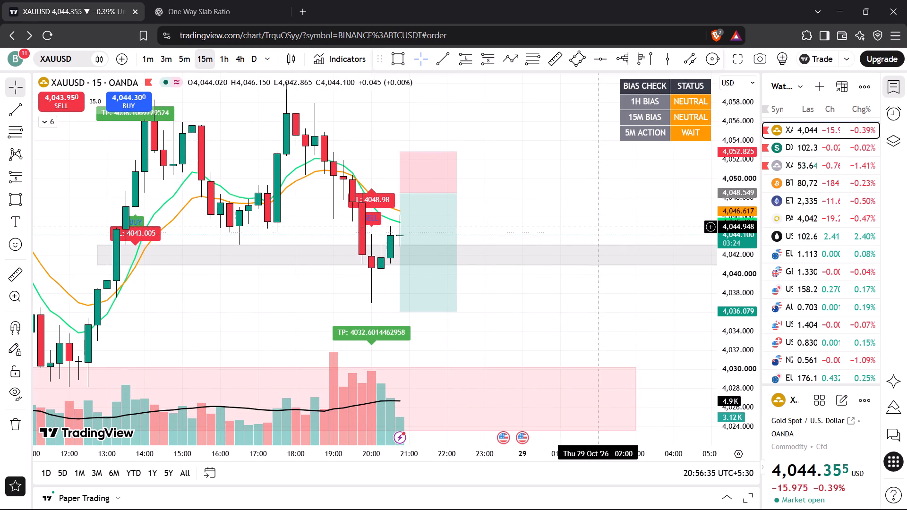
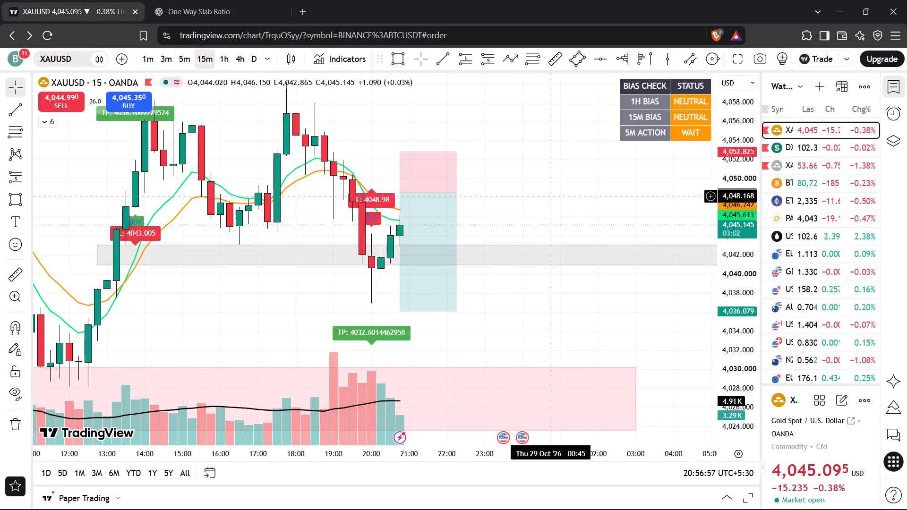
Examine the XAUUSD 15-minute candles around the short position, the grey zone, the EMAs and the pink zone below.
left_click_drag(729, 250, 732, 214)
scroll(589, 211, "down", 2)
left_click_drag(589, 196, 589, 221)
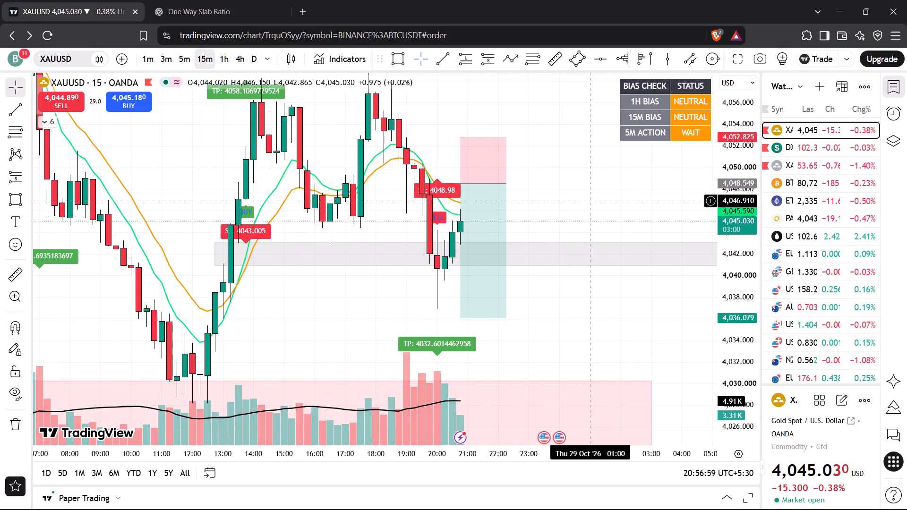
left_click_drag(589, 221, 587, 255)
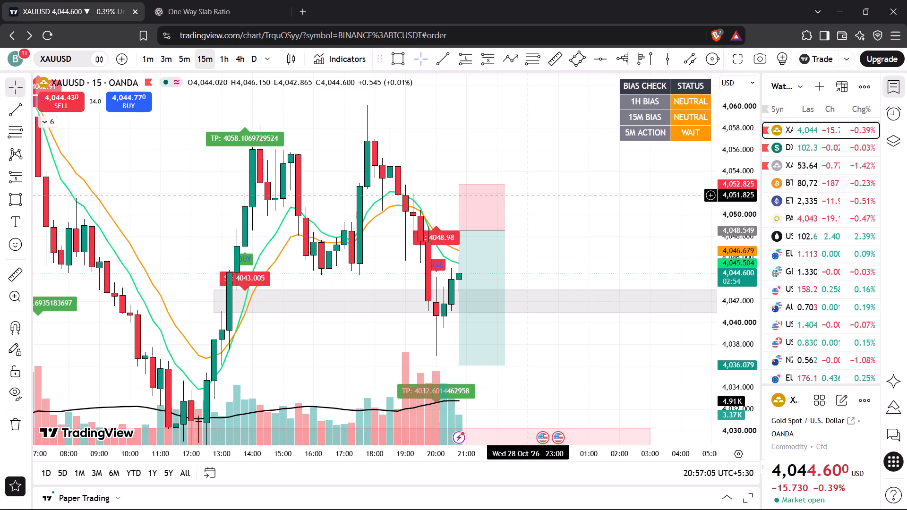
left_click_drag(546, 221, 544, 200)
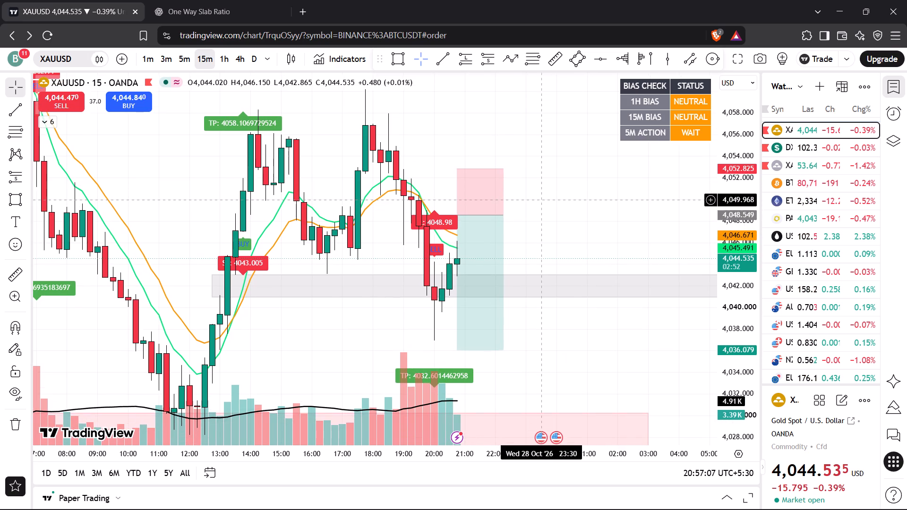
left_click_drag(537, 192, 556, 237)
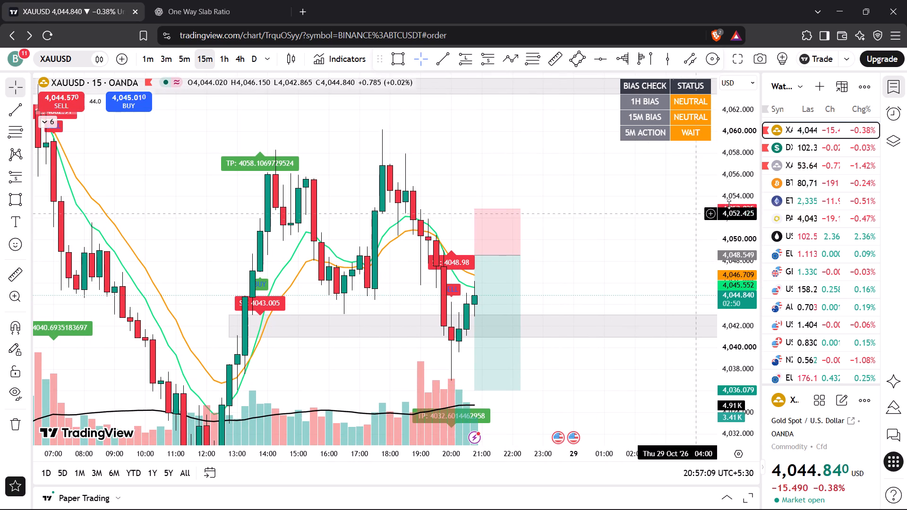
left_click_drag(739, 172, 736, 220)
scroll(602, 232, "down", 2)
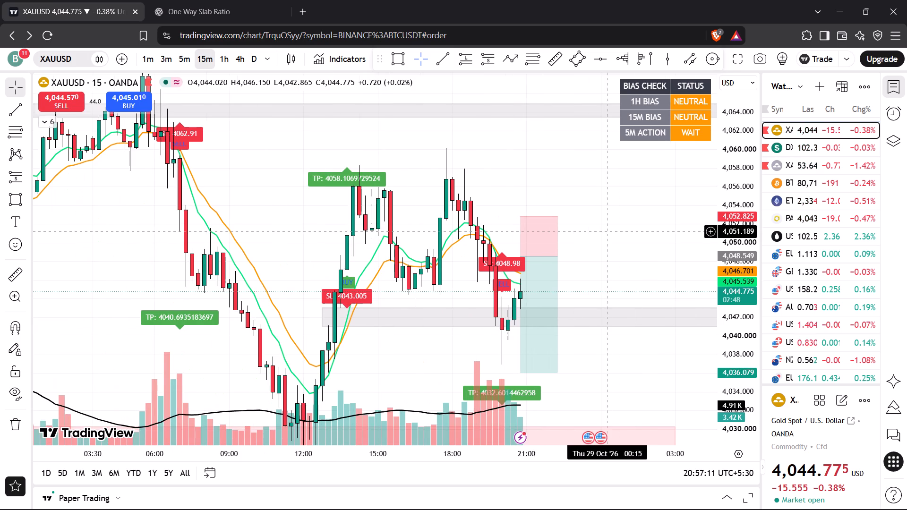
left_click_drag(616, 239, 590, 169)
left_click_drag(590, 191, 586, 185)
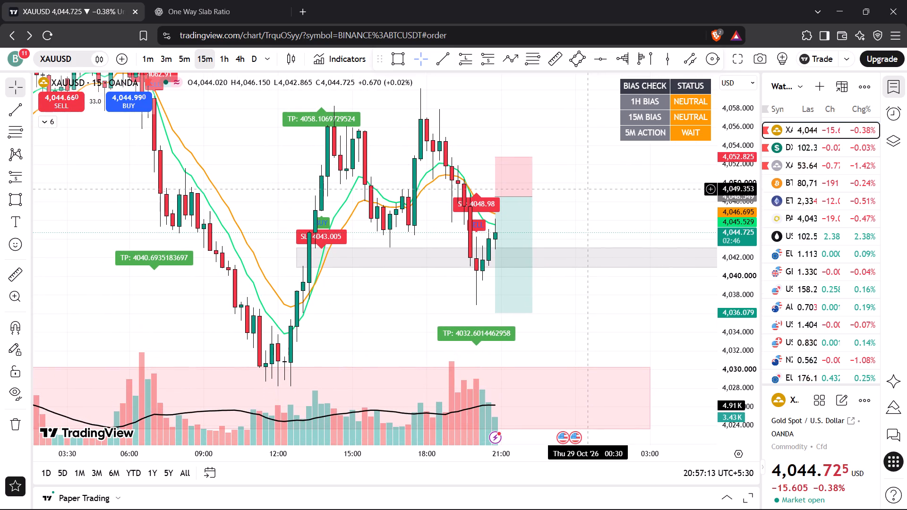
left_click_drag(586, 185, 577, 172)
On the XAUUSD 1-hour chart, hide the 9 & 15 EMA Scalping and MTF Bias Checker indicators and show the Order Block Detector.
left_click(226, 56)
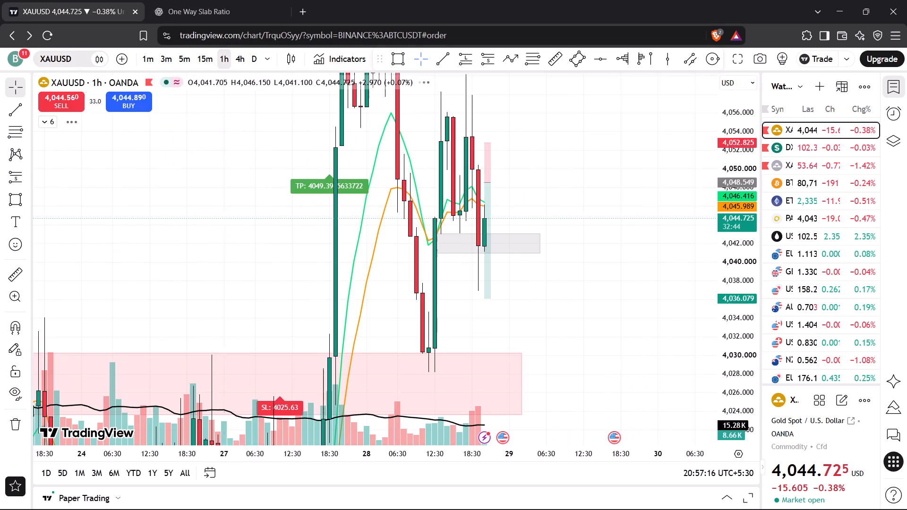
left_click_drag(739, 166, 717, 411)
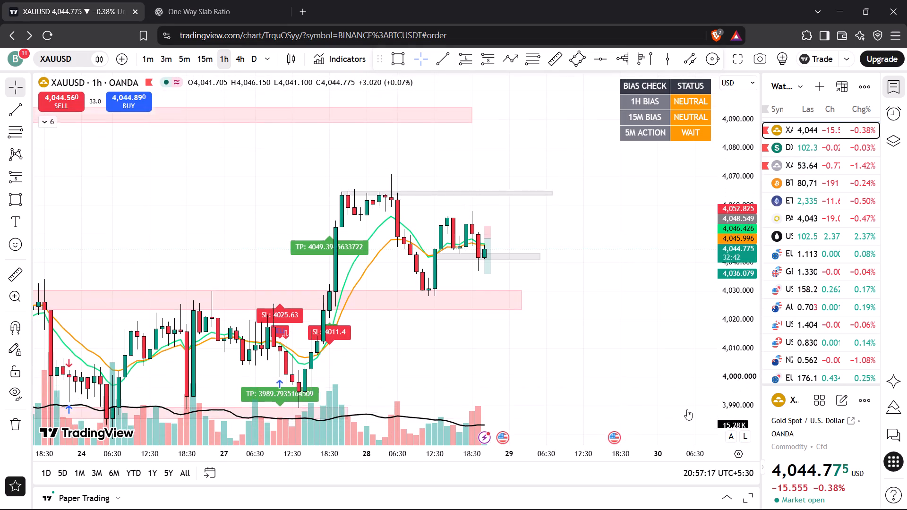
left_click_drag(568, 377, 584, 270)
left_click(501, 274)
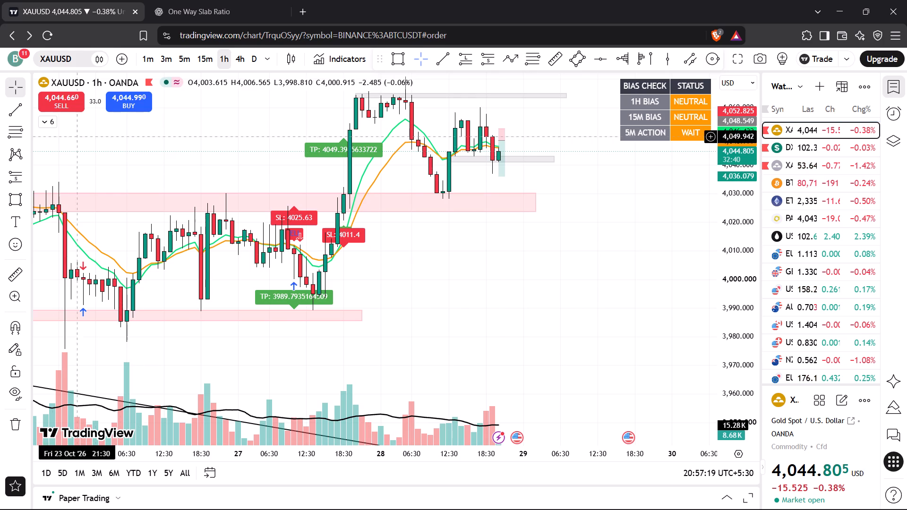
left_click(50, 122)
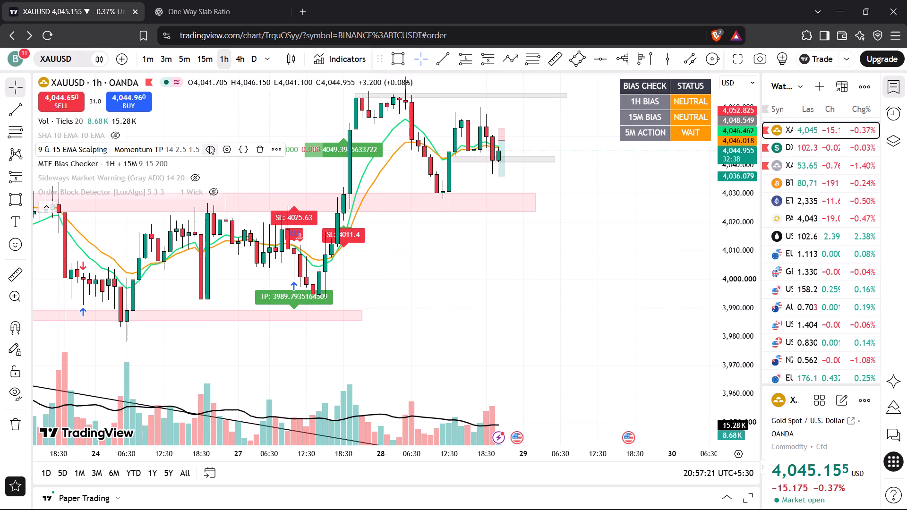
left_click(209, 146)
left_click(178, 161)
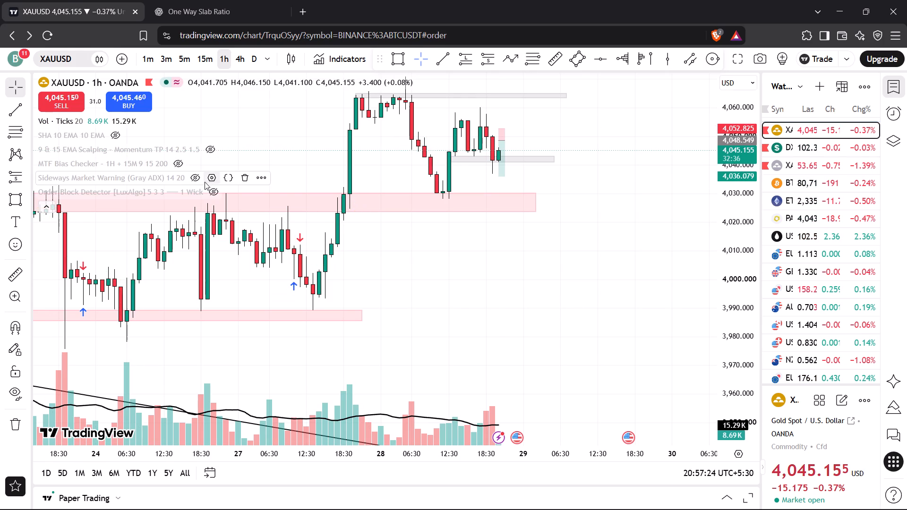
left_click(207, 189)
left_click(44, 203)
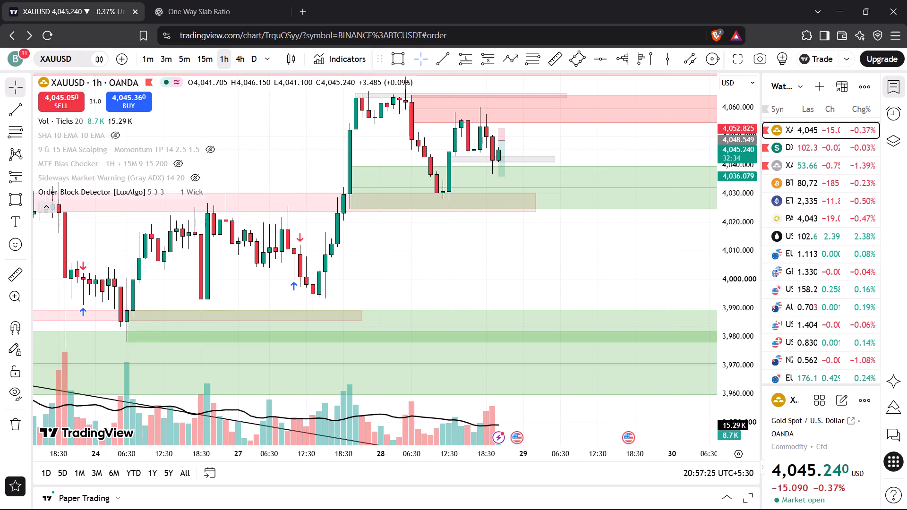
Examine the XAUUSD 1-hour candles against the order block zones, and check the DXY 1-hour chart for comparison.
left_click(448, 244)
left_click_drag(448, 244, 411, 332)
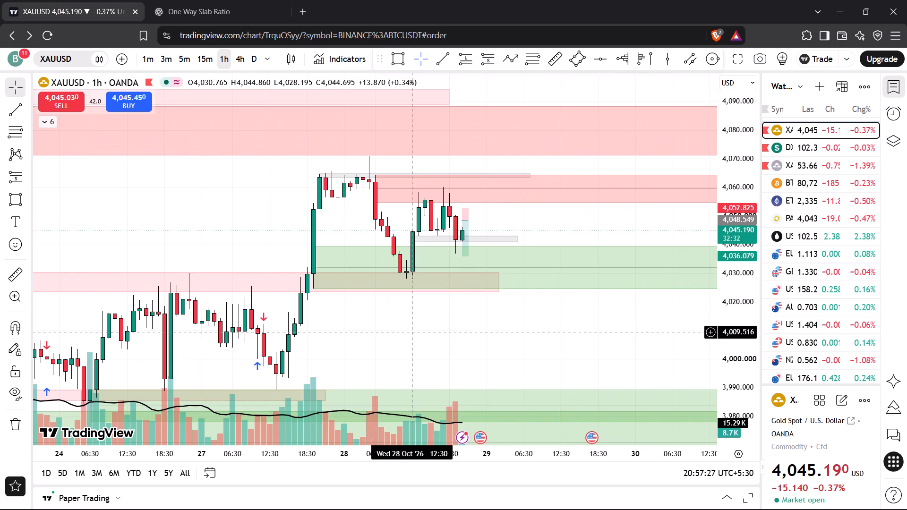
left_click_drag(548, 225, 540, 264)
left_click(794, 145)
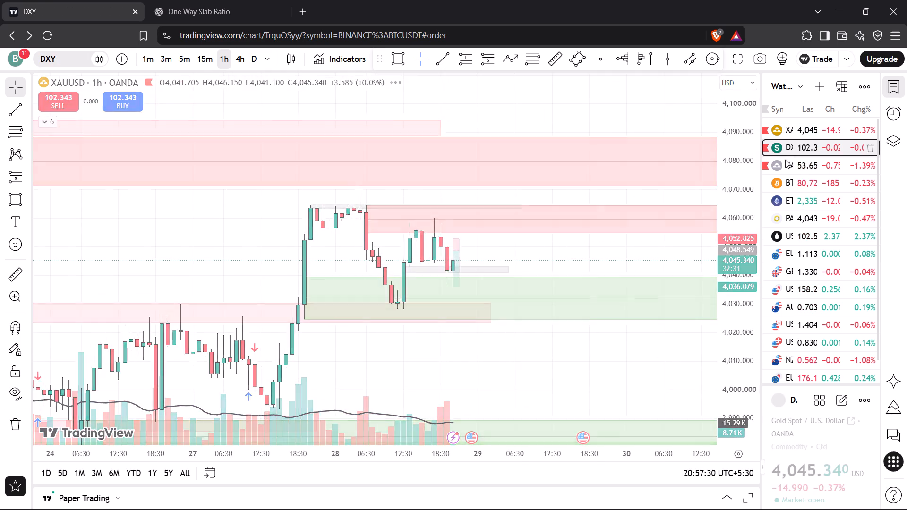
left_click_drag(592, 208, 588, 273)
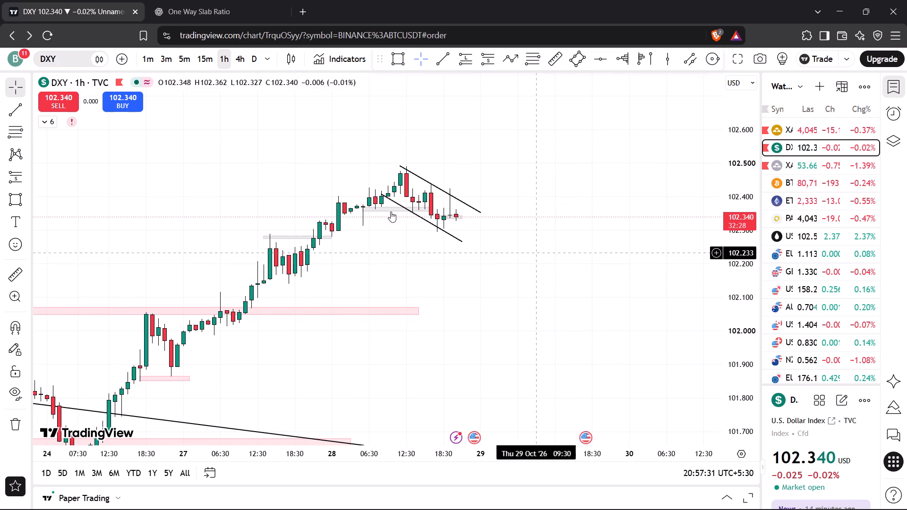
left_click(41, 124)
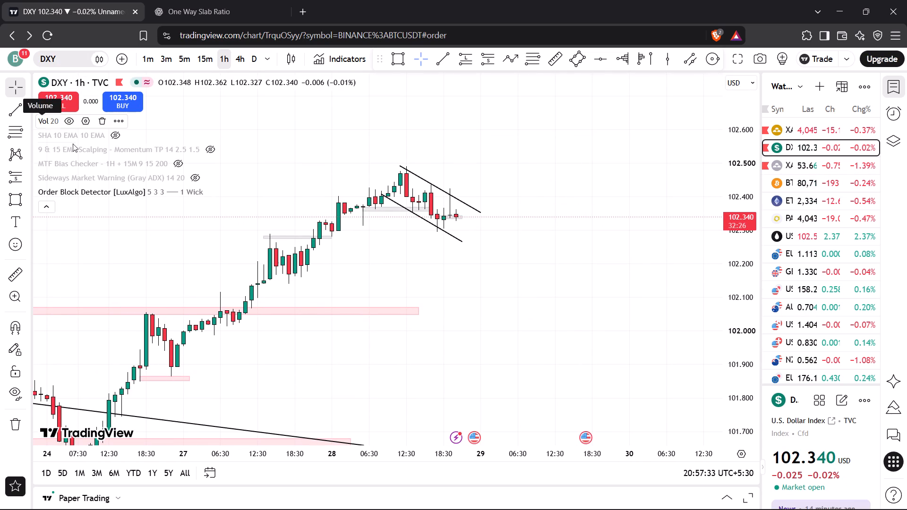
double_click(213, 189)
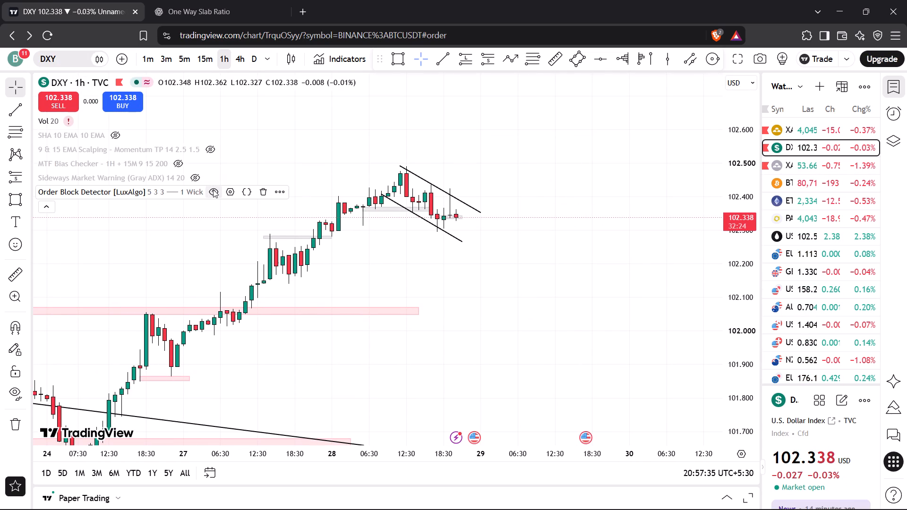
left_click(800, 133)
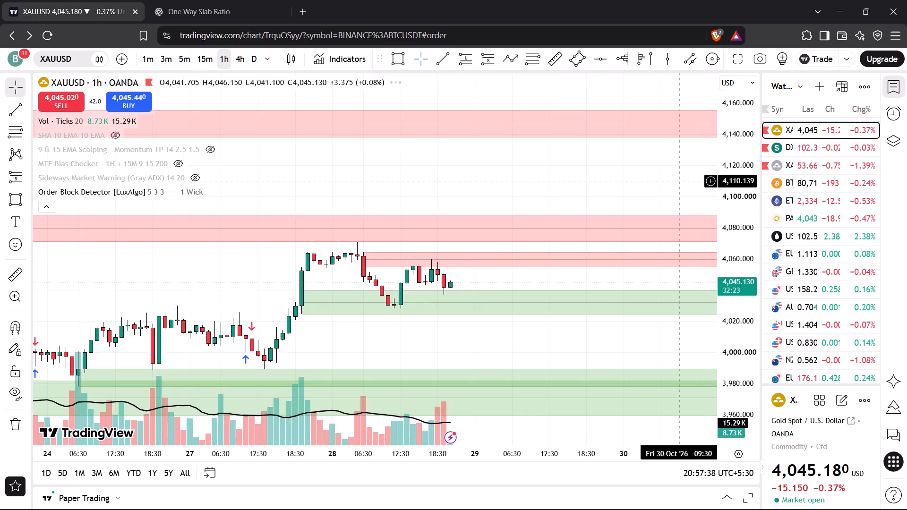
left_click_drag(544, 181, 481, 168)
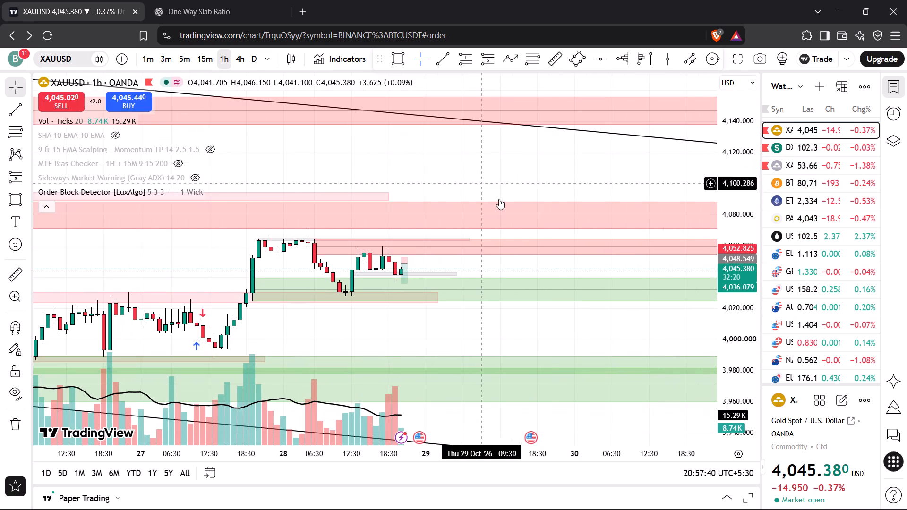
left_click_drag(742, 347, 738, 23)
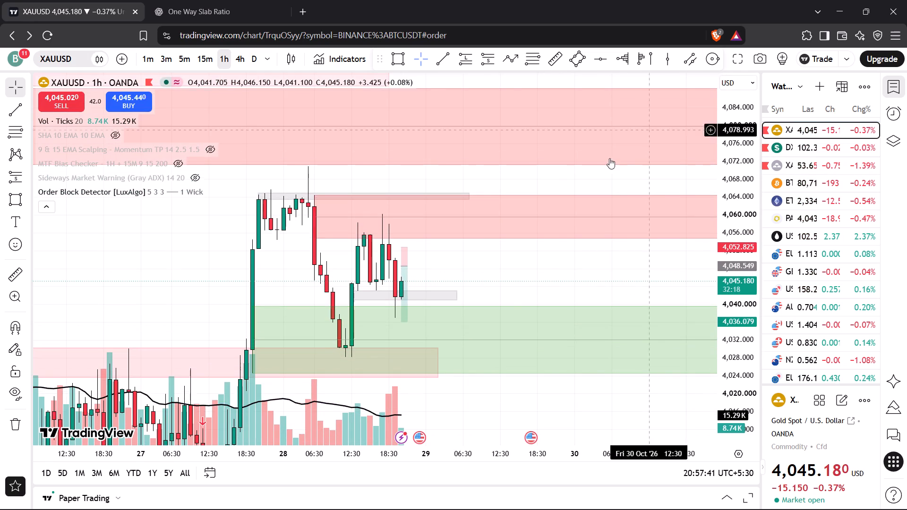
left_click_drag(516, 268, 517, 166)
scroll(520, 187, "up", 3)
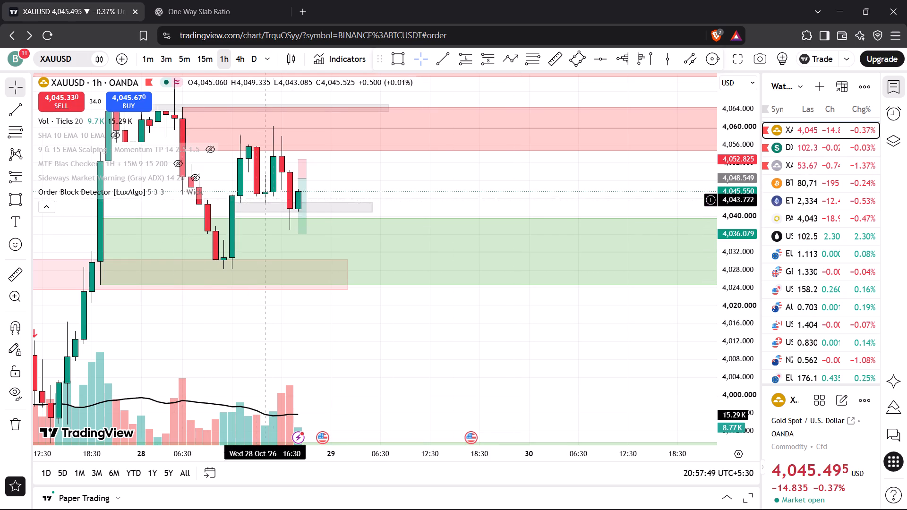
Return XAUUSD to the 15-minute timeframe and hide the Order Block Detector.
left_click(199, 62)
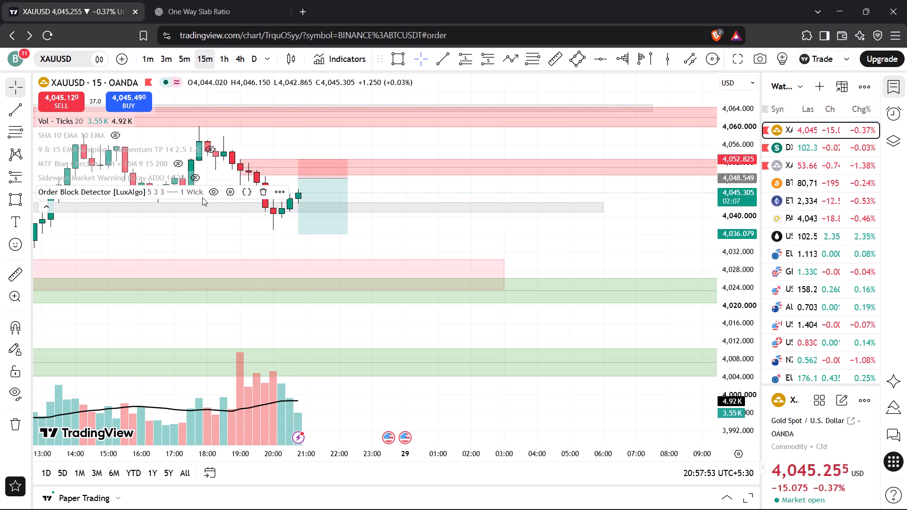
left_click(214, 195)
left_click(49, 210)
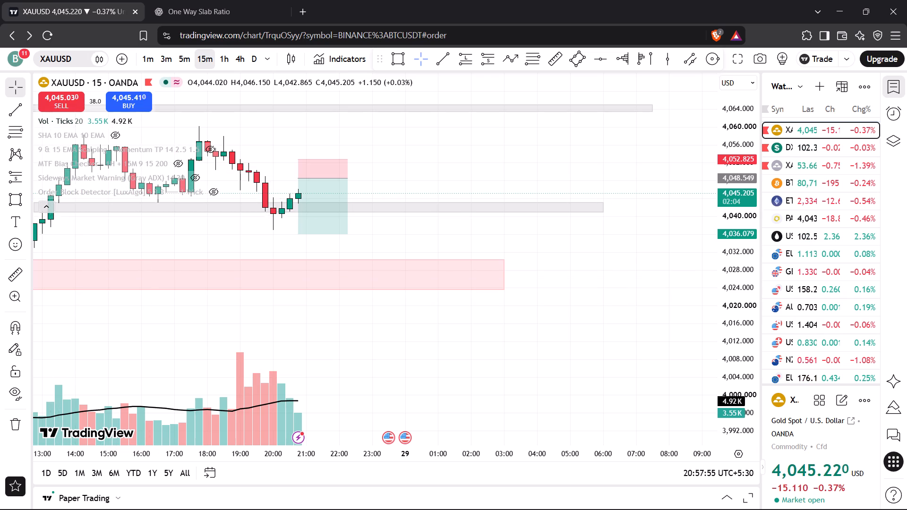
left_click(396, 172)
Adjust the XAUUSD short position: set the entry to about 4,047.268, the target to about 4,030.087, and widen the box slightly.
left_click_drag(427, 168, 446, 210)
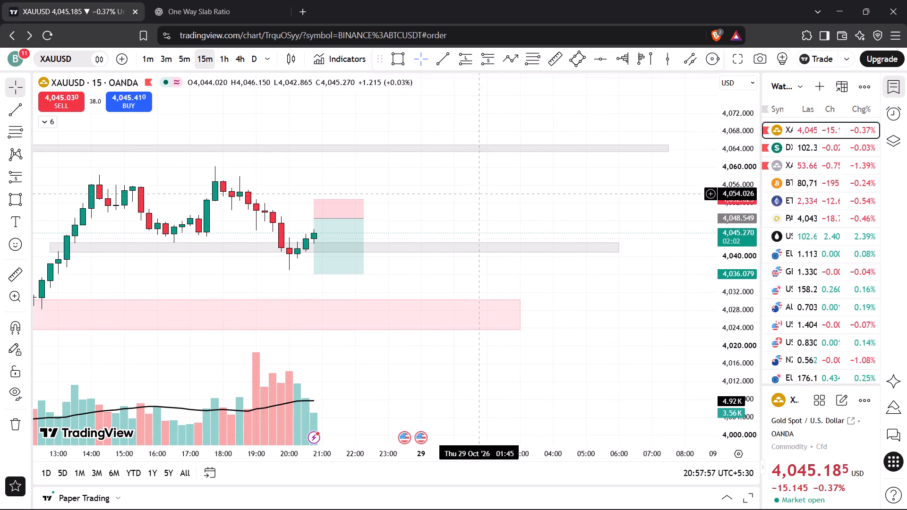
left_click_drag(480, 193, 590, 211)
left_click_drag(735, 323, 744, 237)
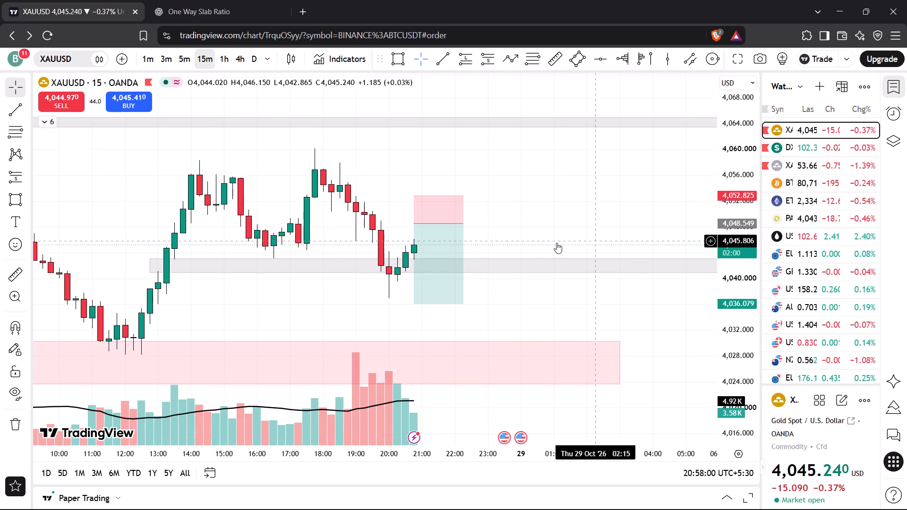
scroll(556, 243, "down", 4)
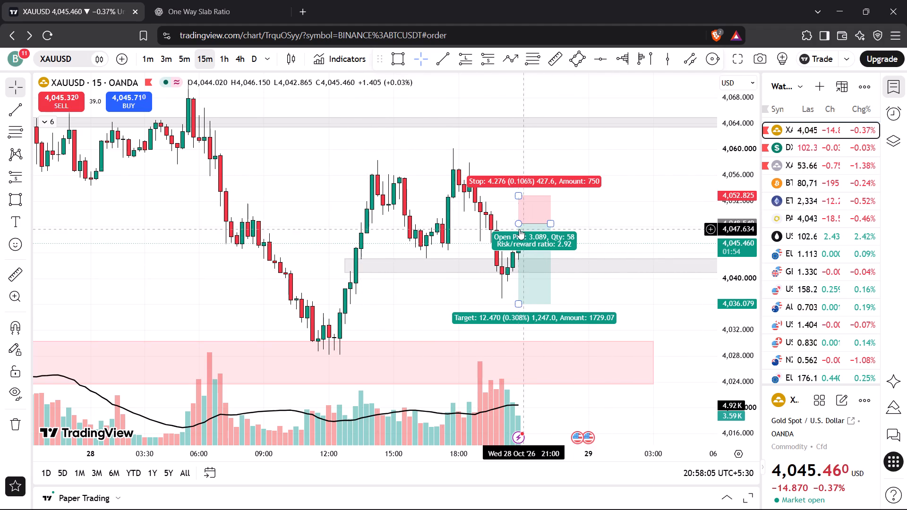
left_click_drag(515, 226, 517, 231)
left_click_drag(519, 304, 519, 306)
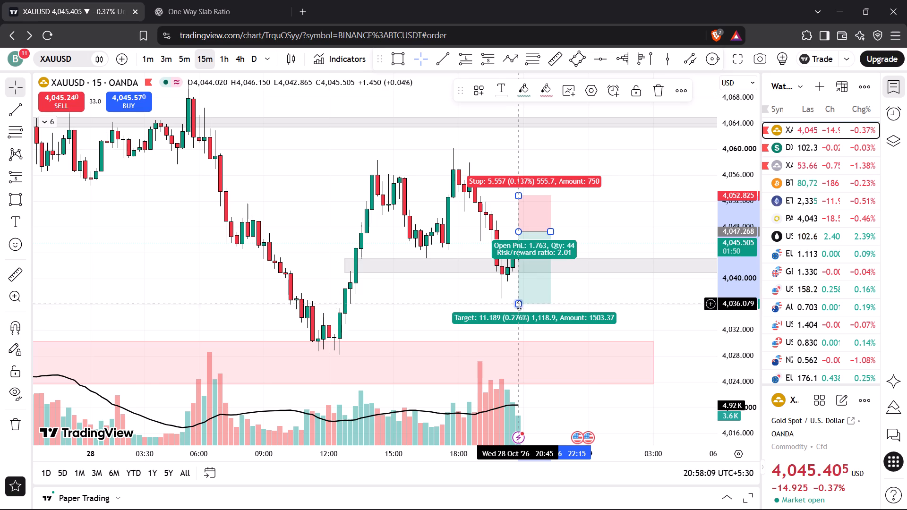
left_click_drag(519, 306, 521, 342)
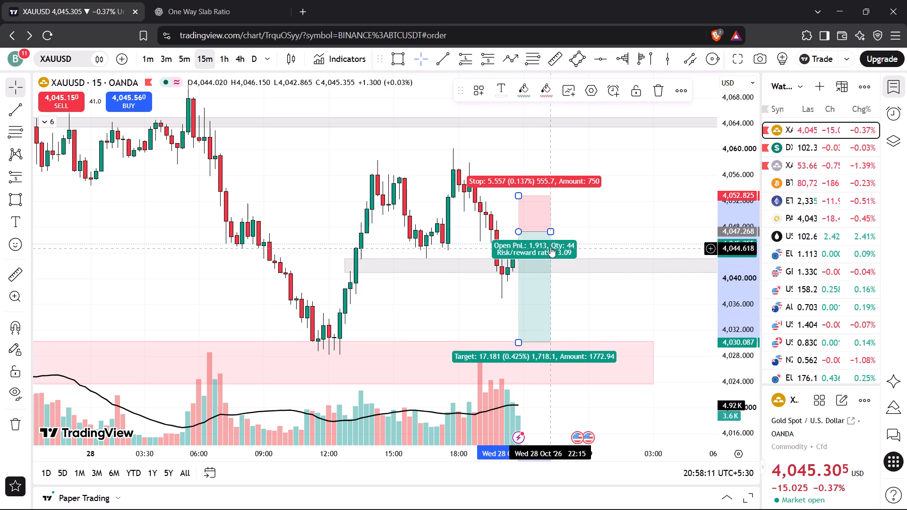
left_click_drag(553, 229, 564, 229)
left_click(591, 210)
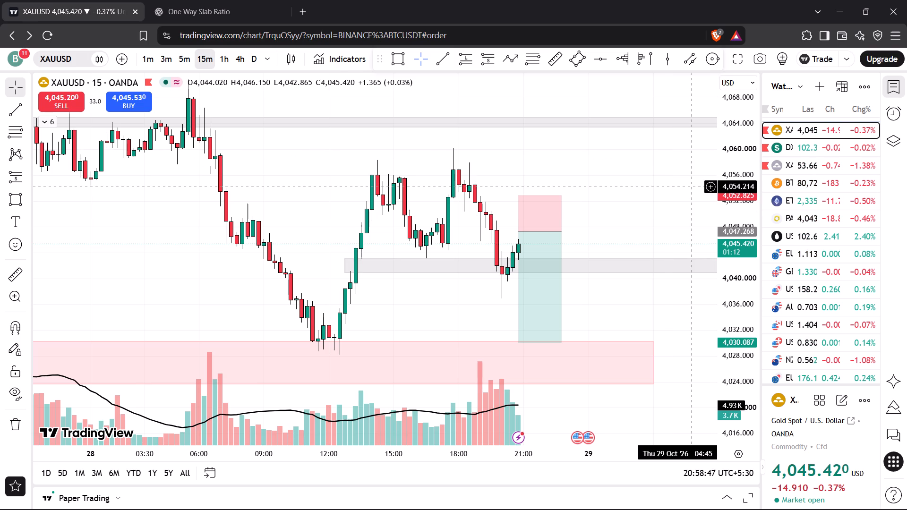
Place a short position on the DXY 15-minute chart: entry 102.330, stop 102.364, target 102.277, spanning 20:45 to about 23:00 on 28 Oct.
left_click(807, 141)
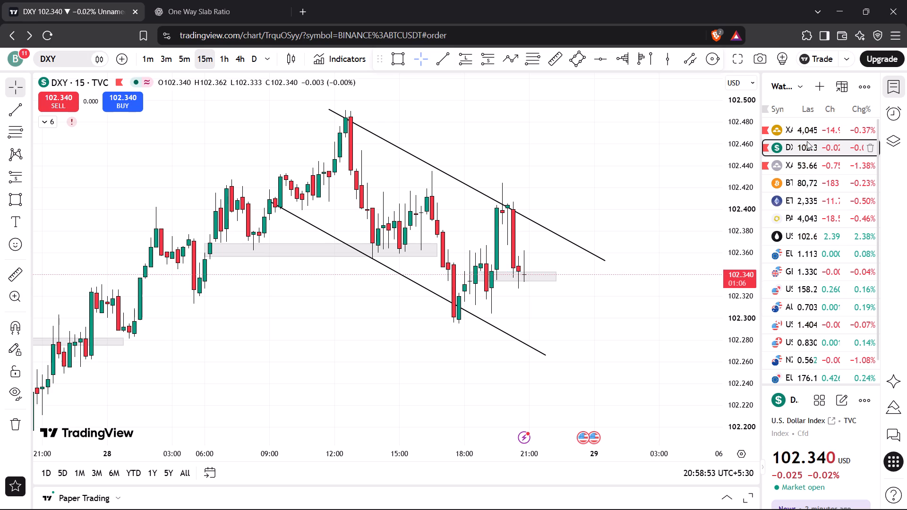
left_click(483, 56)
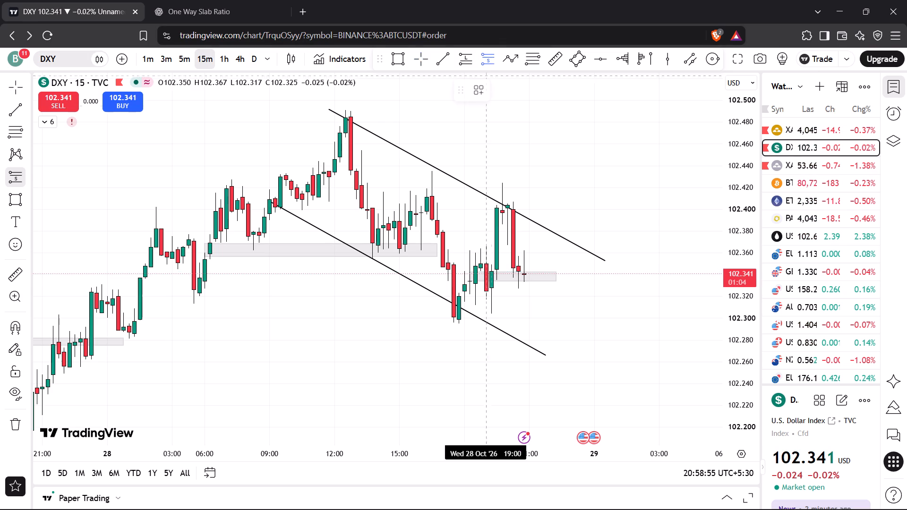
left_click(525, 286)
left_click_drag(522, 352, 524, 343)
left_click_drag(523, 218, 522, 251)
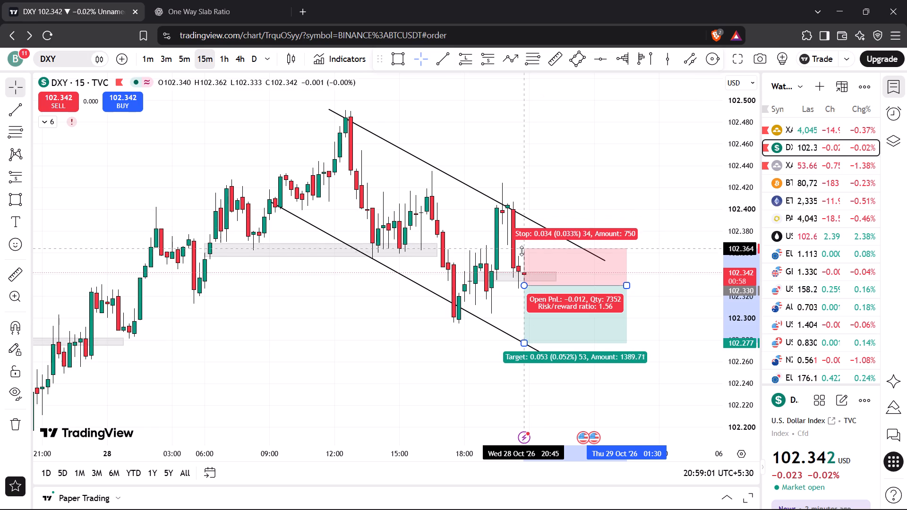
left_click_drag(522, 251, 544, 247)
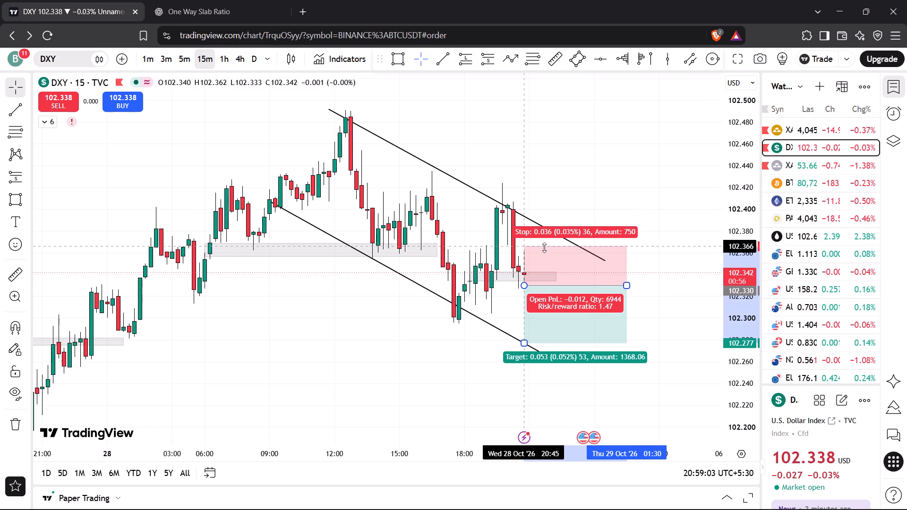
left_click_drag(544, 247, 545, 248)
left_click_drag(626, 288, 599, 292)
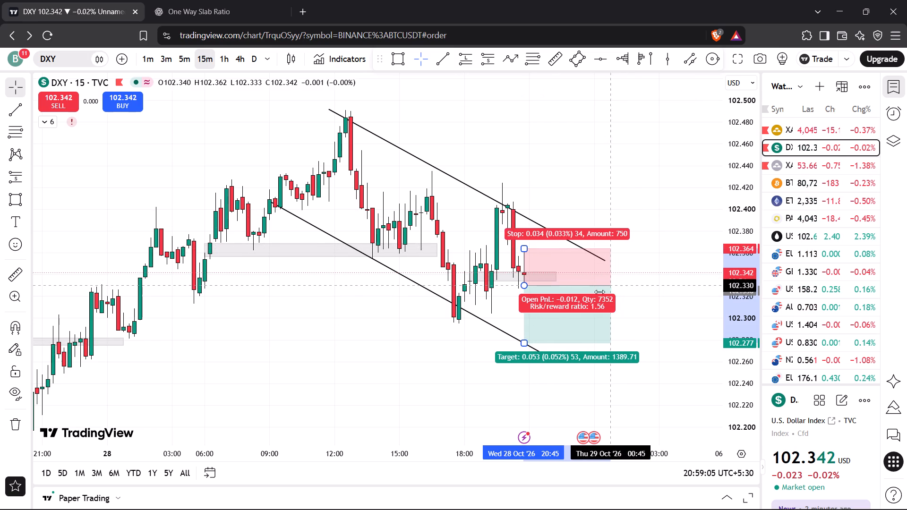
left_click_drag(599, 292, 571, 290)
left_click(641, 207)
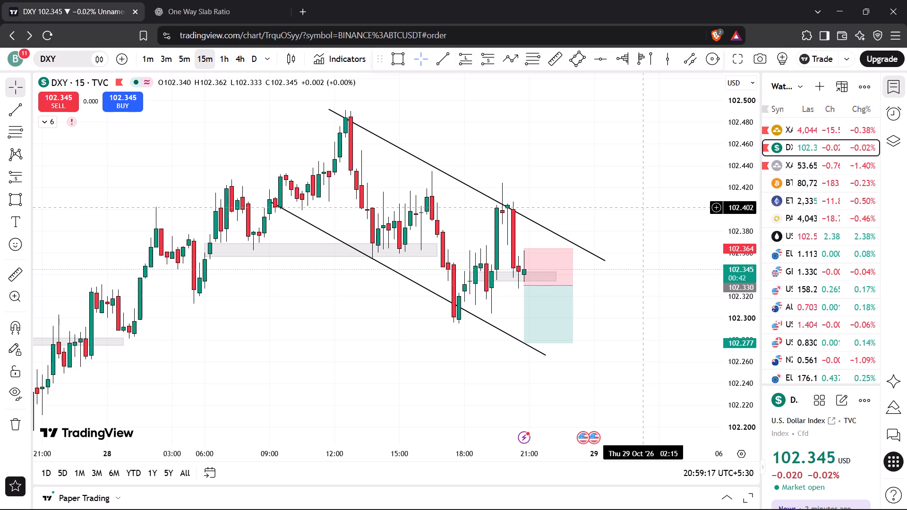
Move the lower grey zone on DXY to span 27 Oct 22:30 to 29 Oct 02:15, keeping it thin with its bottom at about 102.288.
left_click_drag(642, 314, 641, 278)
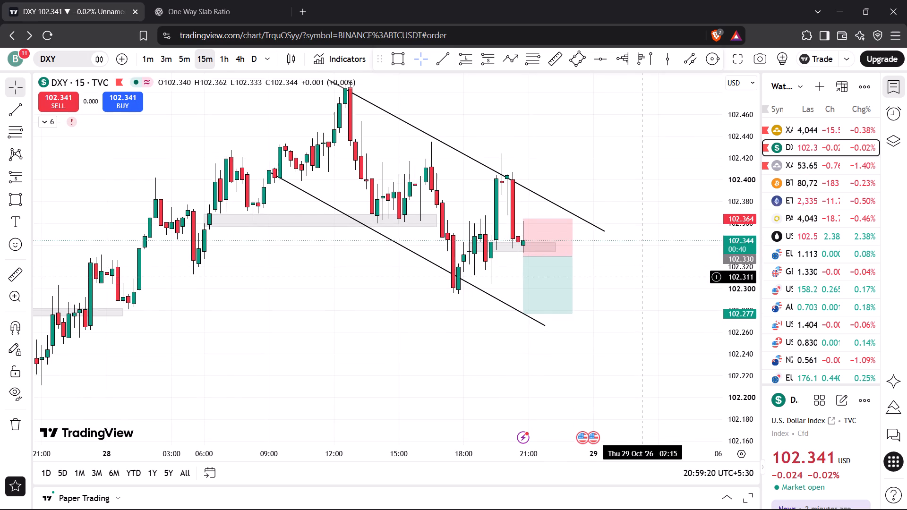
scroll(636, 285, "down", 3)
left_click_drag(369, 313, 380, 283)
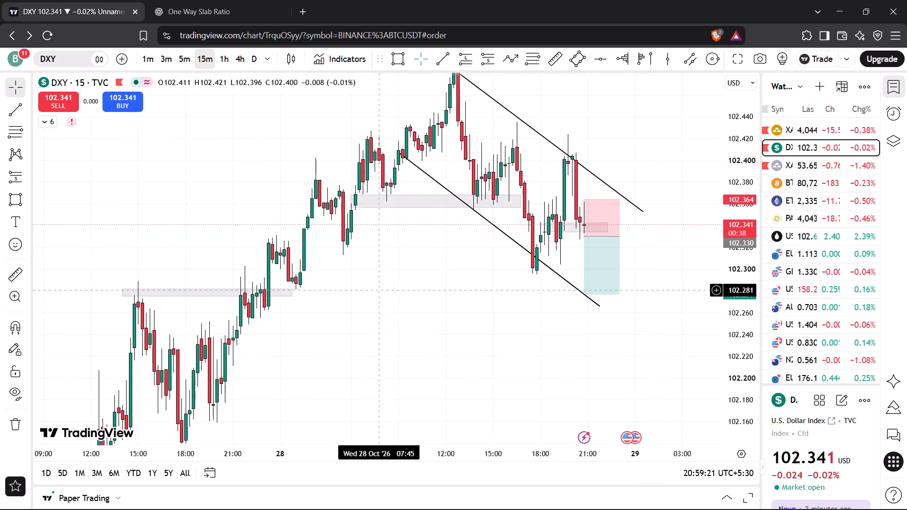
left_click_drag(380, 283, 383, 277)
left_click_drag(222, 281, 240, 279)
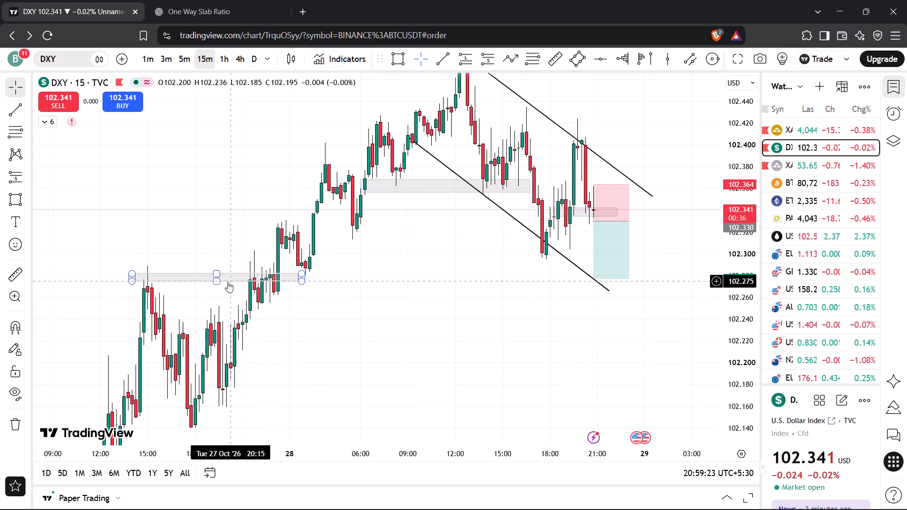
left_click_drag(230, 280, 357, 272)
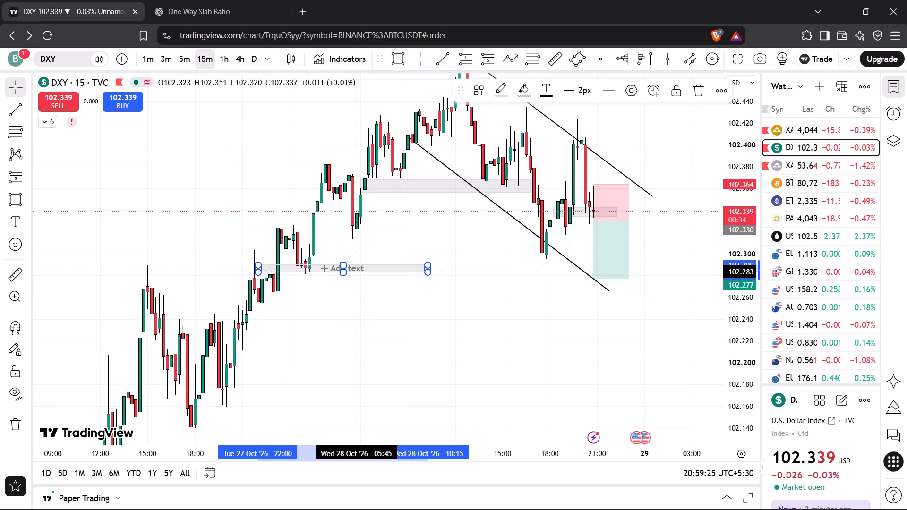
left_click_drag(357, 272, 363, 268)
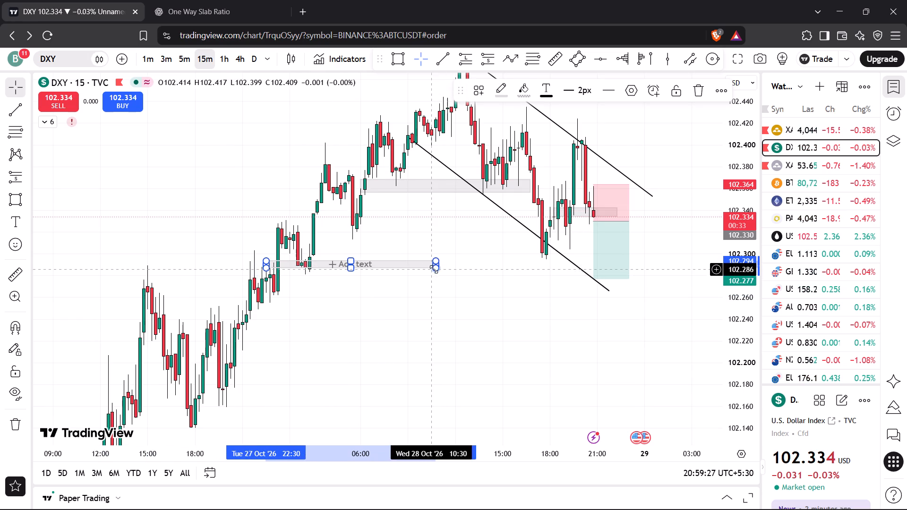
left_click_drag(434, 269, 679, 276)
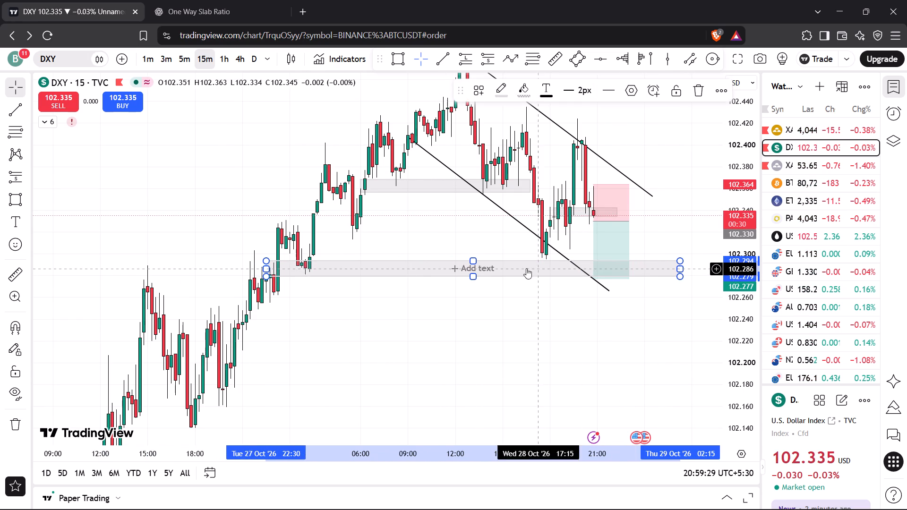
left_click_drag(470, 275, 472, 270)
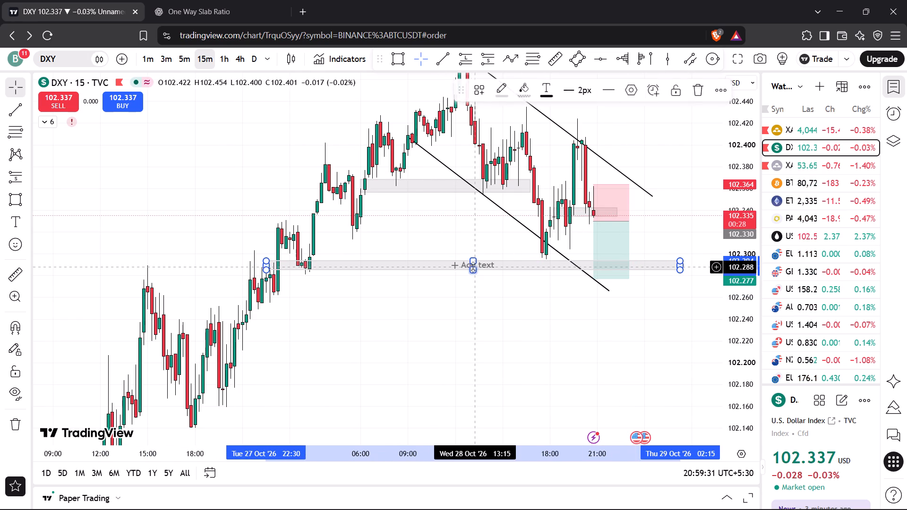
left_click(428, 269)
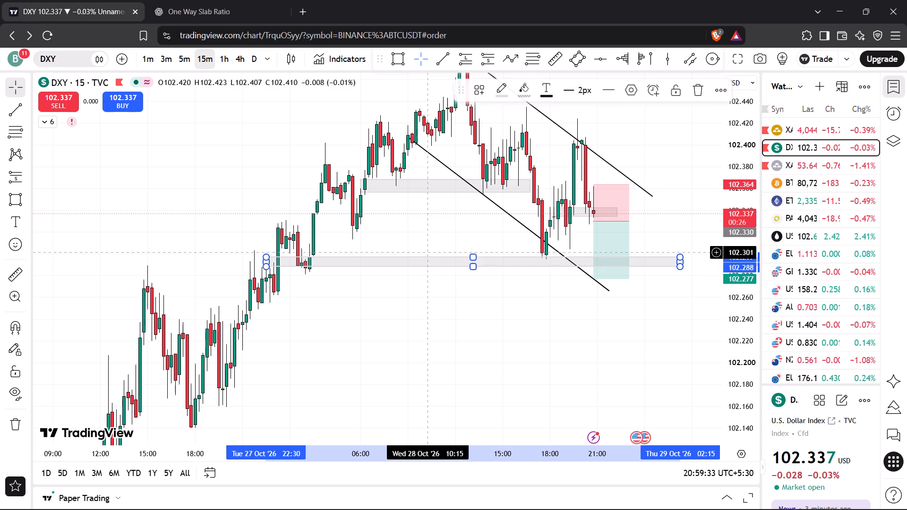
left_click(427, 247)
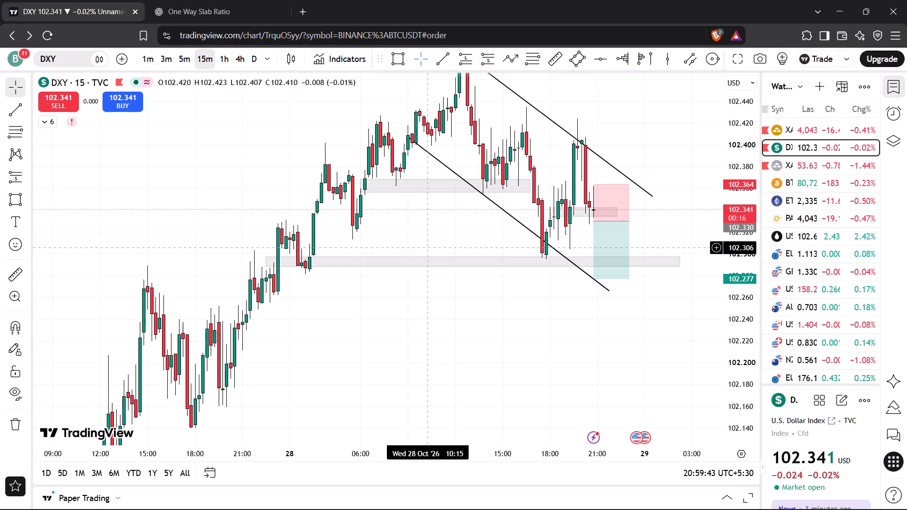
Examine the DXY short position against the descending channel and the repositioned lower zone on the 15-minute chart.
left_click_drag(643, 328, 614, 391)
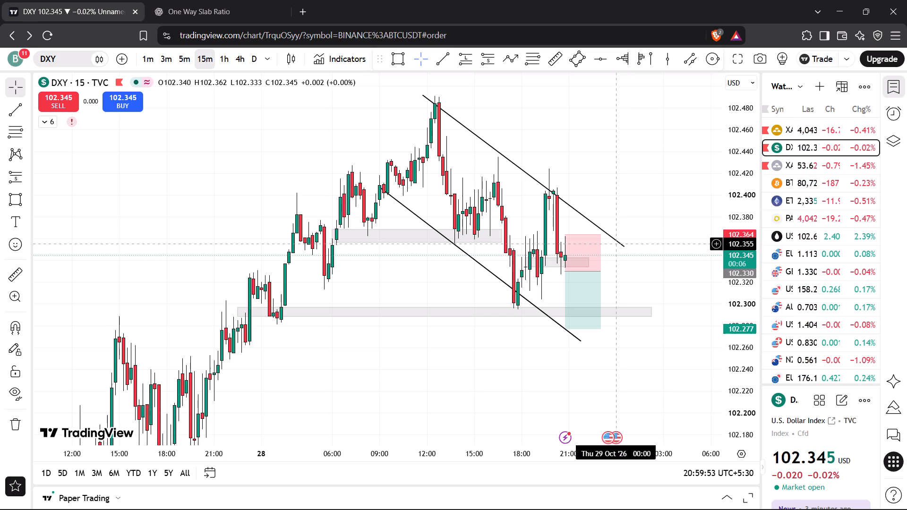
left_click_drag(642, 202, 645, 200)
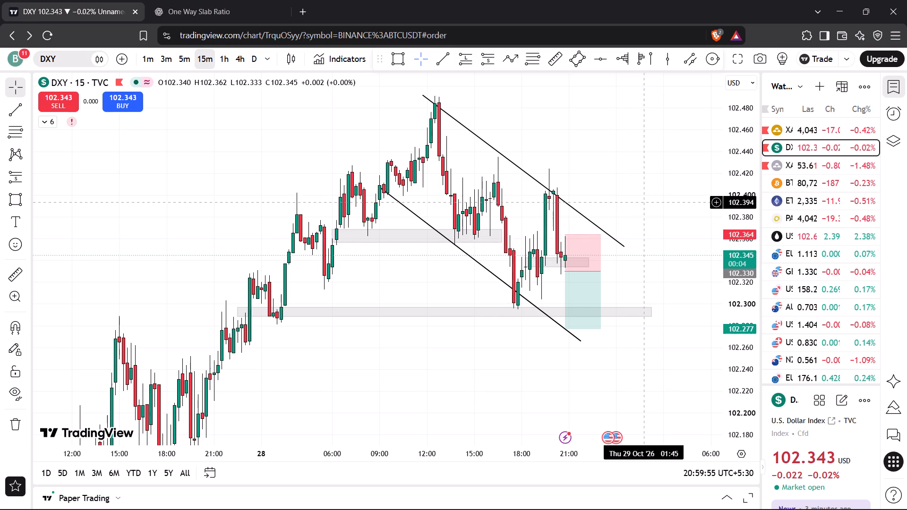
left_click_drag(645, 200, 653, 175)
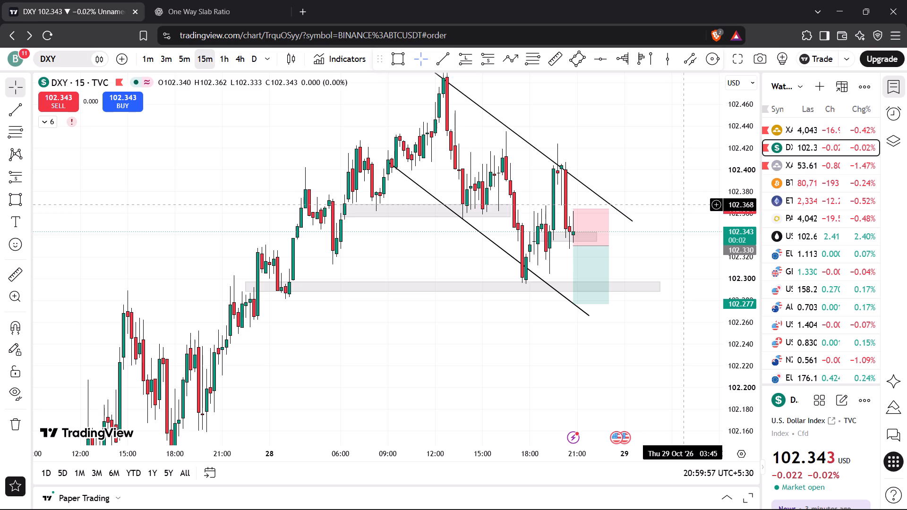
scroll(681, 204, "up", 4)
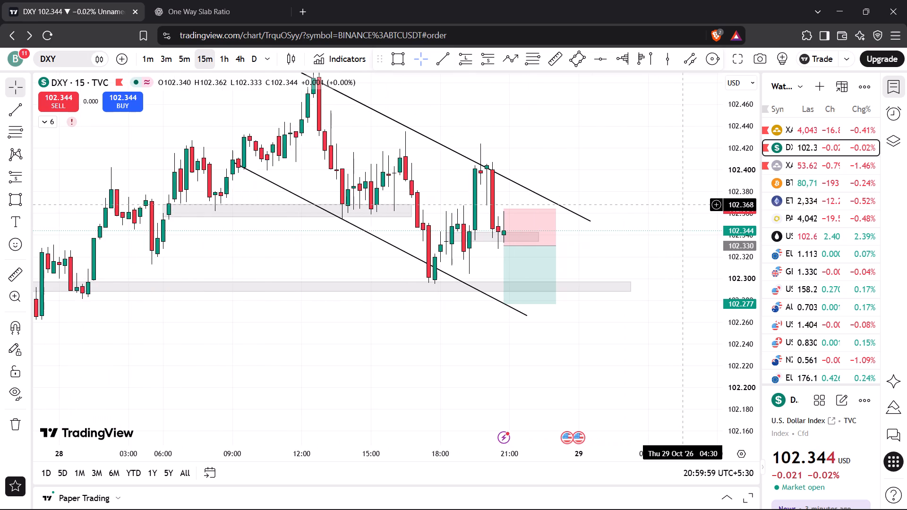
scroll(681, 204, "up", 1)
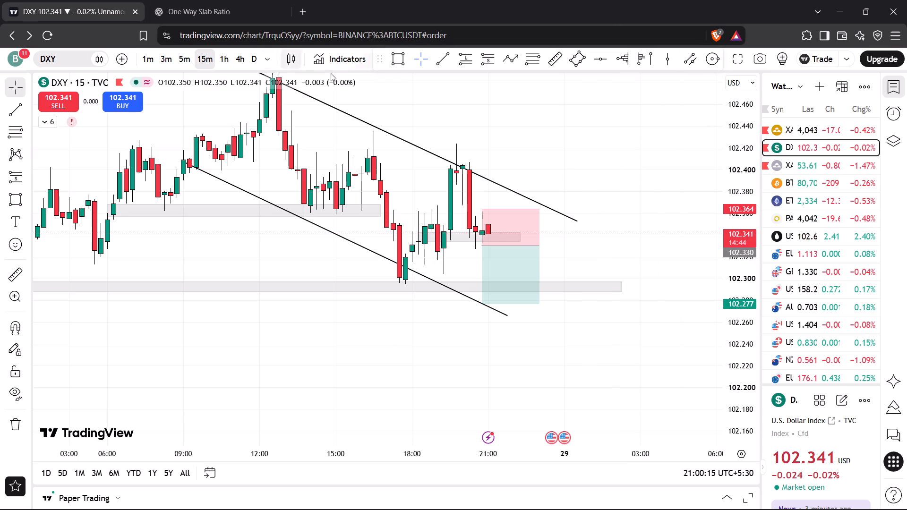
Switch to XAUUSD and show the 9 & 15 EMA Scalping - Momentum TP indicator on the 15-minute chart.
left_click(790, 121)
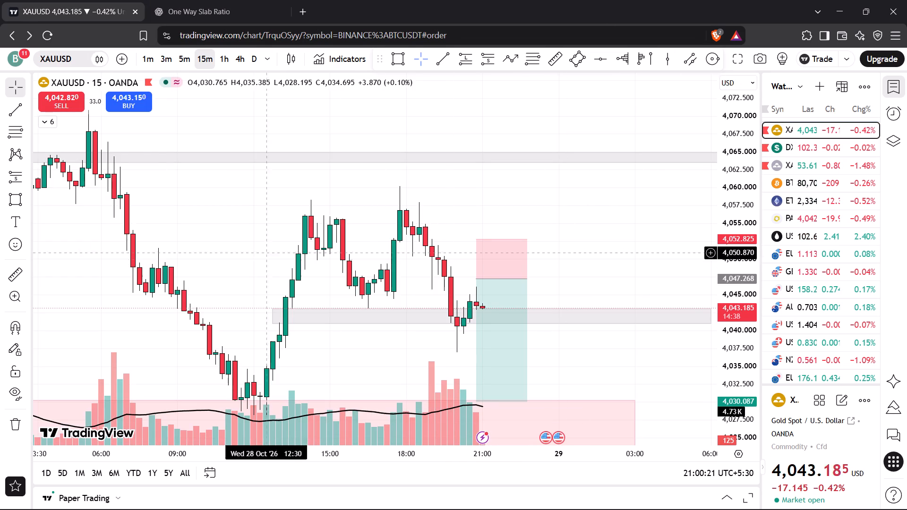
left_click(48, 123)
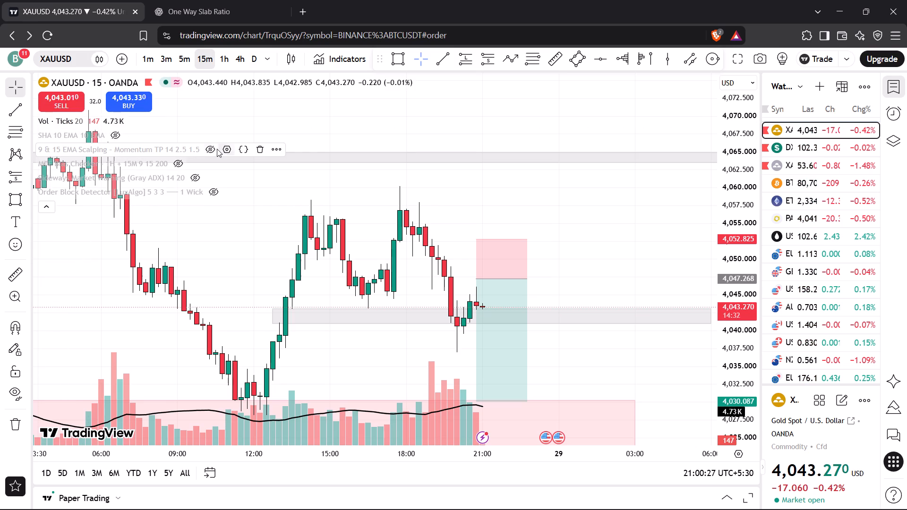
left_click(204, 144)
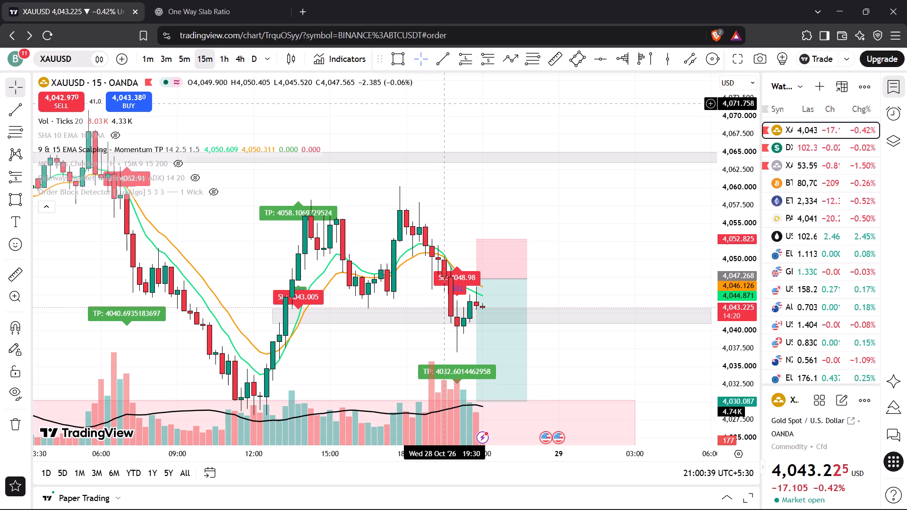
left_click(48, 212)
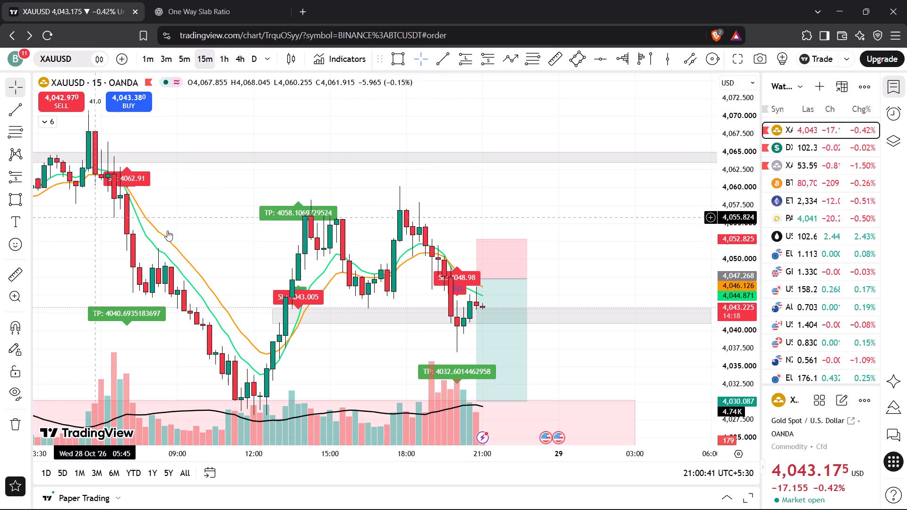
Examine the XAUUSD EMA crossovers and TP/SL signals against the short position and zones, with the price scale compressed.
left_click_drag(209, 245, 190, 213)
scroll(360, 248, "down", 2)
left_click_drag(409, 309, 394, 298)
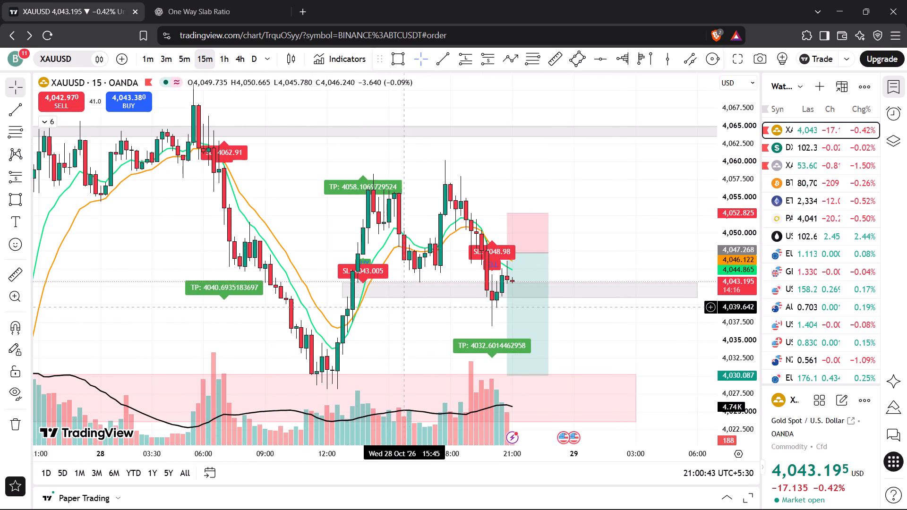
left_click_drag(394, 298, 377, 278)
left_click_drag(736, 173, 740, 244)
left_click_drag(576, 212, 574, 194)
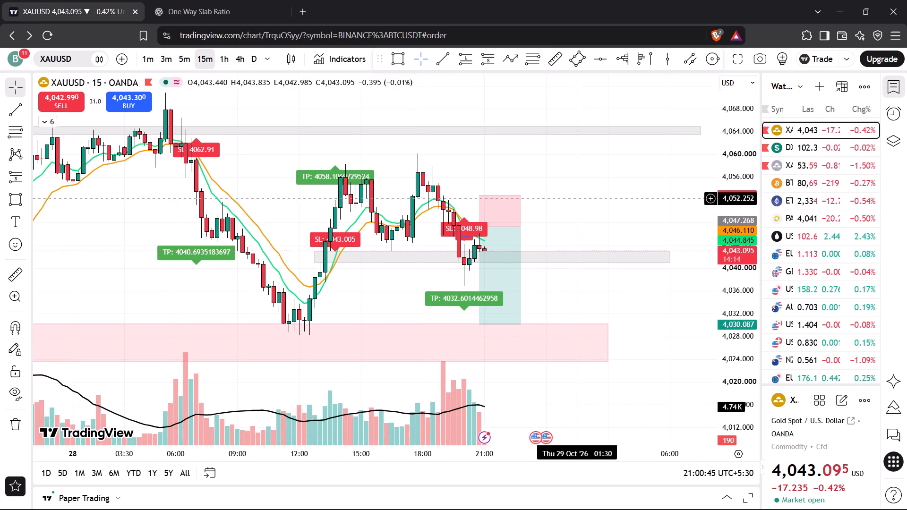
left_click_drag(574, 194, 573, 191)
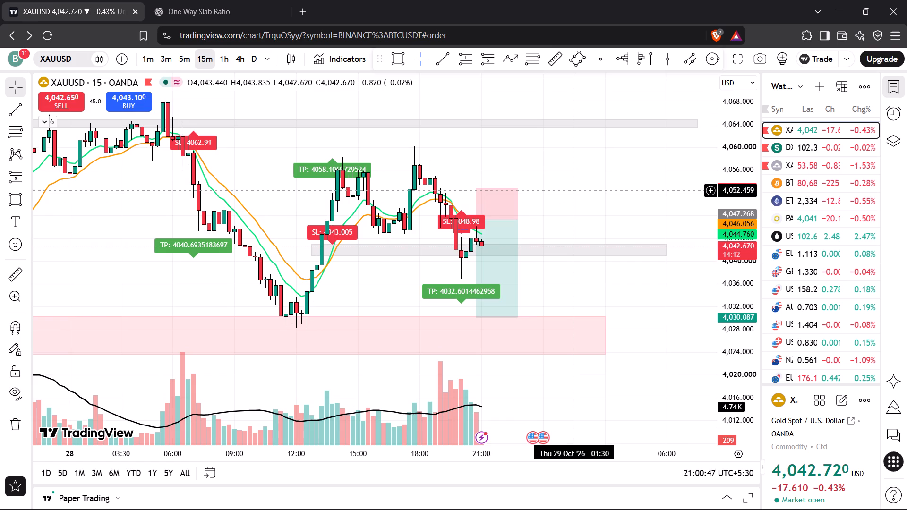
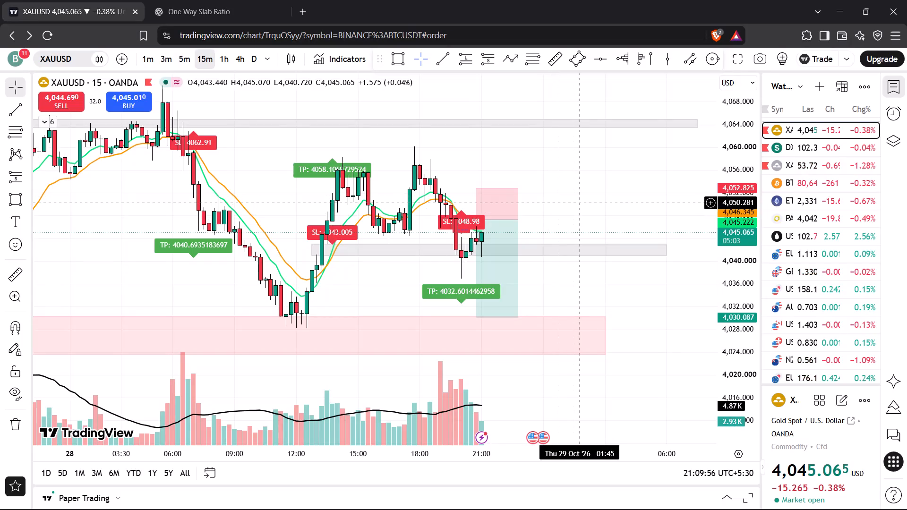
Examine the XAUUSD EMA crossovers, TP/SL signals and short position on the 5-minute chart.
left_click(579, 203)
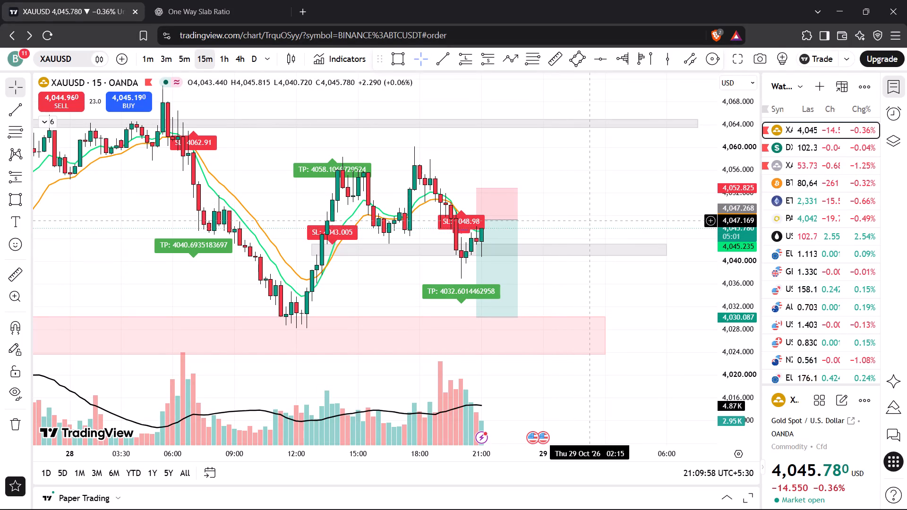
left_click_drag(595, 217, 587, 225)
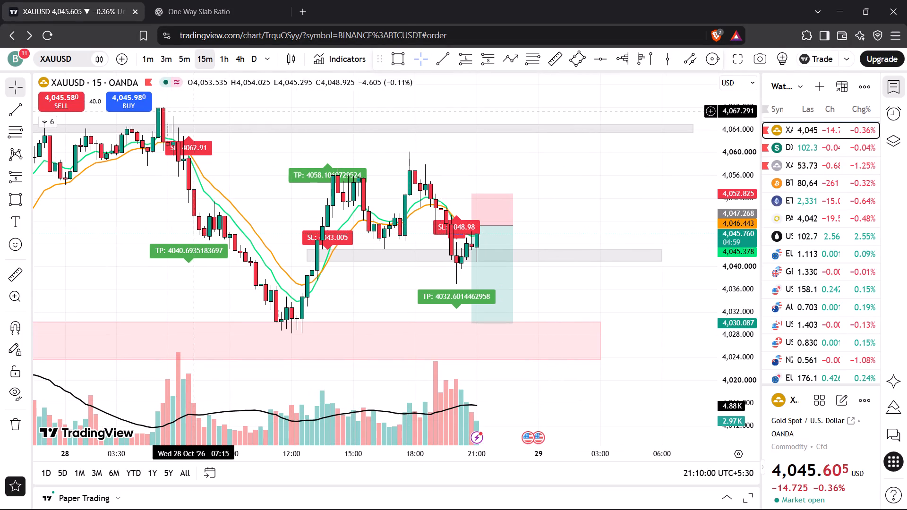
left_click(182, 59)
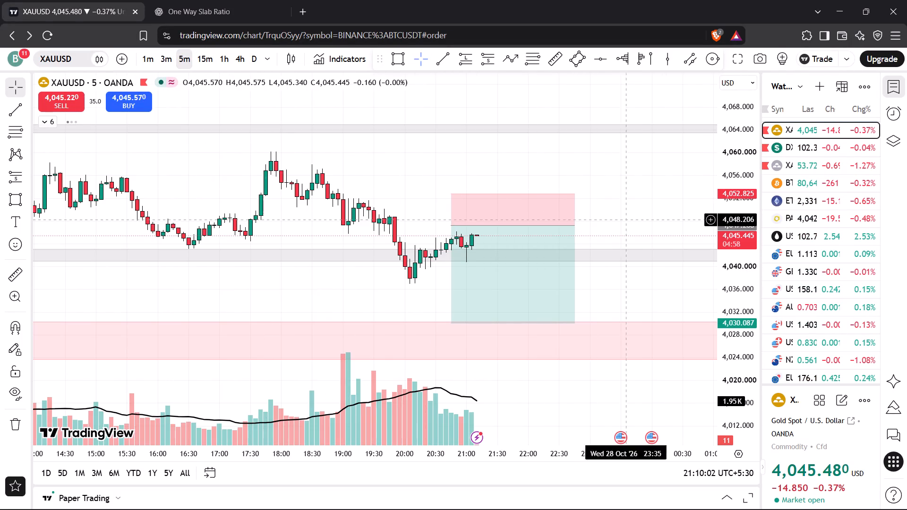
left_click_drag(643, 217, 619, 220)
left_click_drag(723, 290, 723, 283)
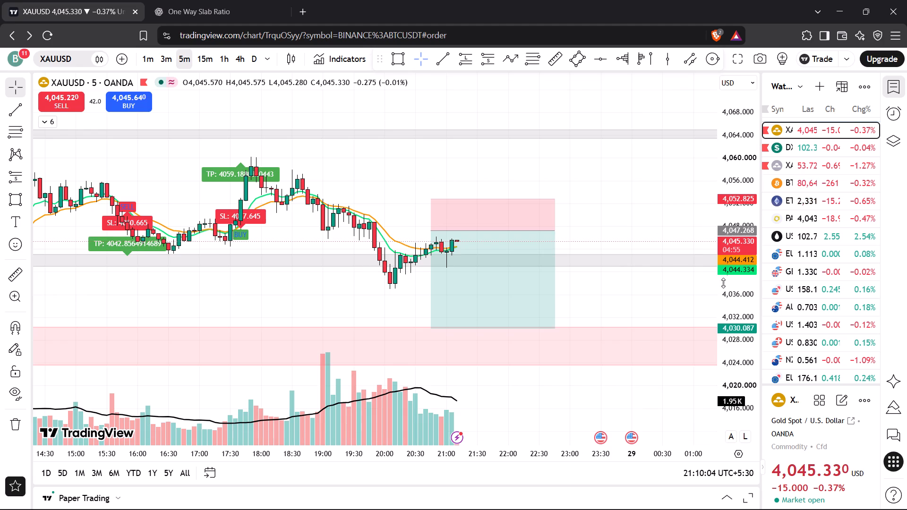
left_click_drag(723, 283, 722, 134)
left_click_drag(647, 157, 616, 162)
Compare the DXY short position, descending channel and EMA signals on the 5-minute and 15-minute charts.
left_click(785, 145)
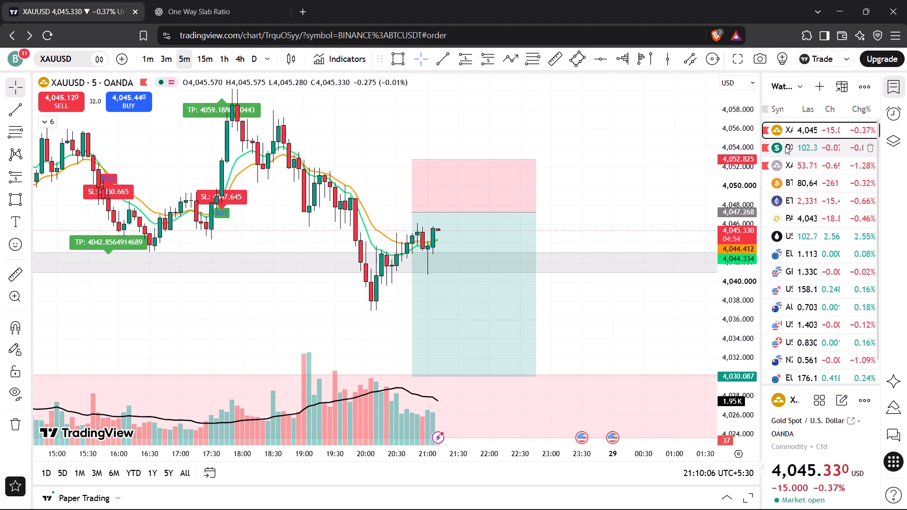
left_click_drag(731, 201, 725, 268)
left_click_drag(626, 211, 625, 206)
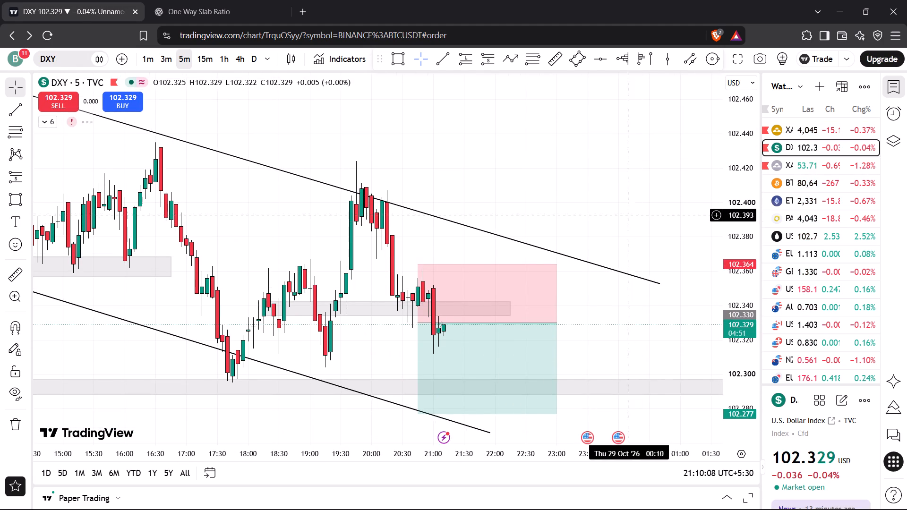
left_click_drag(625, 206, 558, 168)
scroll(558, 178, "down", 2)
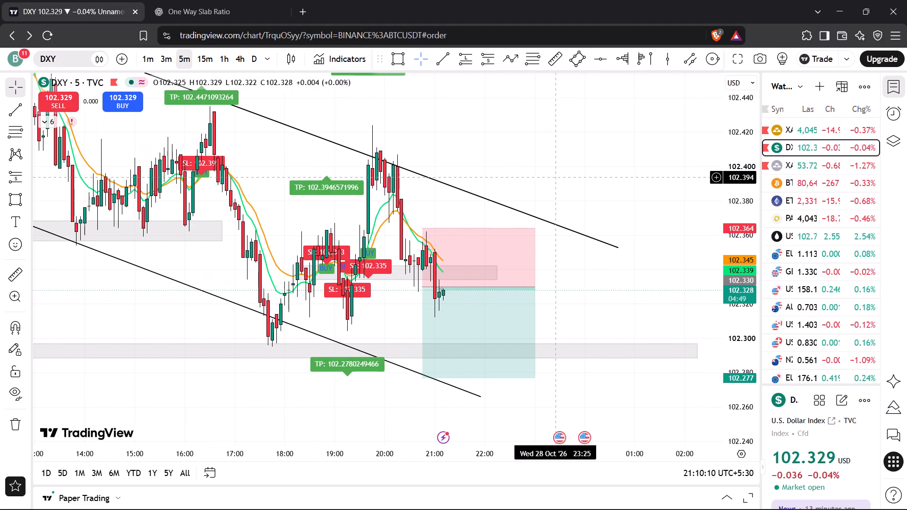
left_click(201, 64)
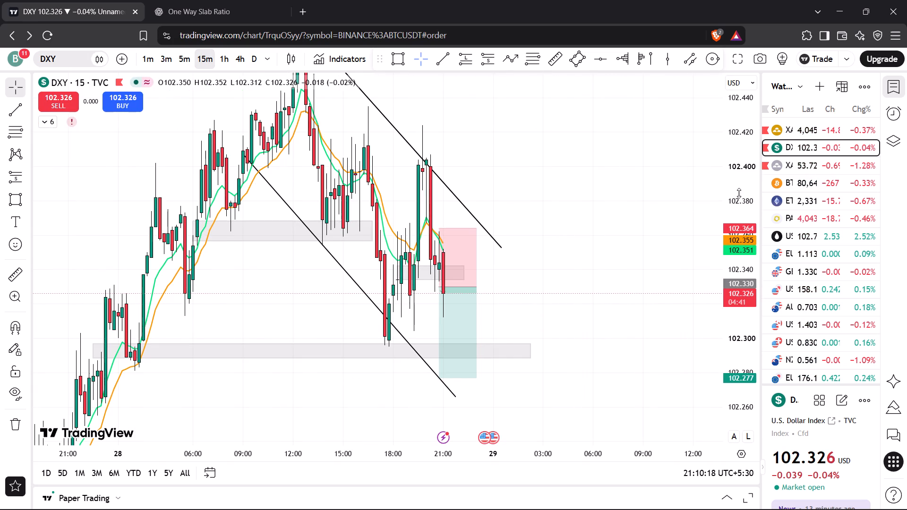
left_click_drag(742, 204, 737, 307)
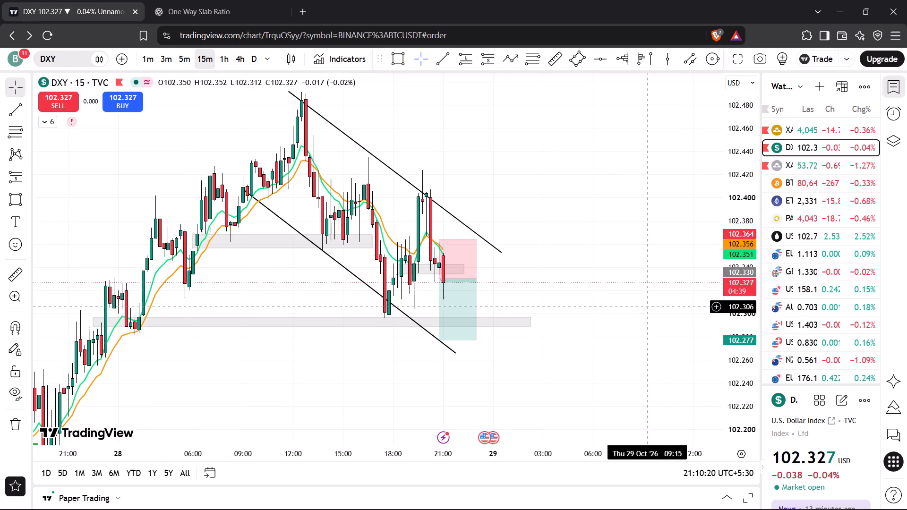
left_click(182, 56)
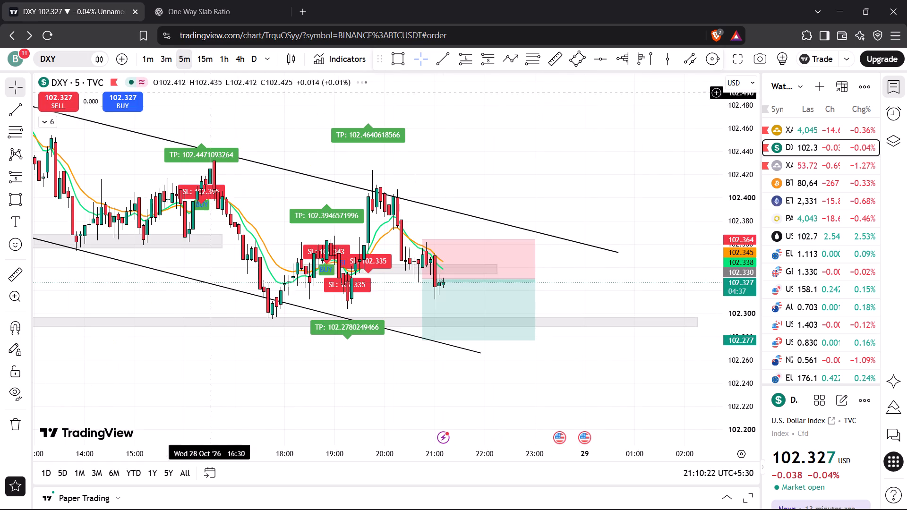
left_click_drag(627, 188, 620, 170)
Switch back to XAUUSD and delete the short position drawing from the 5-minute chart.
left_click(791, 134)
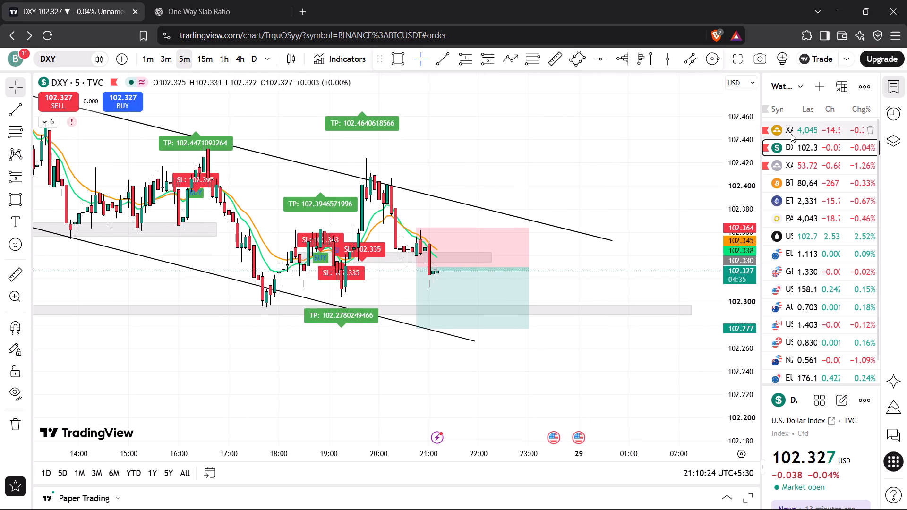
scroll(605, 252, "up", 2)
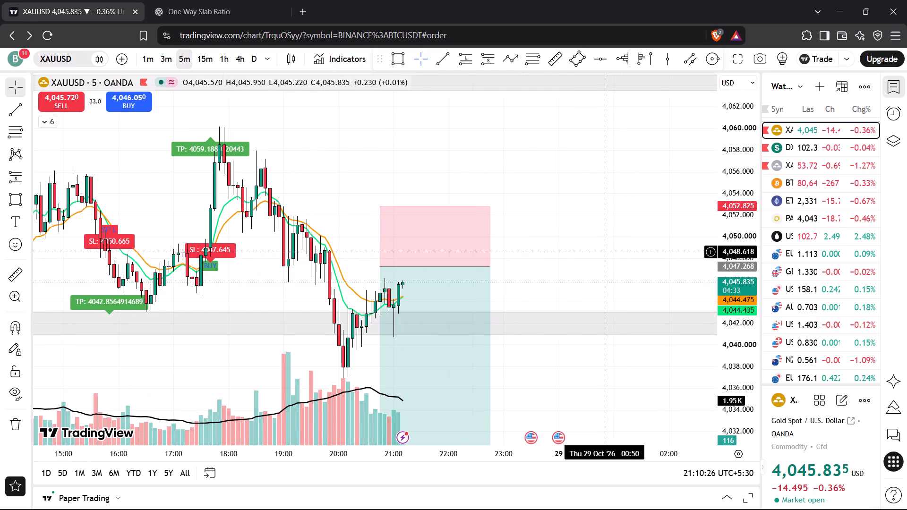
left_click_drag(581, 259, 582, 209)
left_click(444, 206)
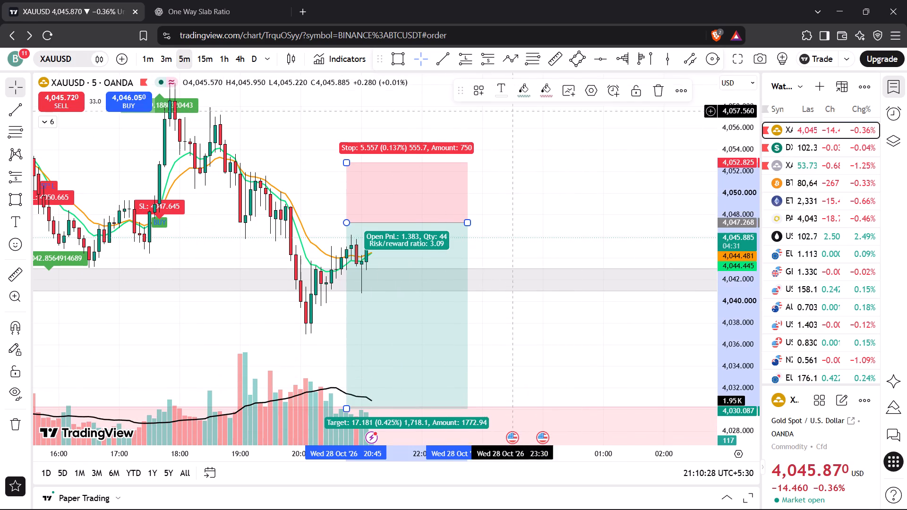
left_click(665, 88)
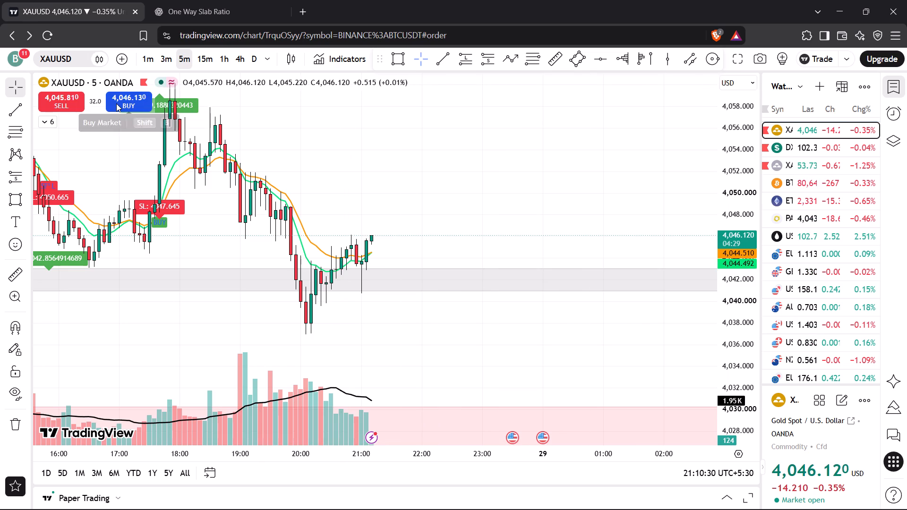
Prepare a limit buy order for 2 units of XAUUSD with a stop loss at 4,040.767, near the grey zone's bottom.
left_click(116, 103)
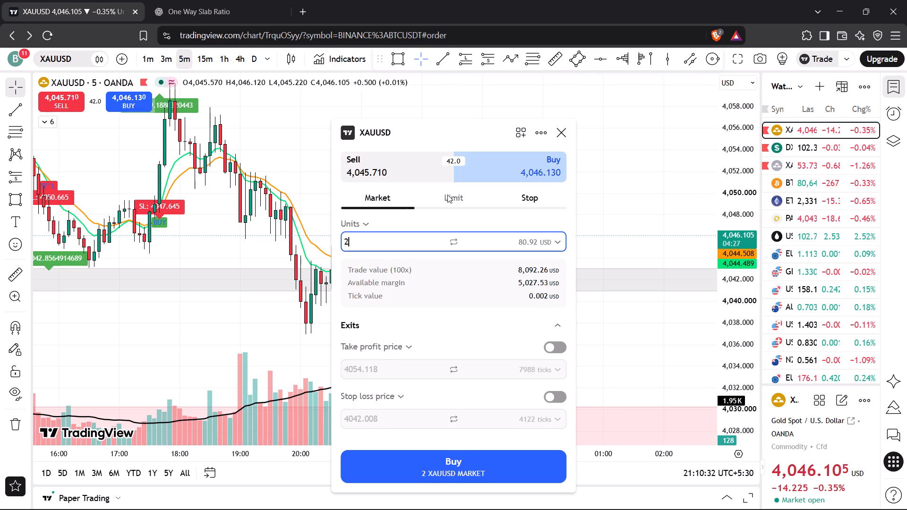
left_click(447, 195)
left_click(565, 74)
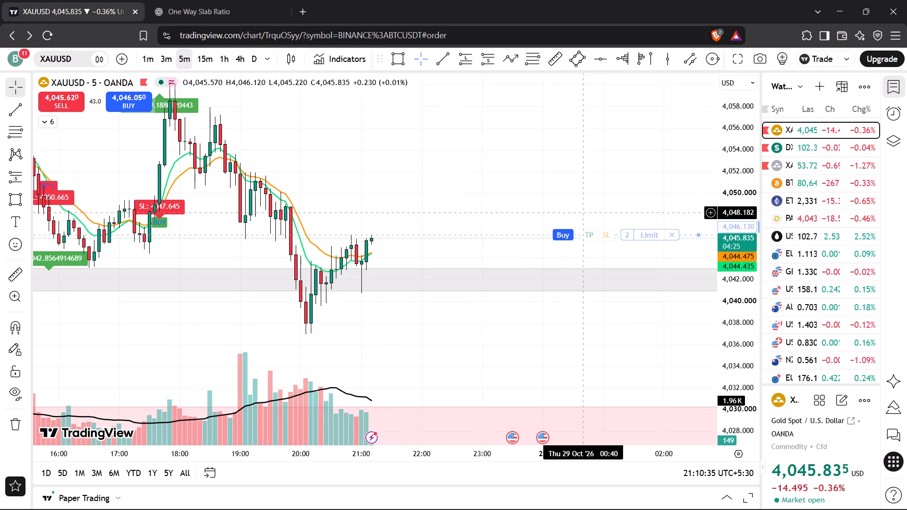
left_click_drag(604, 234, 608, 257)
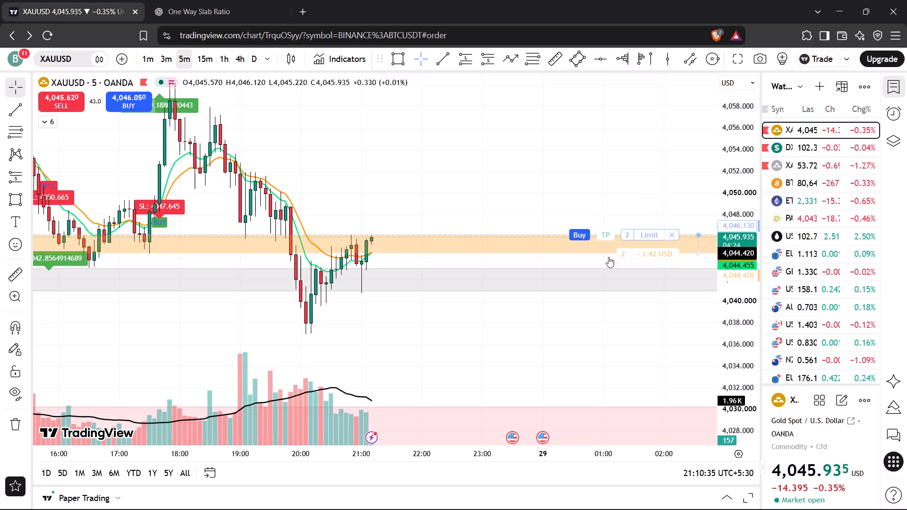
left_click_drag(608, 257, 608, 293)
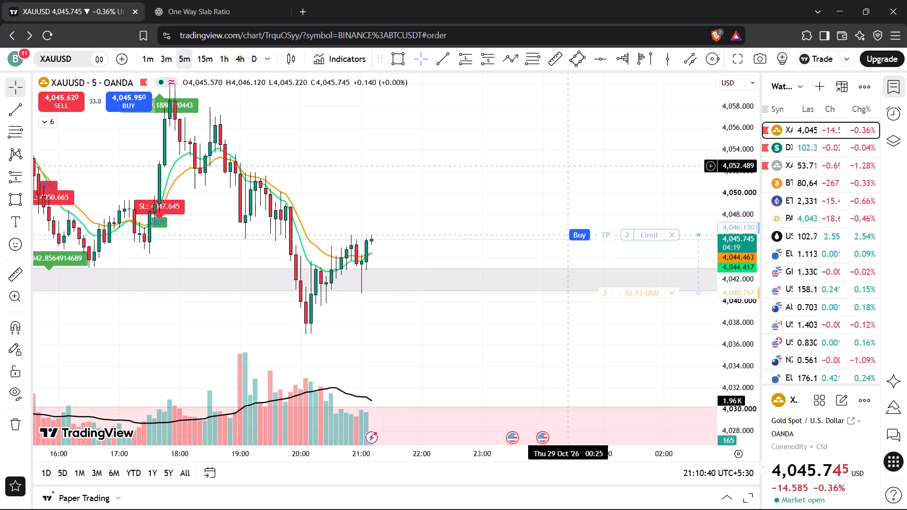
Add a take profit at 4,057.123 to the pending XAUUSD limit buy order.
left_click_drag(566, 166, 573, 216)
left_click_drag(604, 264, 604, 200)
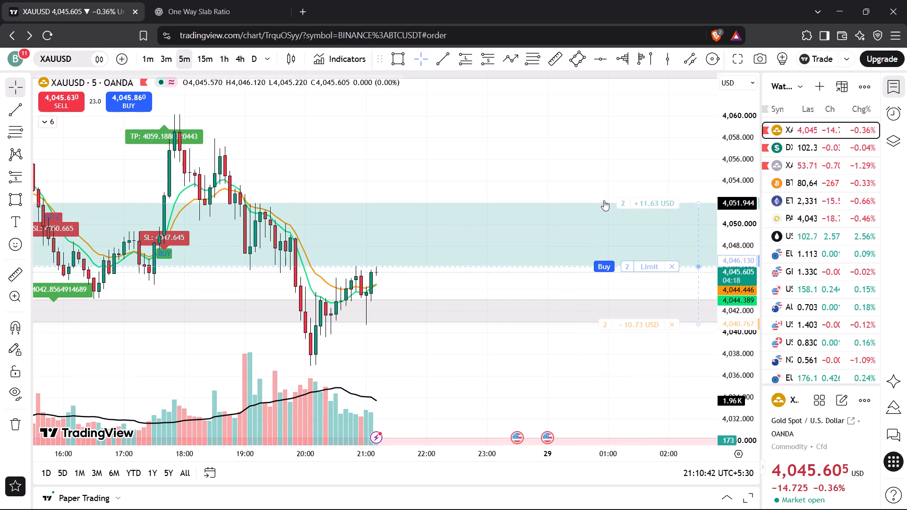
left_click_drag(604, 200, 609, 168)
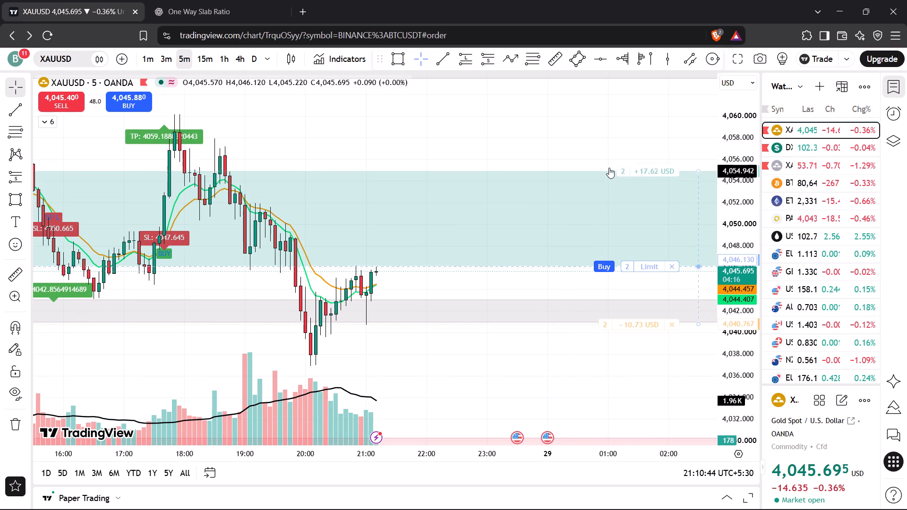
left_click_drag(609, 168, 613, 155)
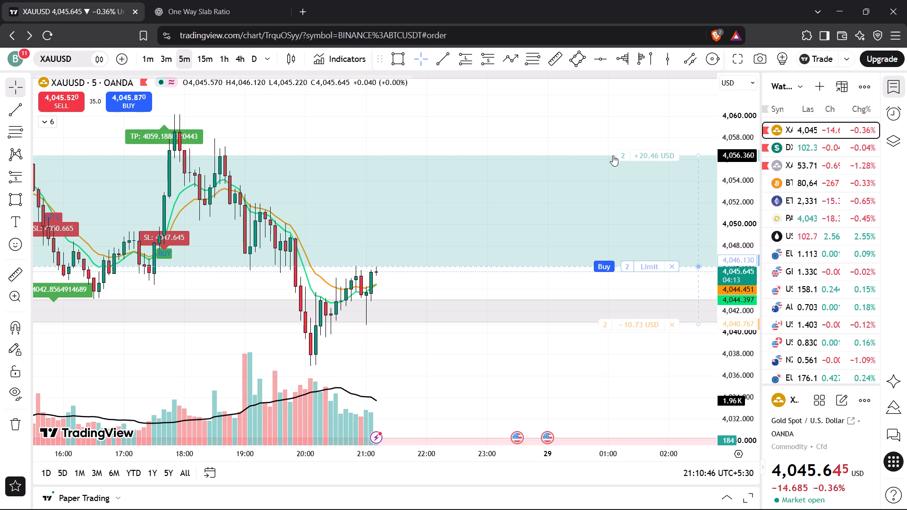
left_click_drag(613, 155, 615, 147)
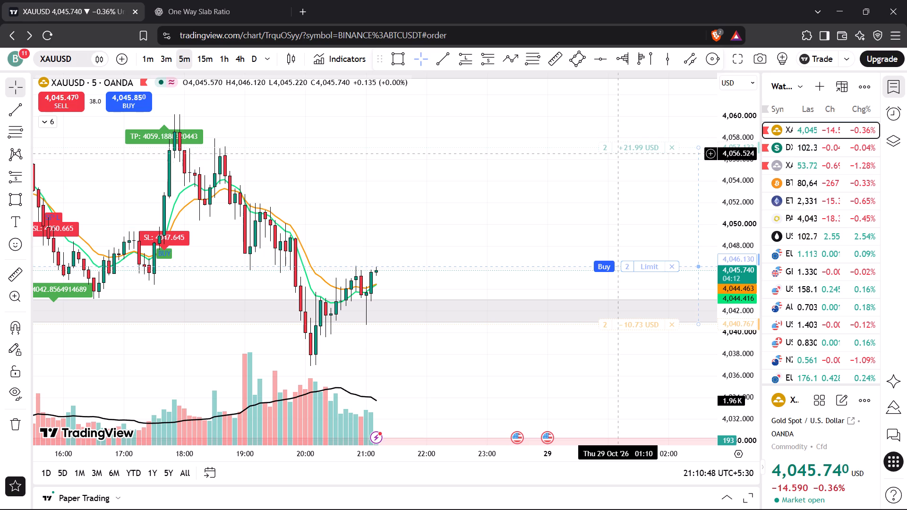
Lower the limit buy entry to 4,045.401 and place the 2-unit XAUUSD order.
left_click_drag(610, 265, 609, 266)
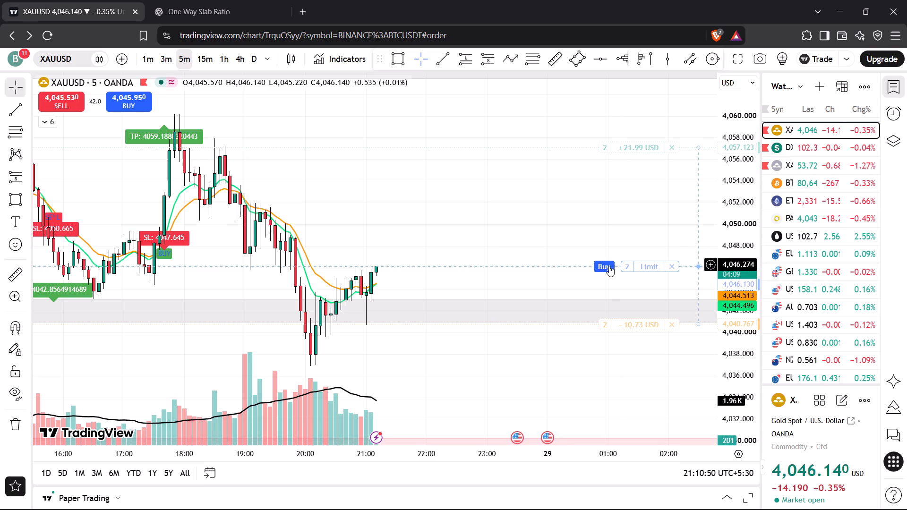
left_click_drag(609, 266, 599, 274)
left_click(599, 274)
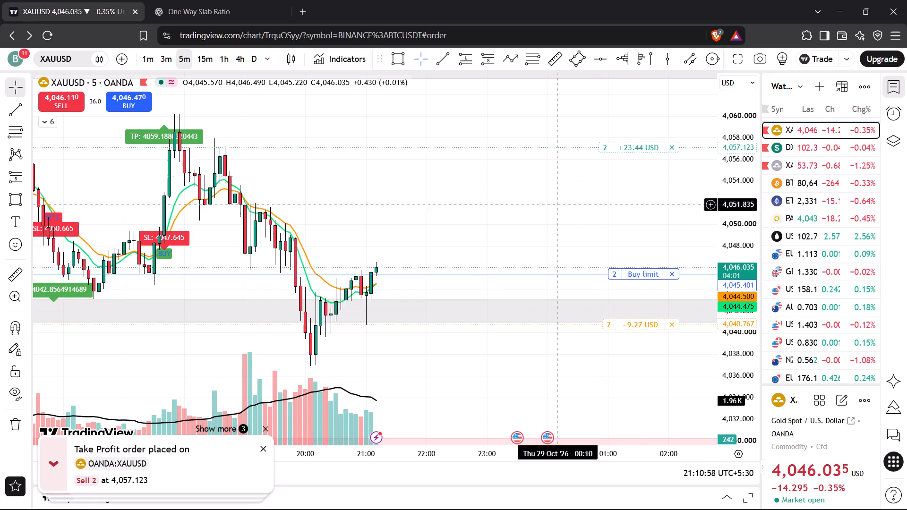
Draw a long position on XAUUSD from 28 Oct 21:10 at 4,045.401, with target about 4,057.178 and stop about 4,040.752.
left_click(466, 58)
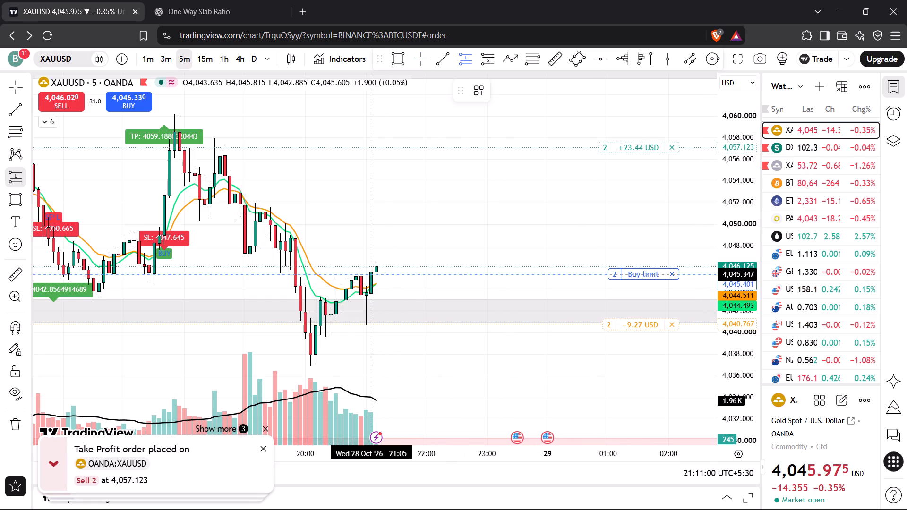
left_click(376, 274)
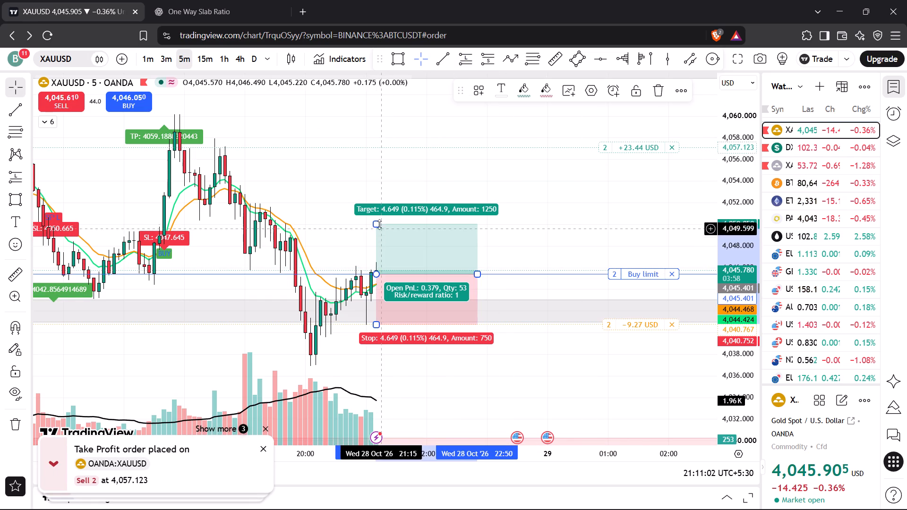
left_click_drag(376, 221, 380, 147)
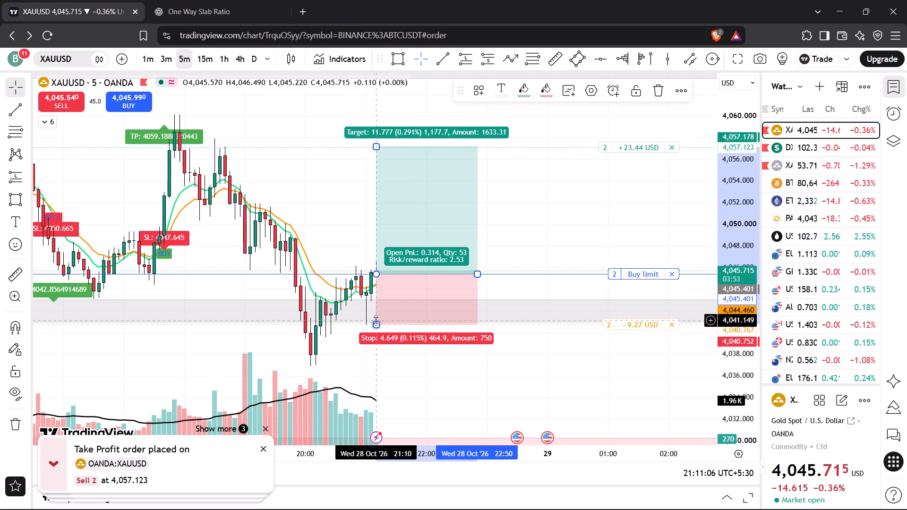
Fine-tune the long position drawing to an entry of 4,045.456 and a stop of 4,040.821, discarding any change to the order's stop loss.
left_click(576, 209)
left_click_drag(576, 209, 560, 204)
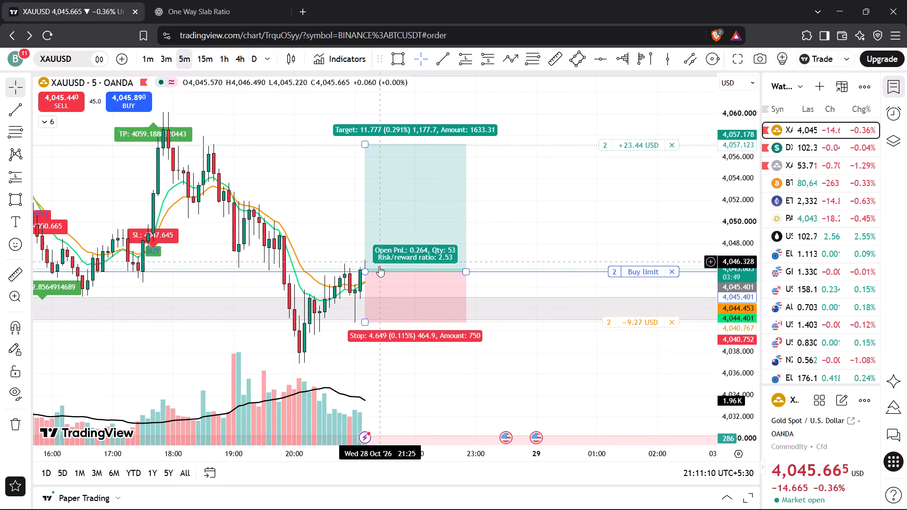
left_click(363, 272)
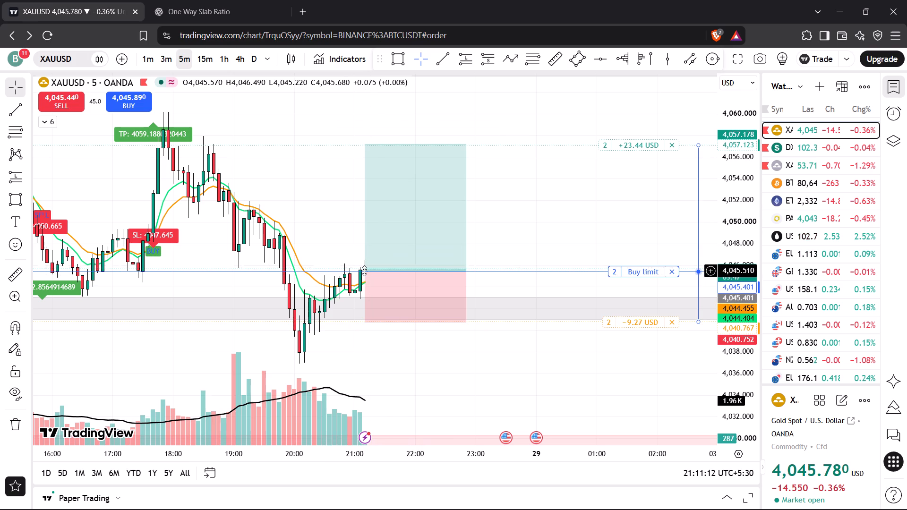
left_click(366, 270)
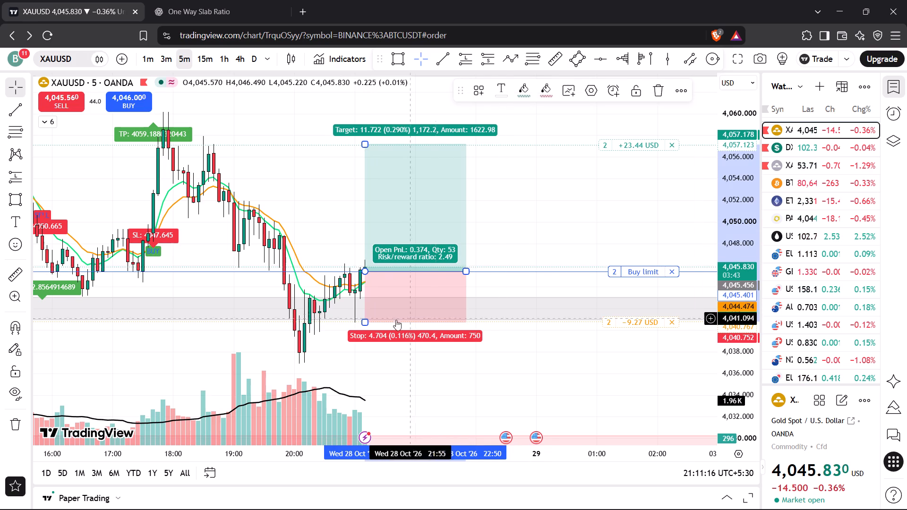
left_click_drag(366, 323, 367, 312)
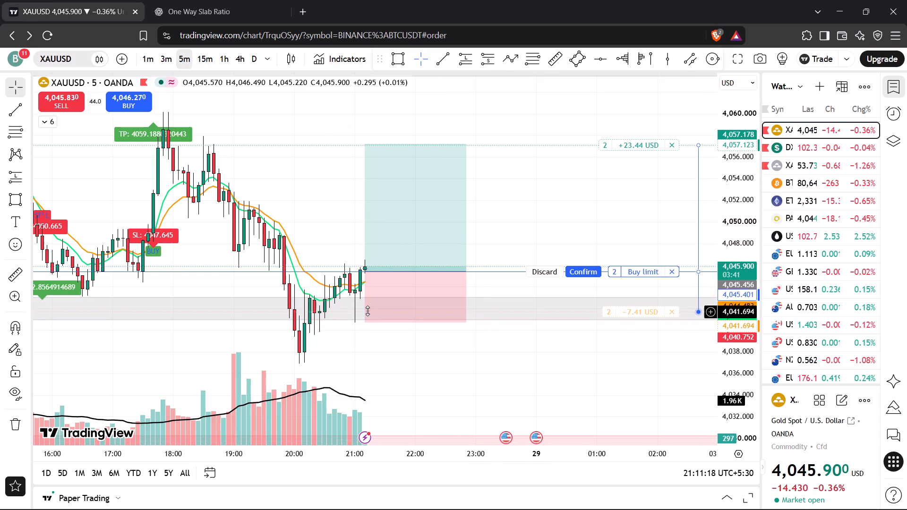
left_click(544, 270)
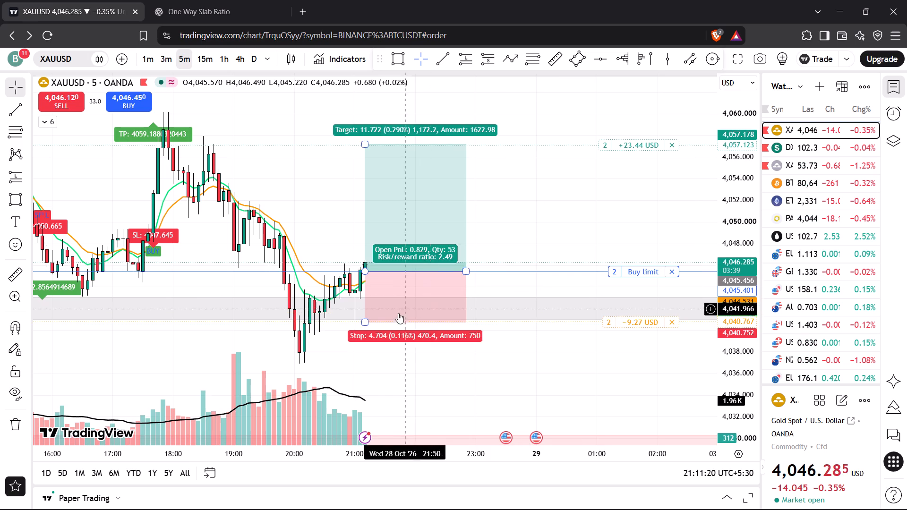
left_click(373, 341)
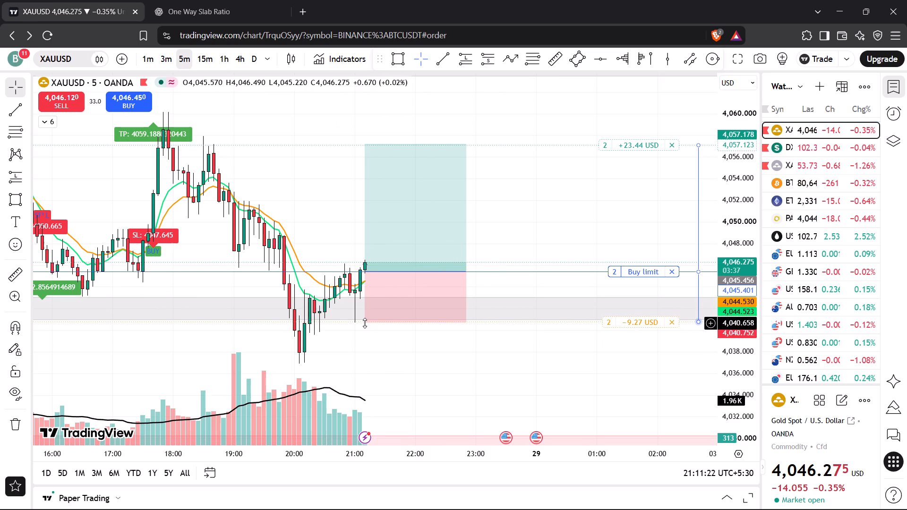
left_click(367, 319)
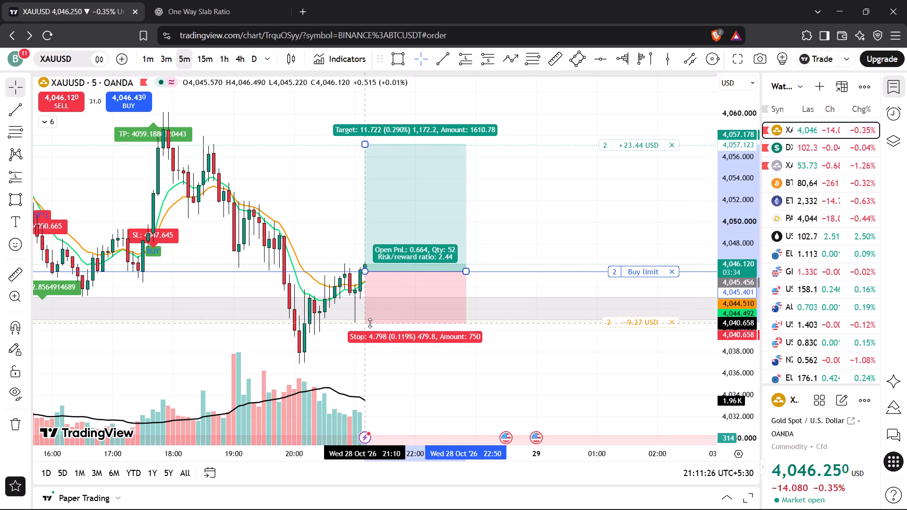
left_click(556, 195)
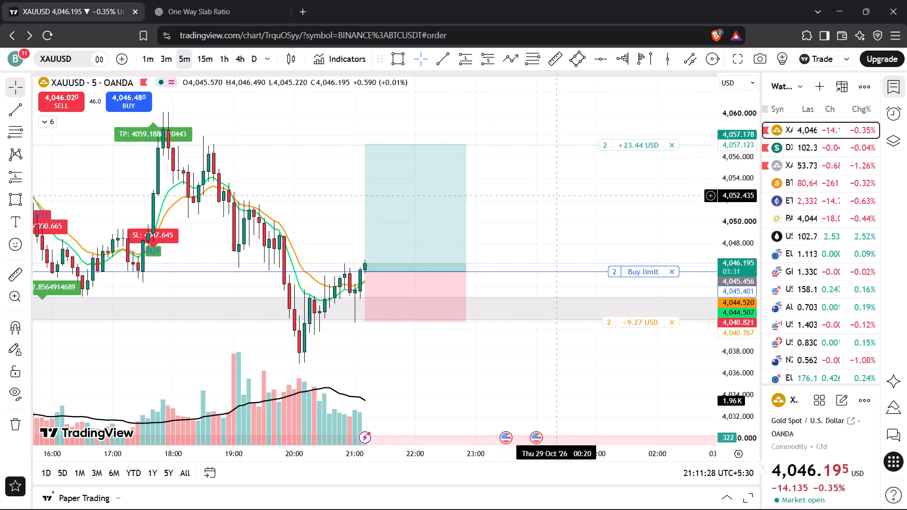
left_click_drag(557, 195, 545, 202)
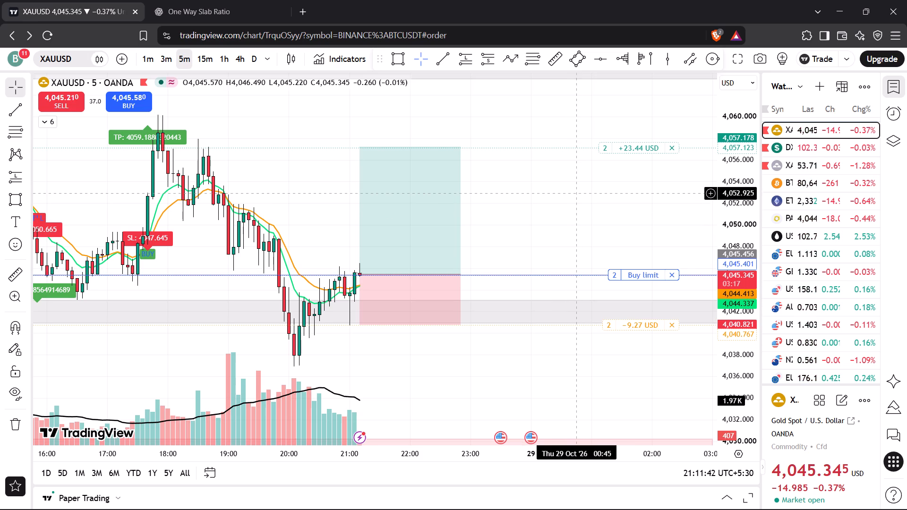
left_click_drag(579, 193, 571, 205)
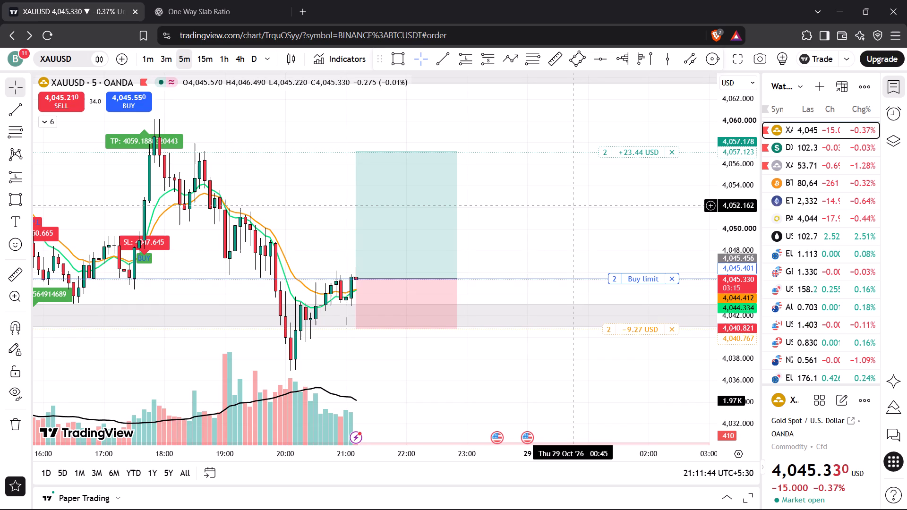
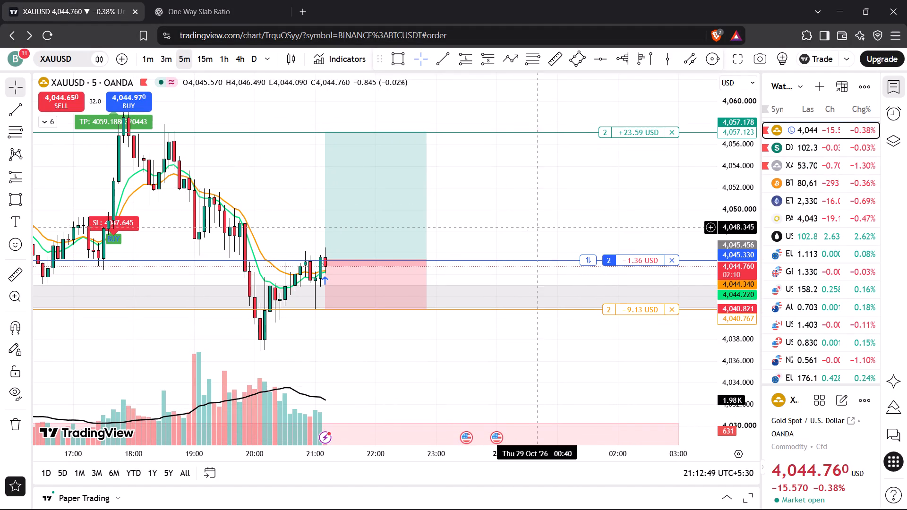
Review the DXY 5-minute chart around the falling channel and the short position drawing.
left_click(797, 145)
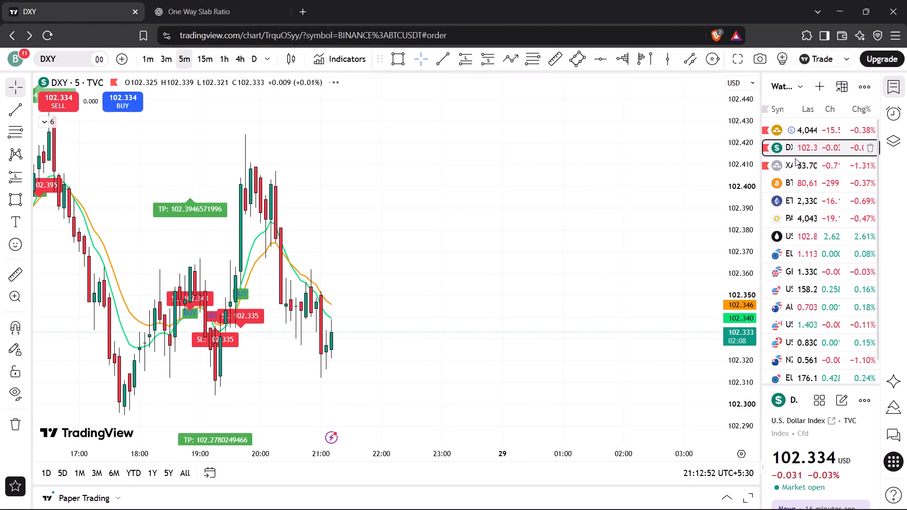
left_click_drag(738, 188, 730, 265)
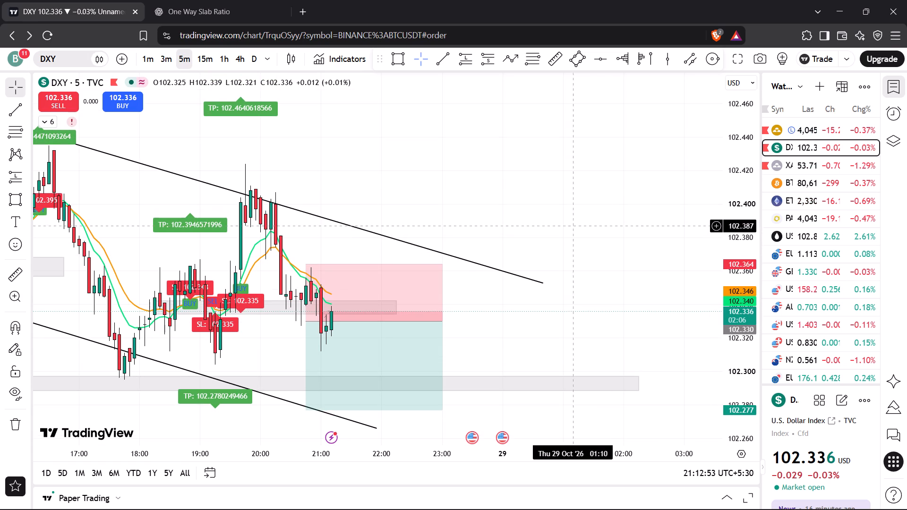
left_click_drag(565, 214, 572, 187)
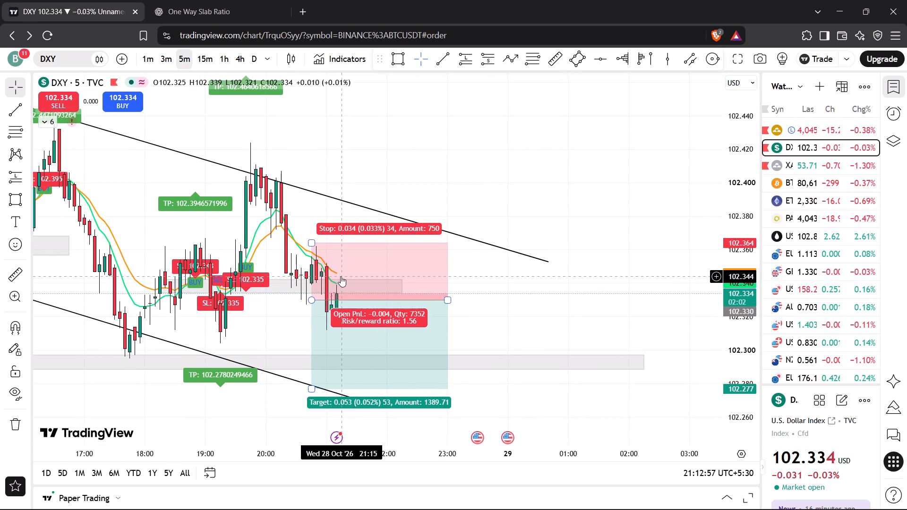
Monitor the open 2-unit XAUUSD long on the 5-minute chart against its entry, take profit, stop loss and the grey support zone.
left_click(805, 131)
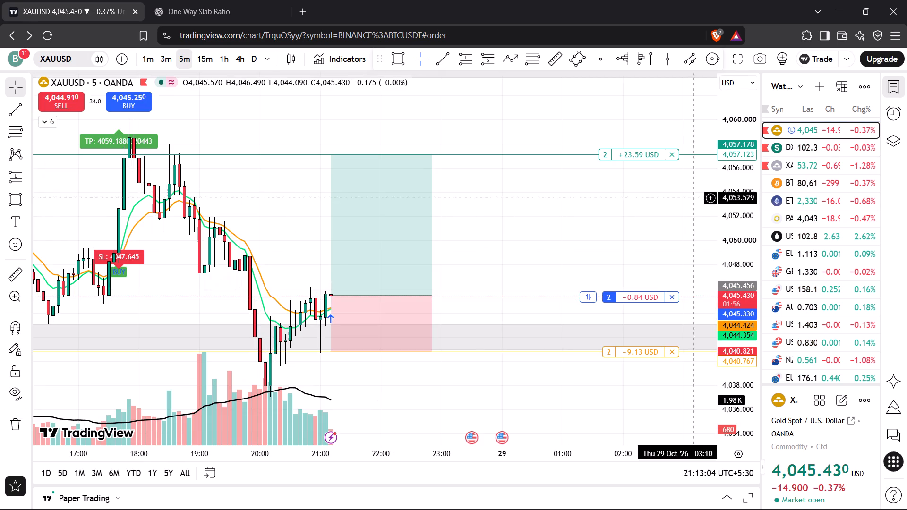
left_click_drag(733, 201, 735, 224)
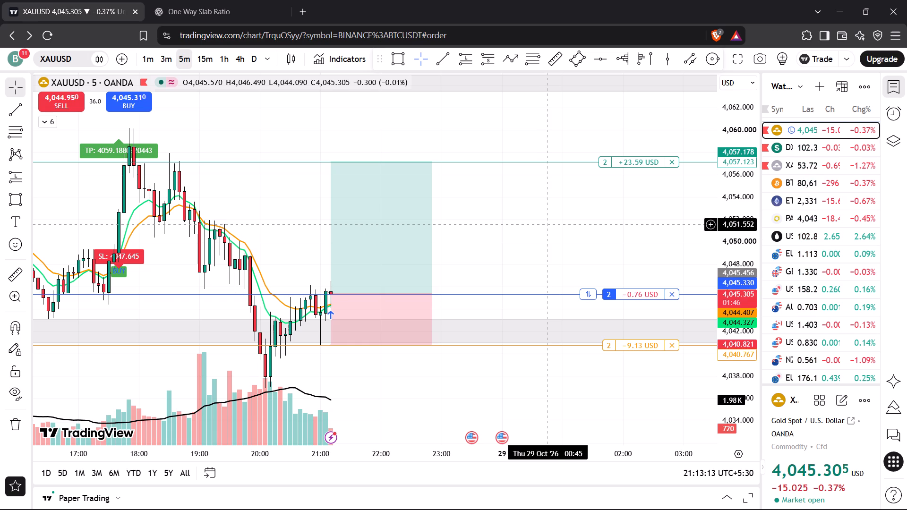
left_click_drag(546, 219, 550, 203)
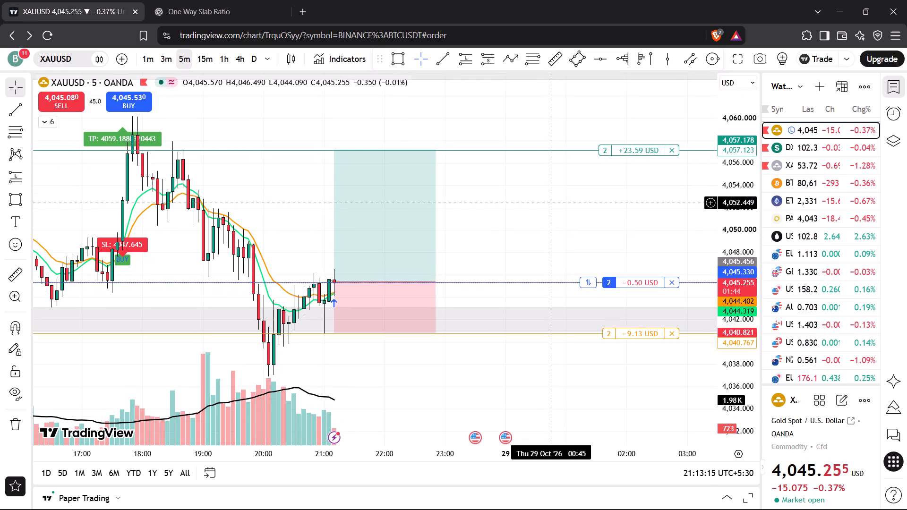
scroll(549, 207, "down", 2)
left_click_drag(557, 203, 535, 218)
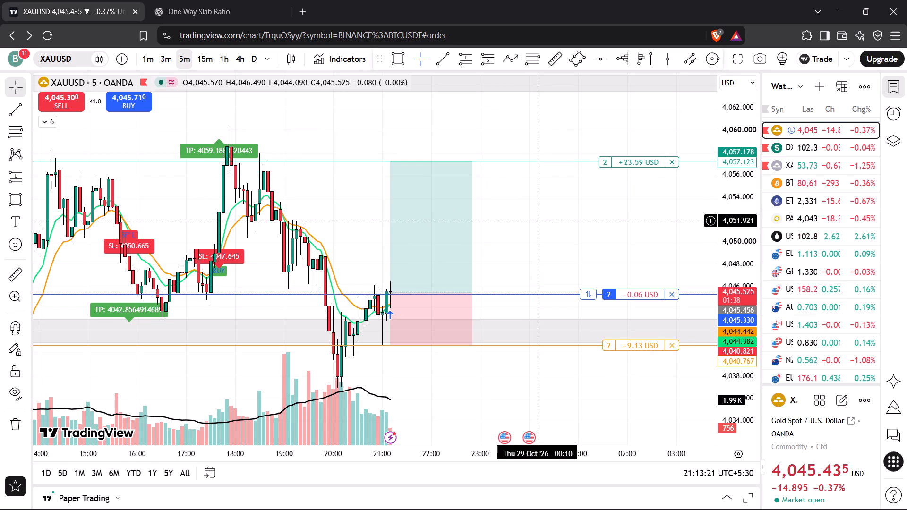
left_click_drag(579, 238, 556, 253)
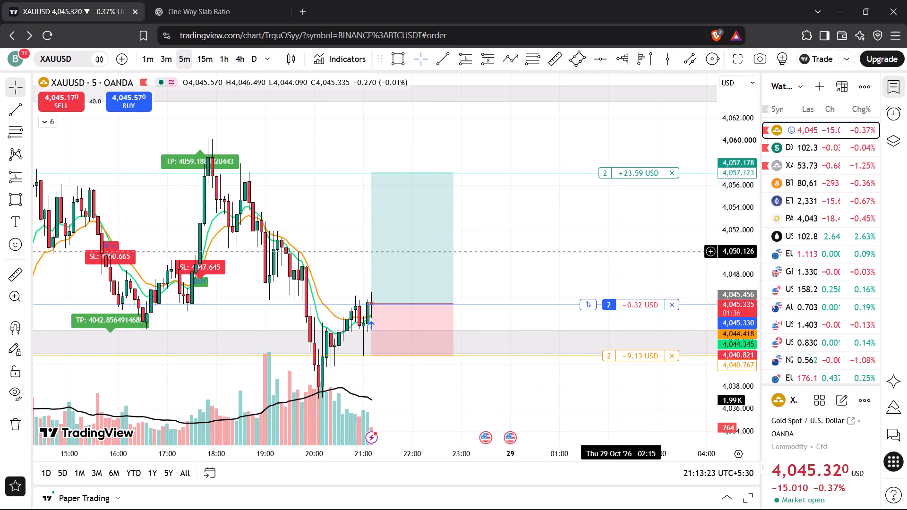
left_click_drag(727, 262, 739, 214)
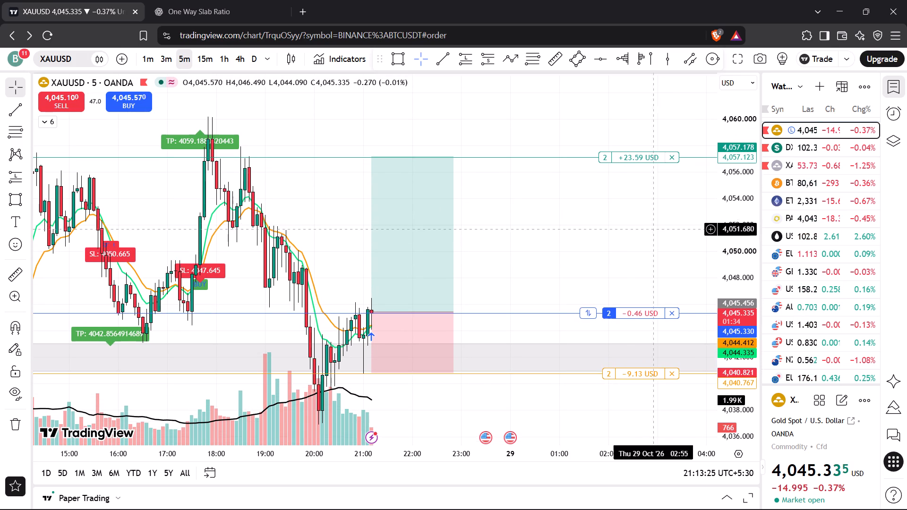
left_click_drag(631, 235, 628, 204)
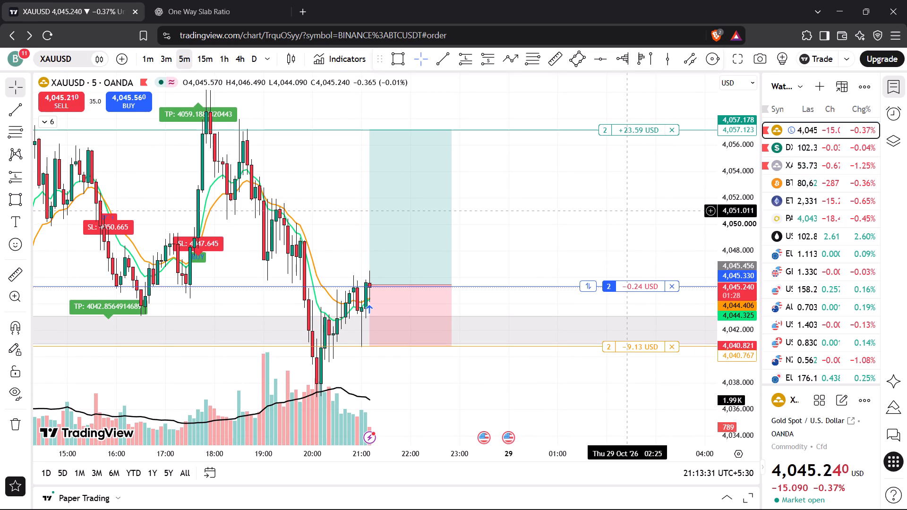
left_click_drag(588, 206, 576, 231)
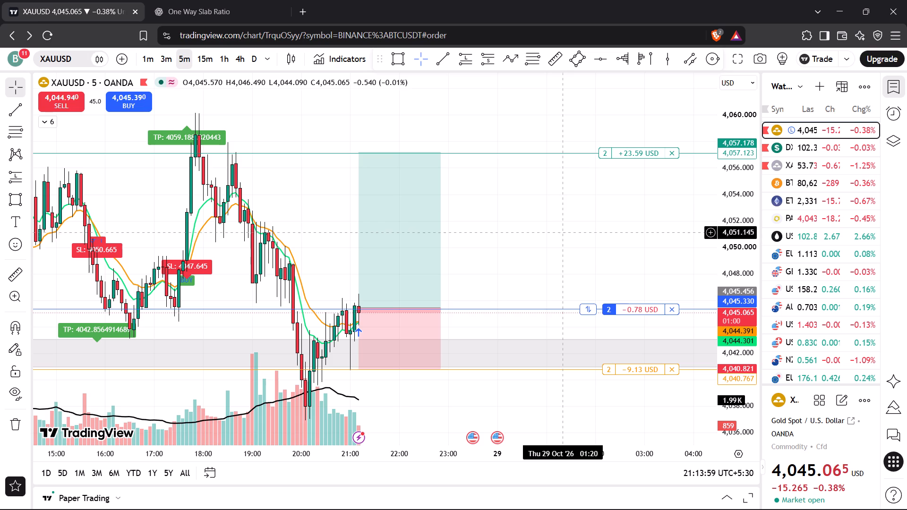
left_click_drag(575, 229, 564, 204)
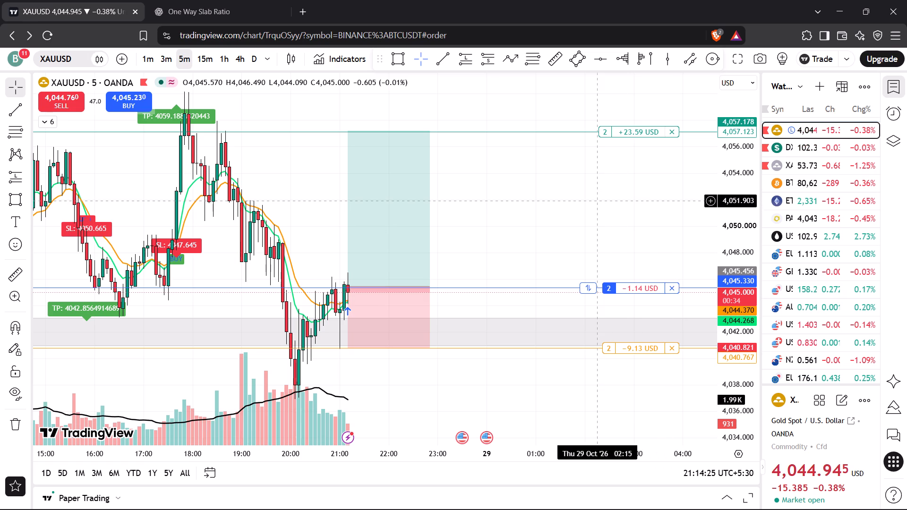
scroll(599, 201, "down", 2)
left_click_drag(593, 191, 577, 213)
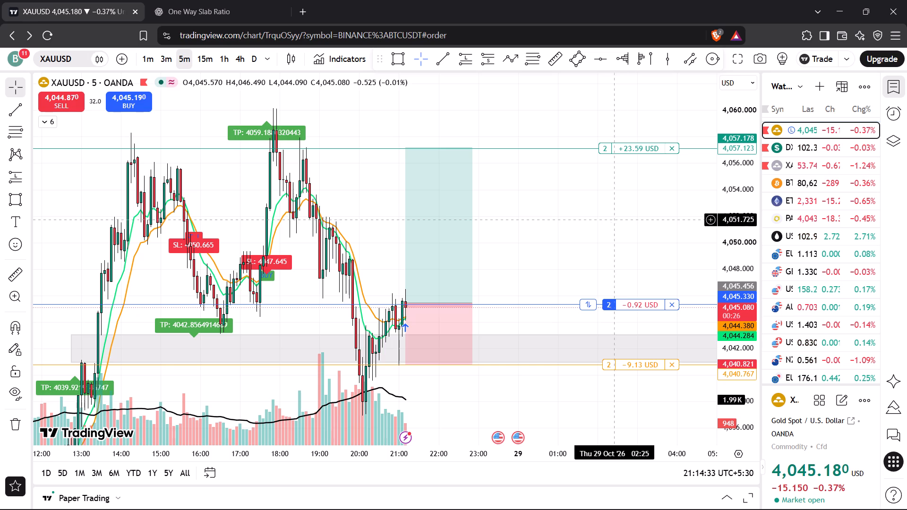
Compare DXY with XAUUSD, checking DXY on the 5-minute chart and both symbols on the 15-minute chart.
left_click(796, 144)
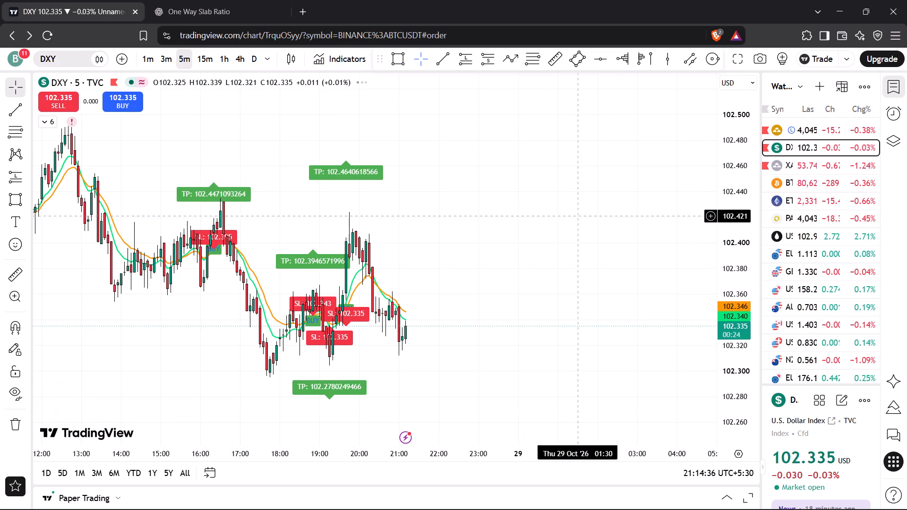
left_click_drag(583, 247, 589, 213)
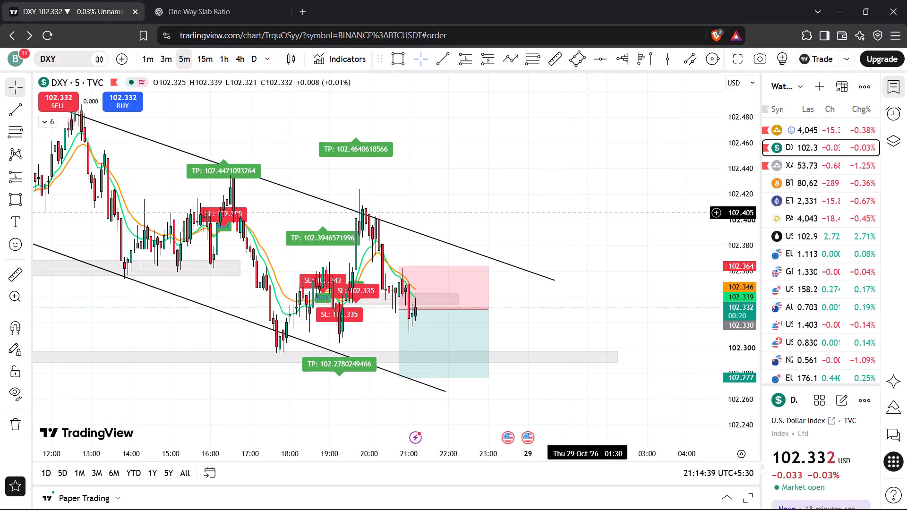
left_click(817, 133)
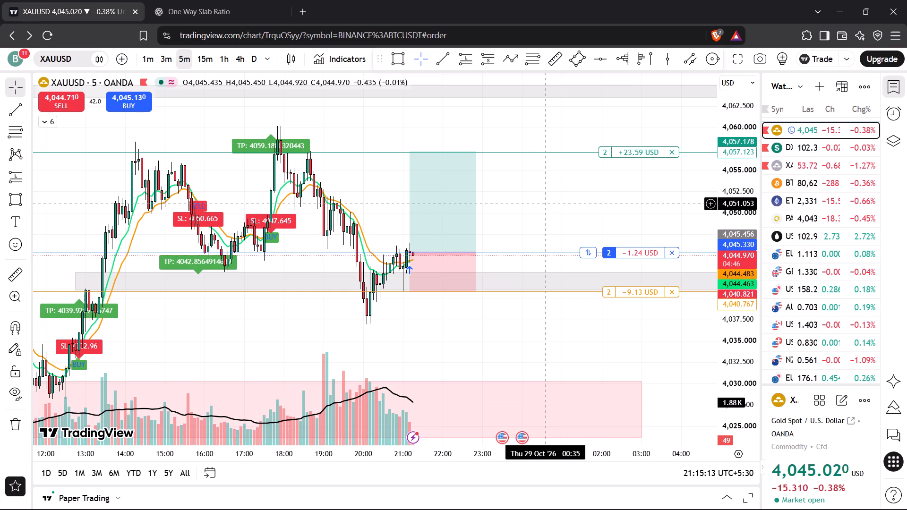
left_click(200, 57)
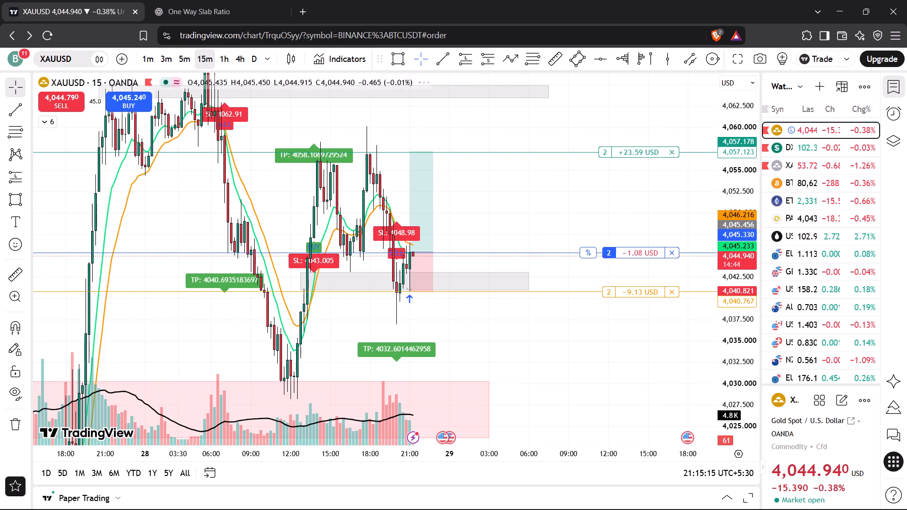
scroll(524, 218, "up", 4)
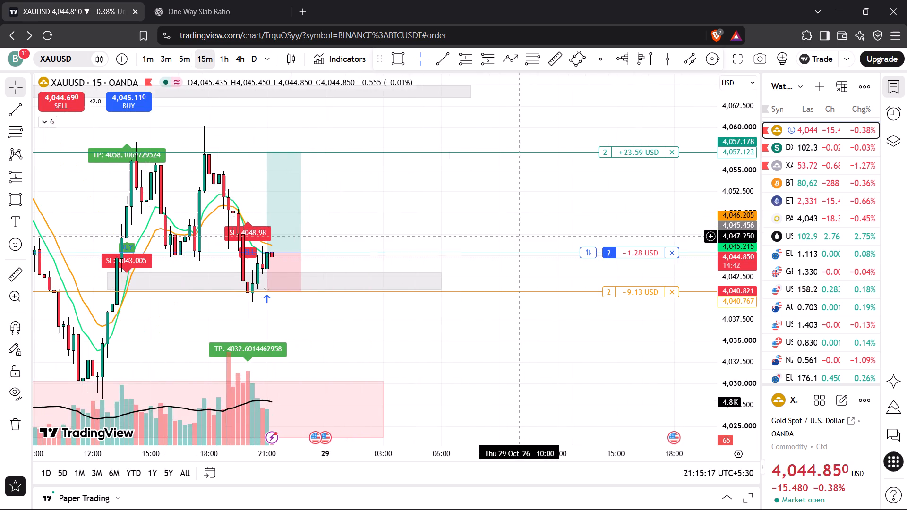
left_click_drag(489, 202, 513, 205)
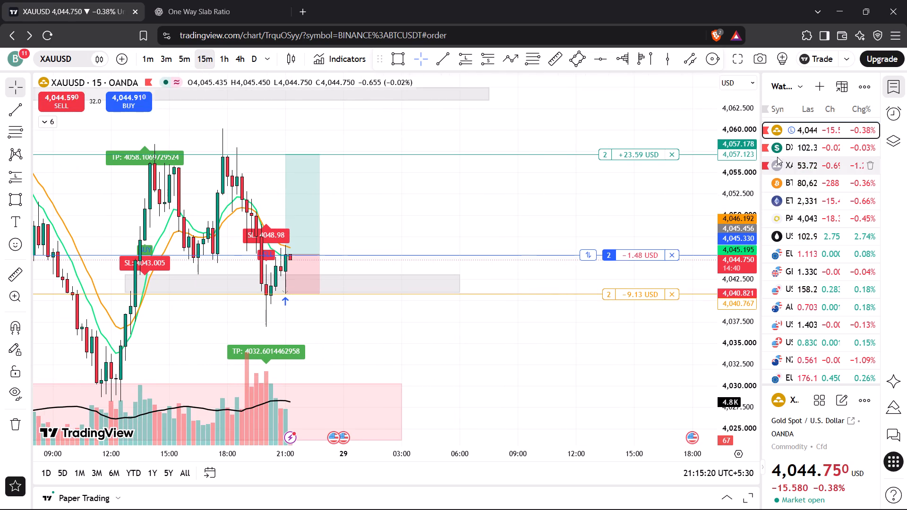
left_click(791, 147)
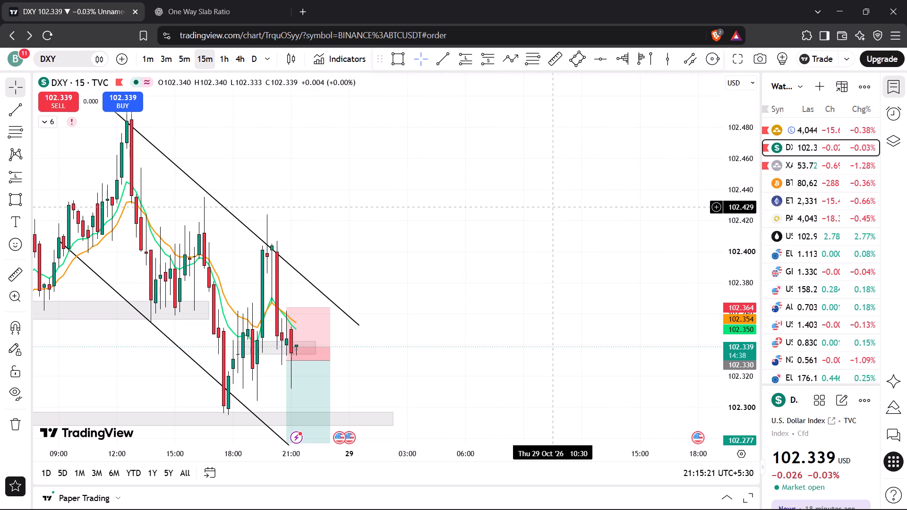
left_click_drag(532, 222, 578, 182)
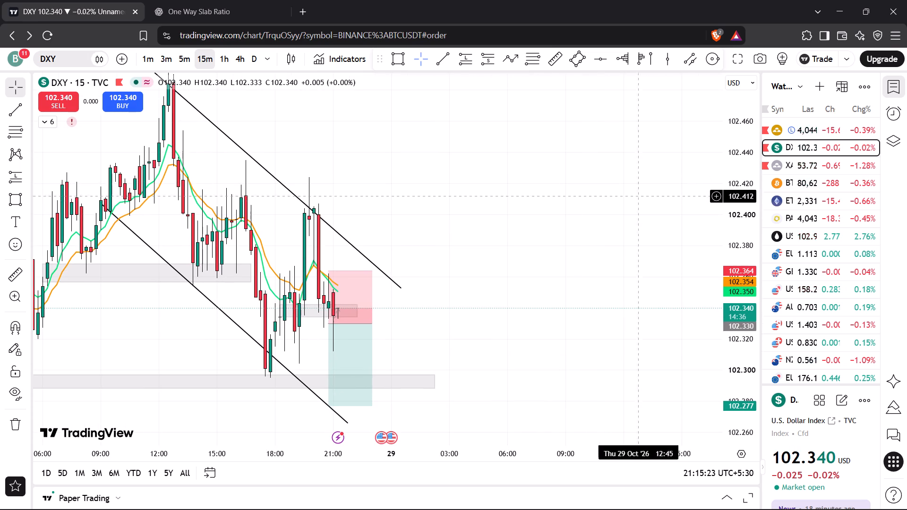
left_click_drag(734, 196, 727, 270)
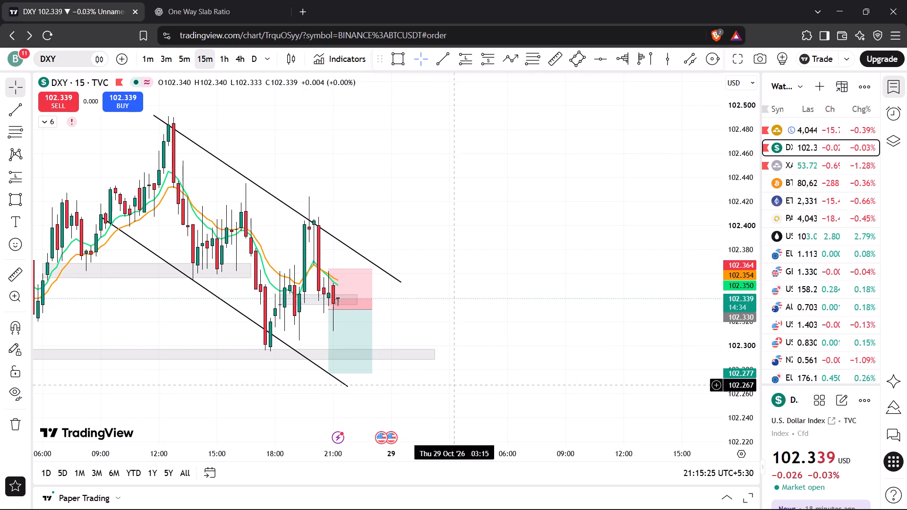
Examine XAUUSD price action on the 15-minute chart relative to the grey and pink zones, the EMAs and the long position levels.
left_click(801, 132)
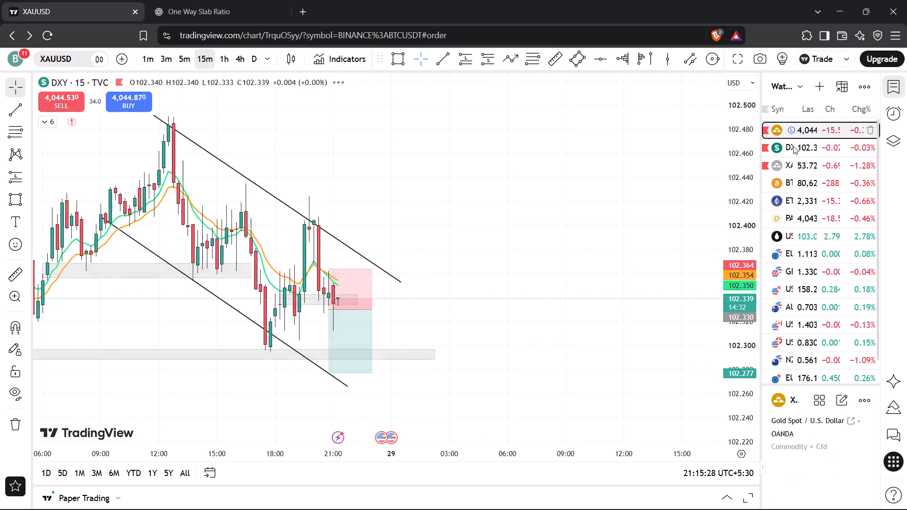
left_click_drag(502, 135, 529, 144)
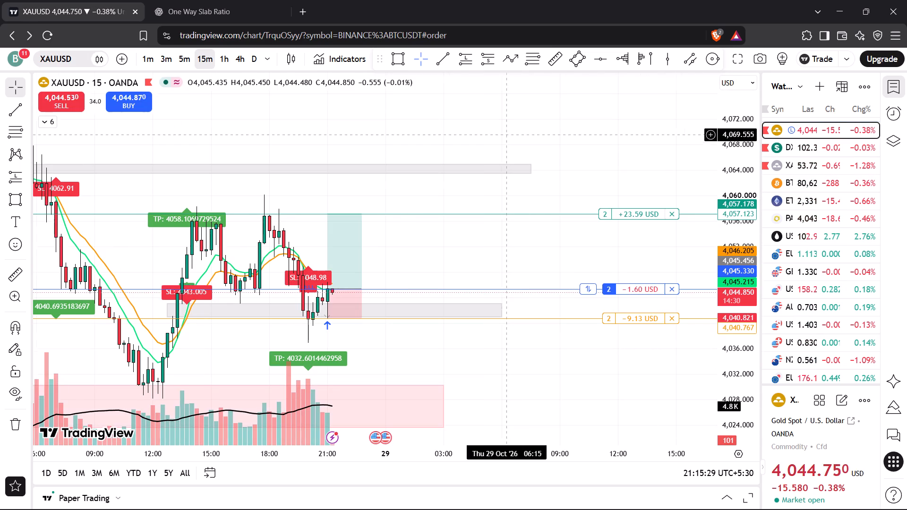
left_click_drag(529, 144, 593, 157)
scroll(512, 270, "down", 2)
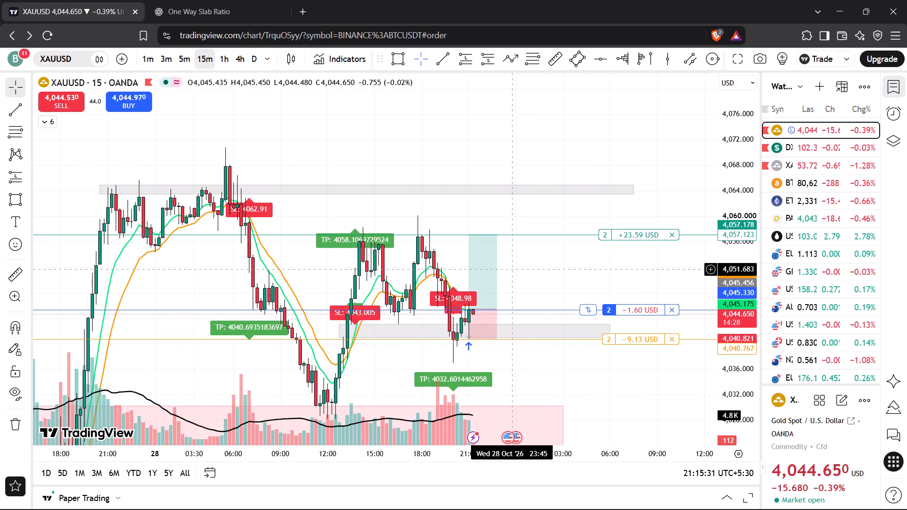
left_click_drag(531, 276, 514, 240)
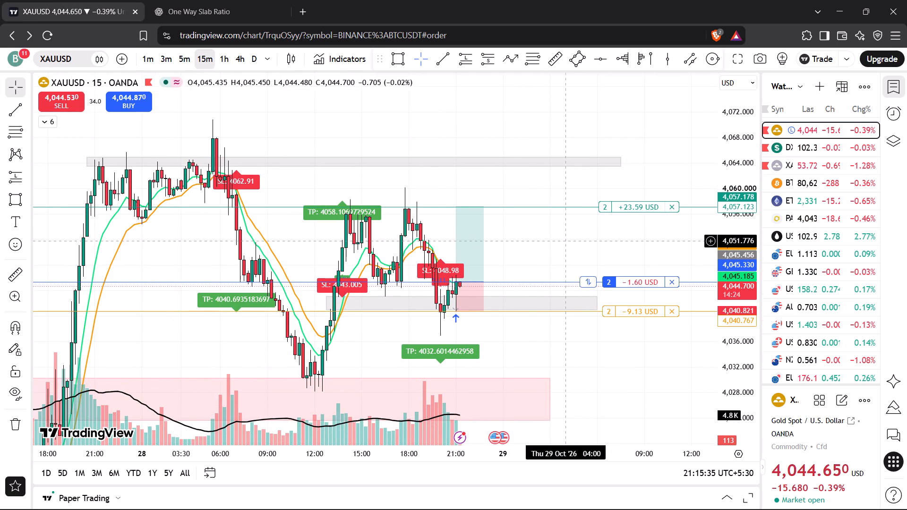
scroll(572, 242, "up", 3)
left_click_drag(524, 248, 557, 225)
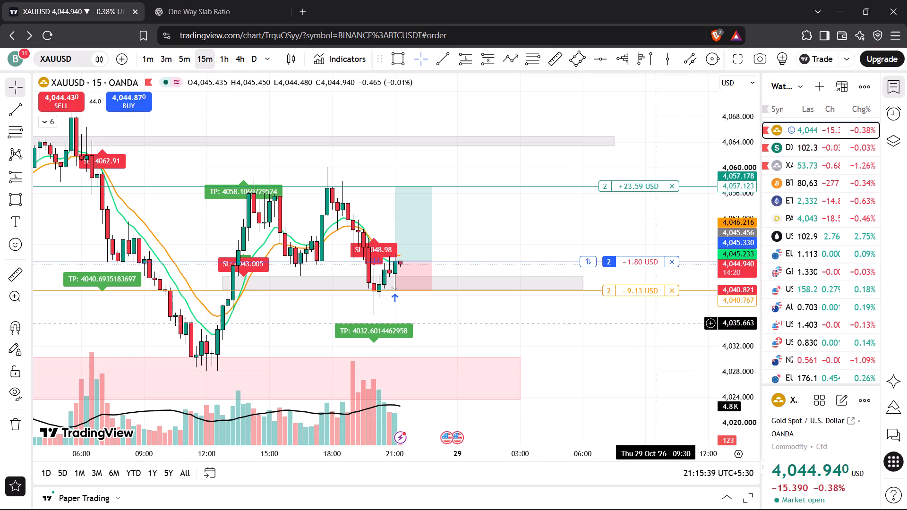
left_click_drag(729, 372, 734, 333)
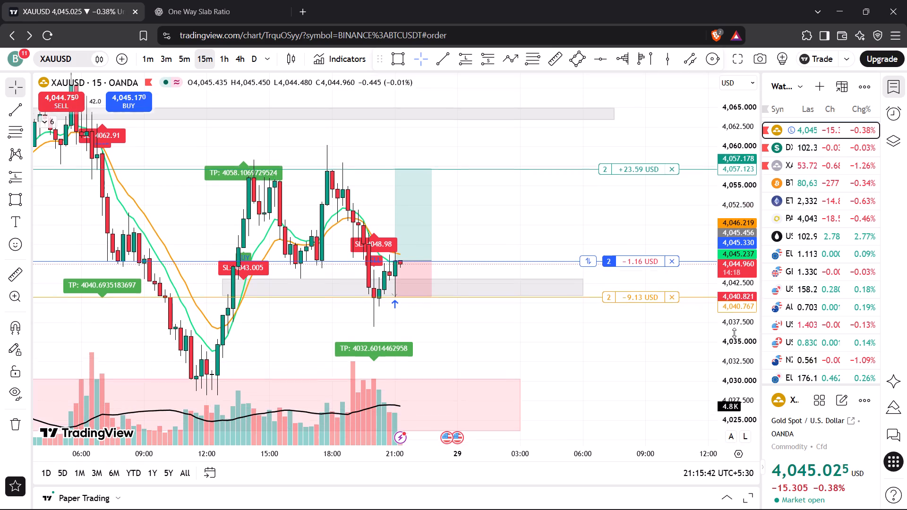
left_click_drag(734, 333, 735, 315)
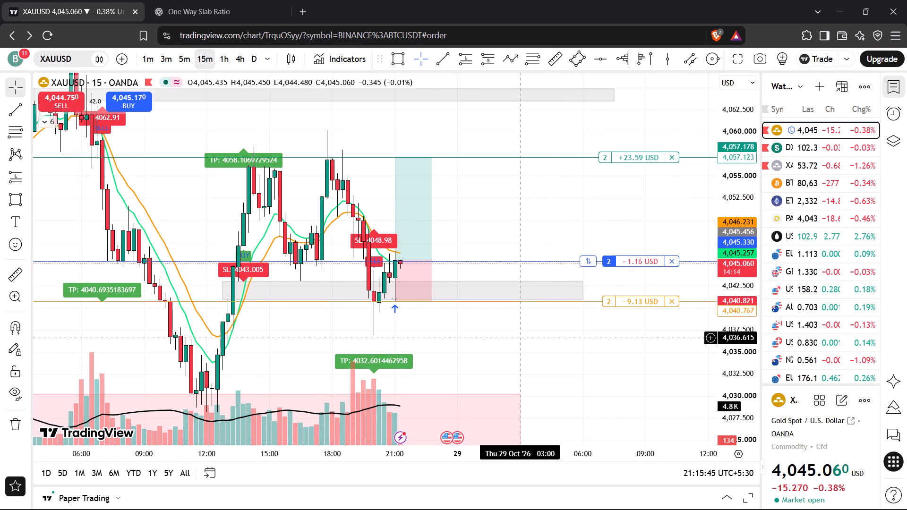
left_click_drag(470, 337, 492, 332)
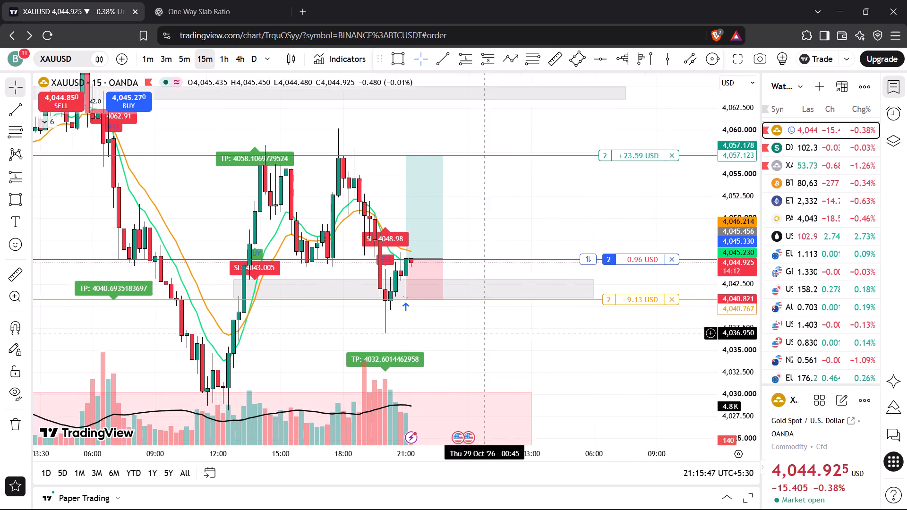
left_click_drag(492, 332, 549, 306)
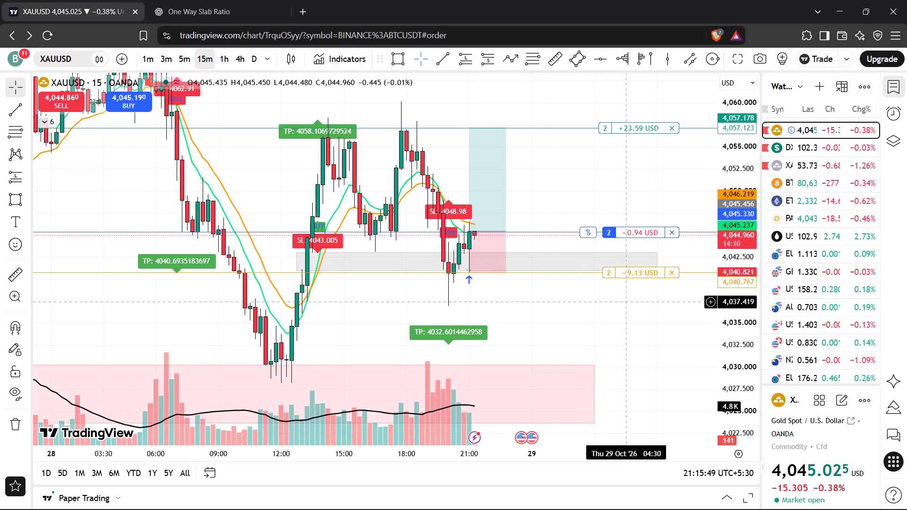
left_click_drag(729, 304, 707, 368)
scroll(634, 348, "down", 4)
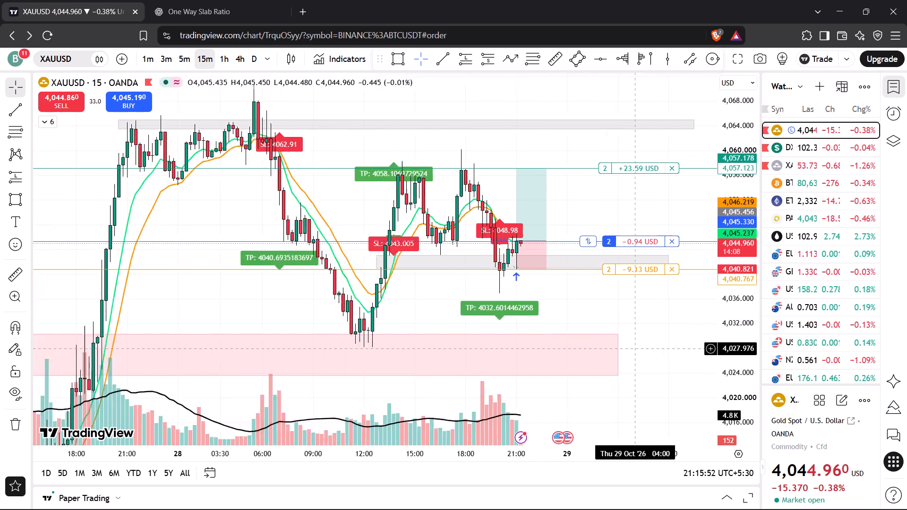
left_click_drag(646, 326, 531, 307)
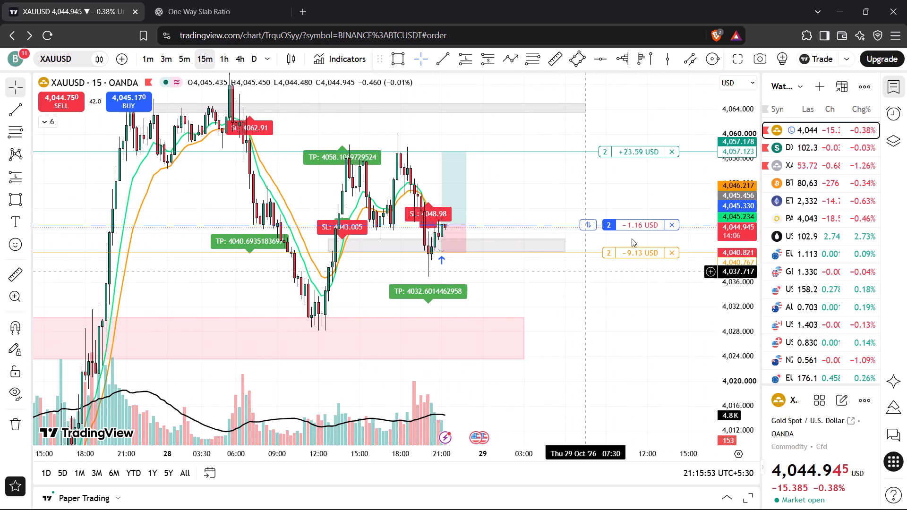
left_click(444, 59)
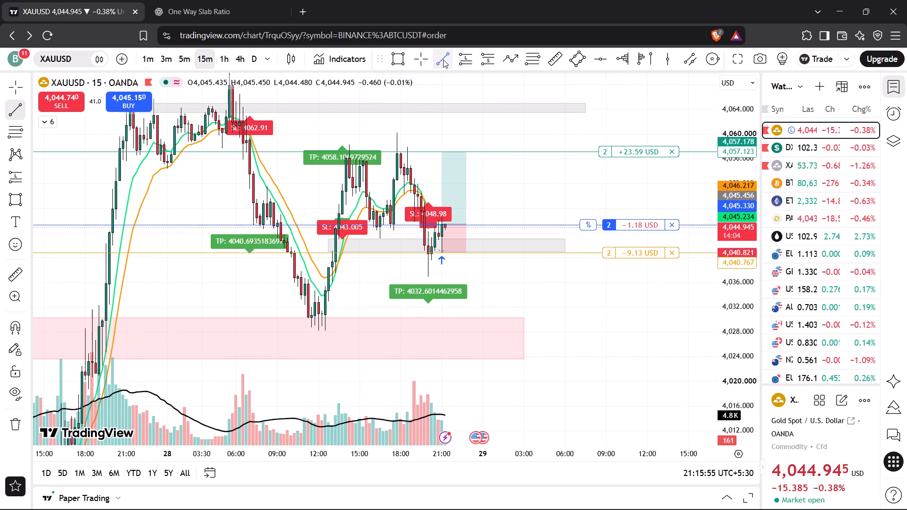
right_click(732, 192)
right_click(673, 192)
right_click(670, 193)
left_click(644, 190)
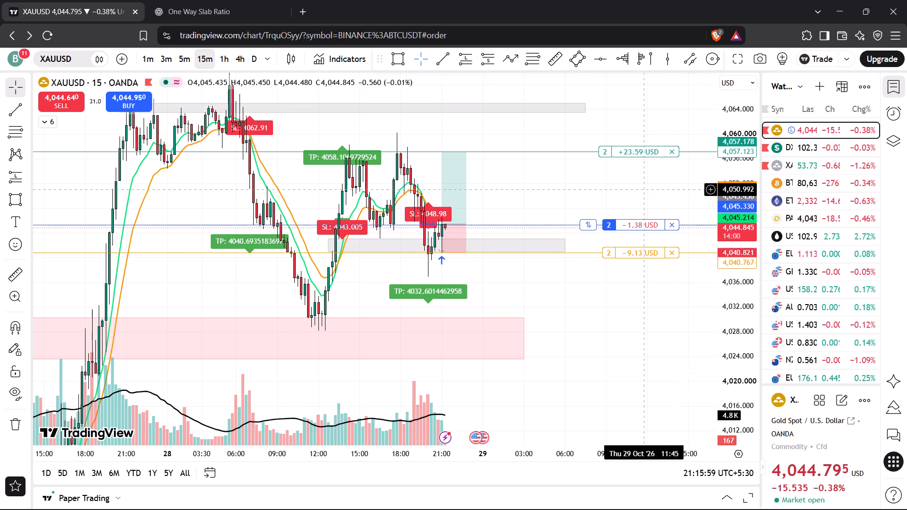
Draw a rising trend line on the XAUUSD 15-minute chart from about 3,986 on 27 Oct to about 4,059 on 29 Oct.
left_click(646, 189)
left_click_drag(736, 190, 735, 246)
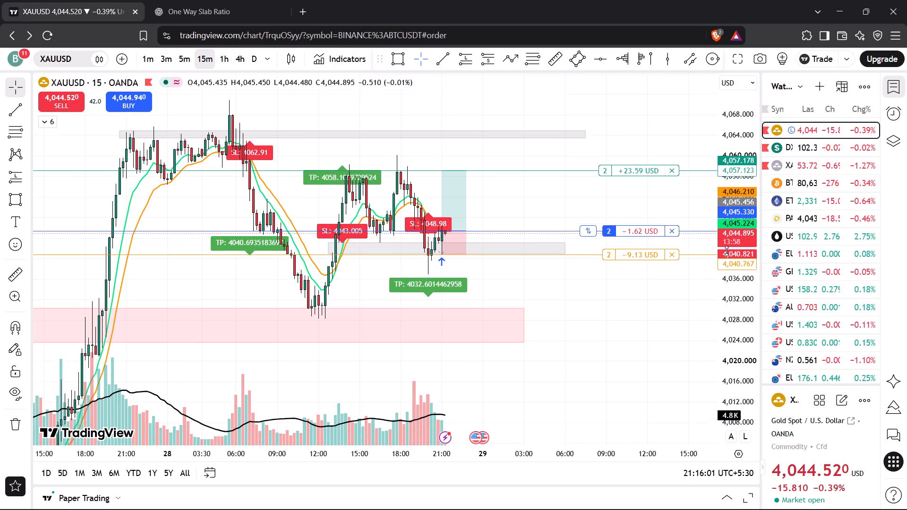
left_click_drag(625, 338, 655, 218)
left_click_drag(737, 208, 706, 340)
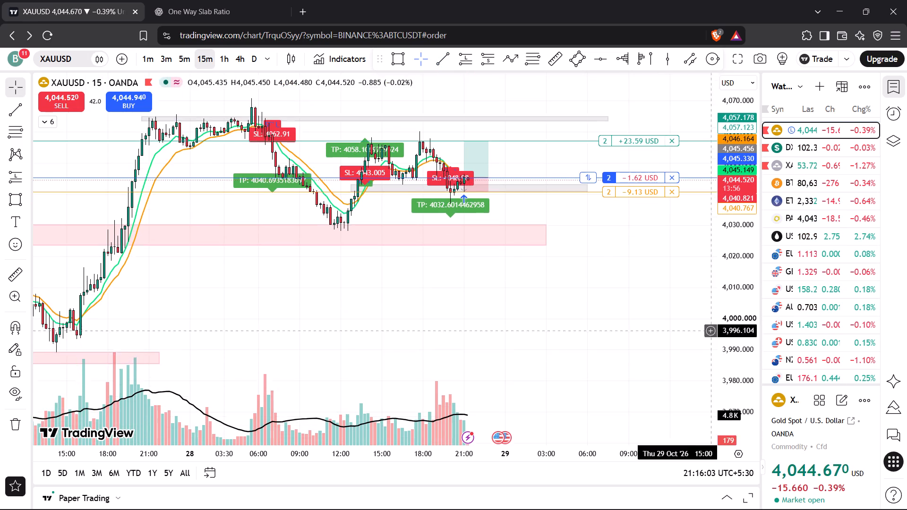
scroll(613, 329, "down", 4)
left_click_drag(587, 314, 547, 310)
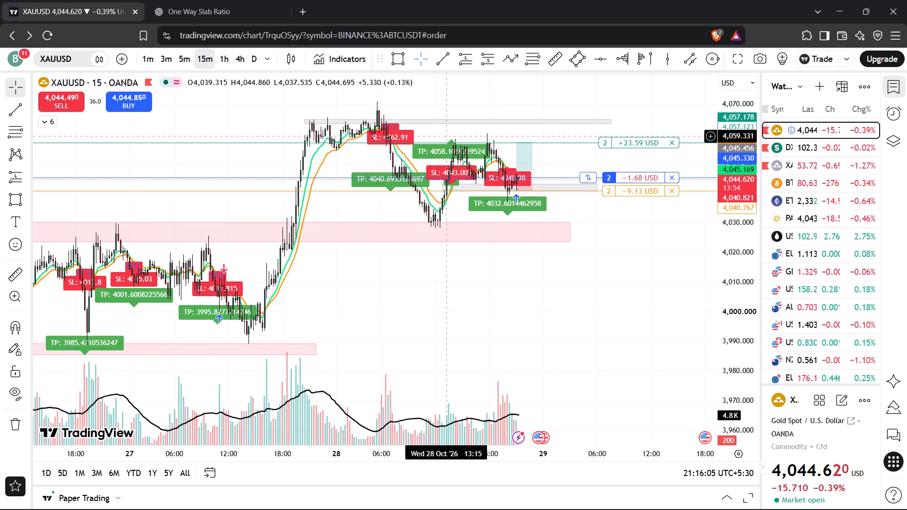
left_click(440, 64)
left_click(212, 352)
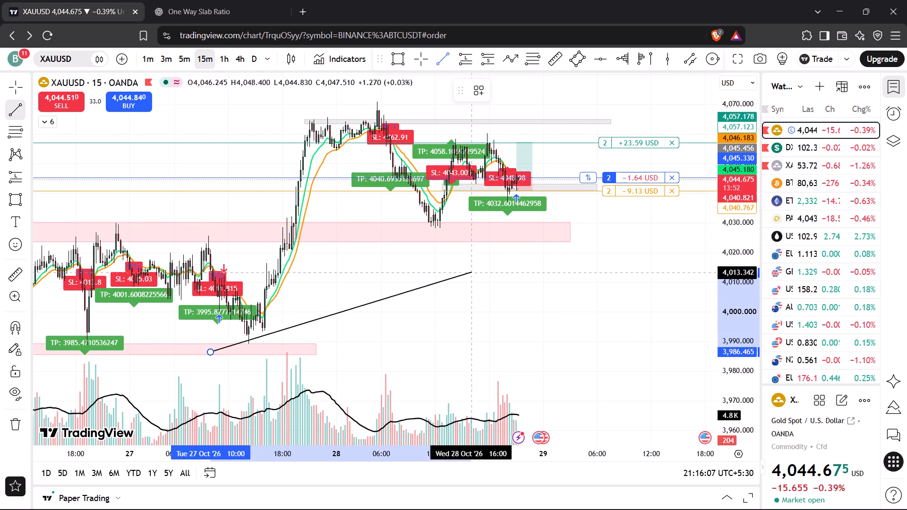
left_click(612, 135)
left_click(503, 317)
Lower the trend line's starting point to about 3,983 near 09:30 on 27 Oct, beneath the swing low.
left_click_drag(503, 317, 503, 292)
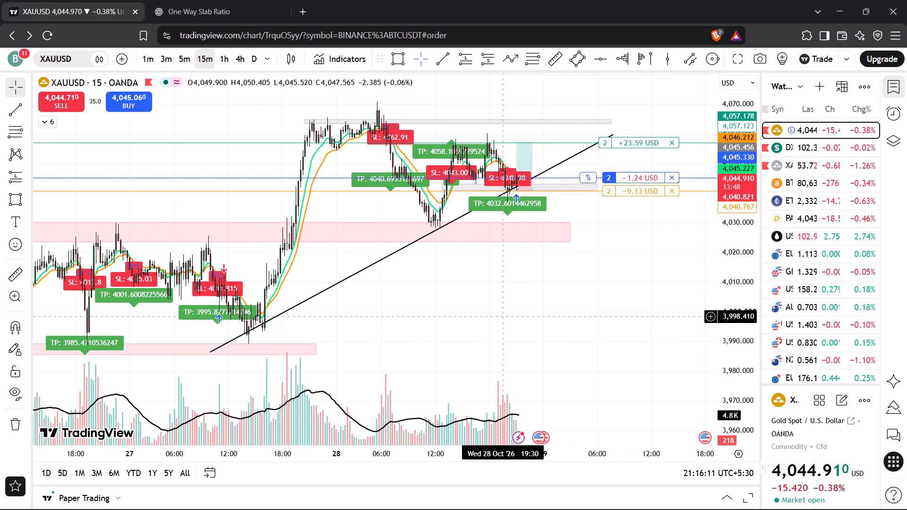
left_click_drag(503, 292, 503, 272)
left_click_drag(208, 322, 205, 329)
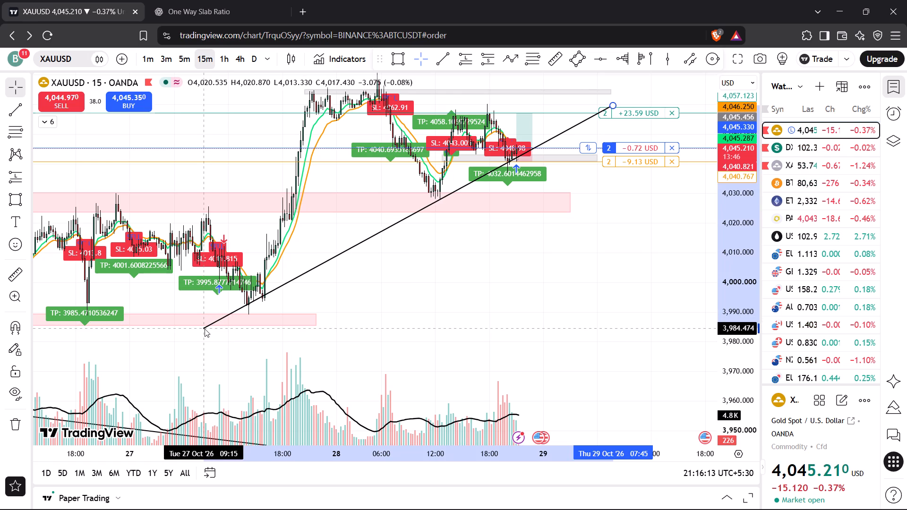
left_click_drag(205, 329, 205, 332)
left_click(349, 237)
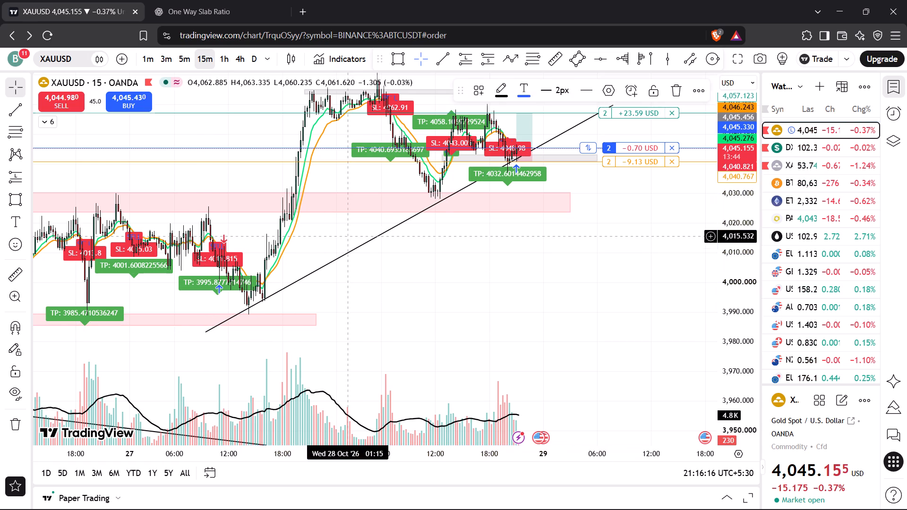
Switch the XAUUSD chart to the 5-minute timeframe and check the full trend line against price.
left_click_drag(349, 236, 339, 306)
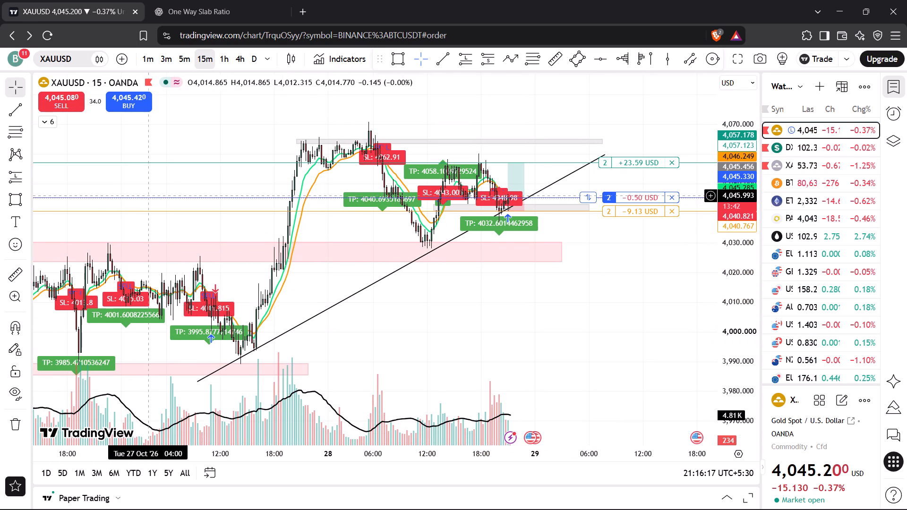
left_click(182, 59)
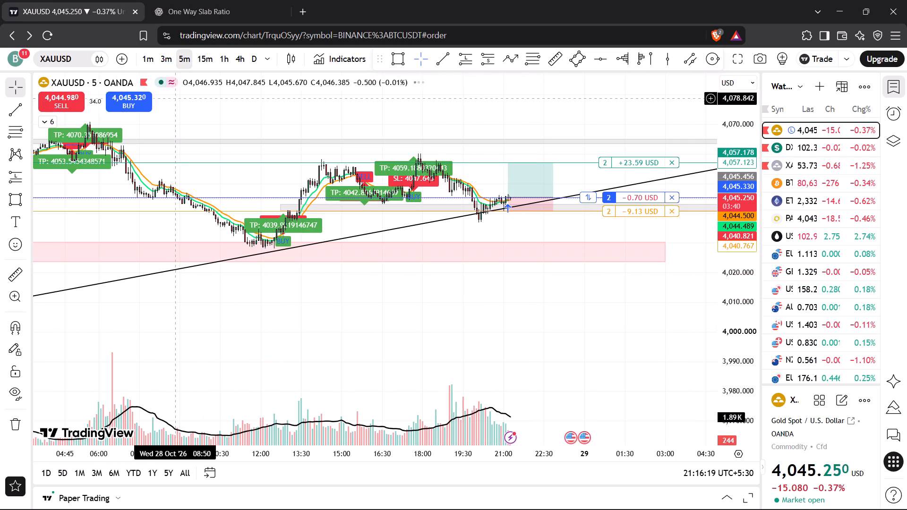
scroll(198, 245, "down", 8)
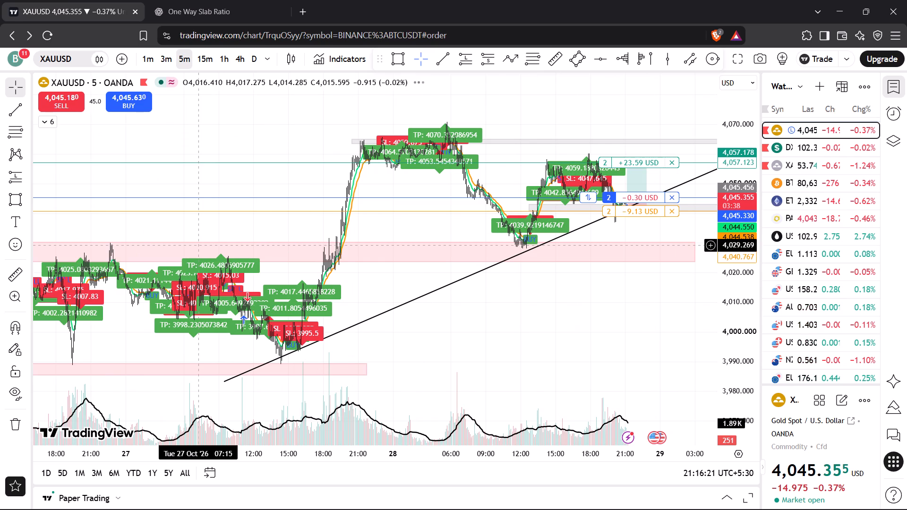
scroll(198, 245, "up", 4)
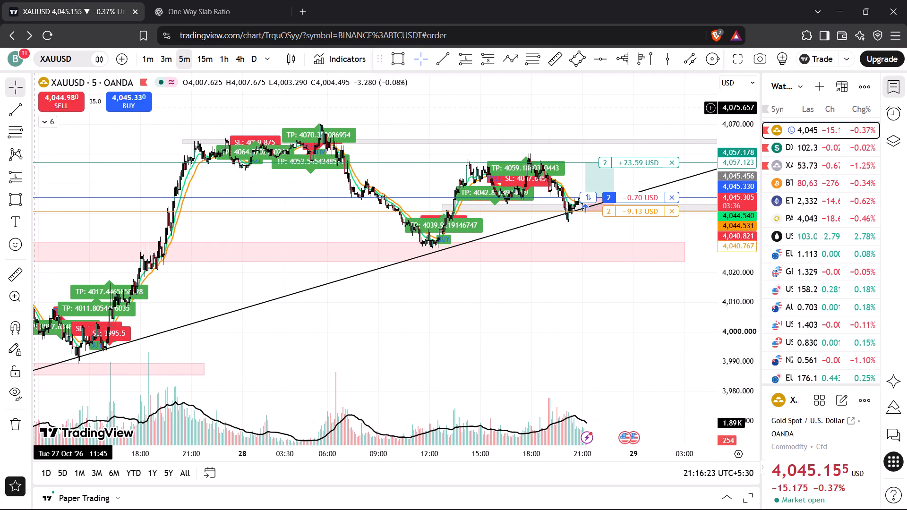
Hide the 9 & 15 EMA Scalping indicator and show the MTF Bias Checker on the XAUUSD chart.
left_click(43, 125)
left_click(204, 146)
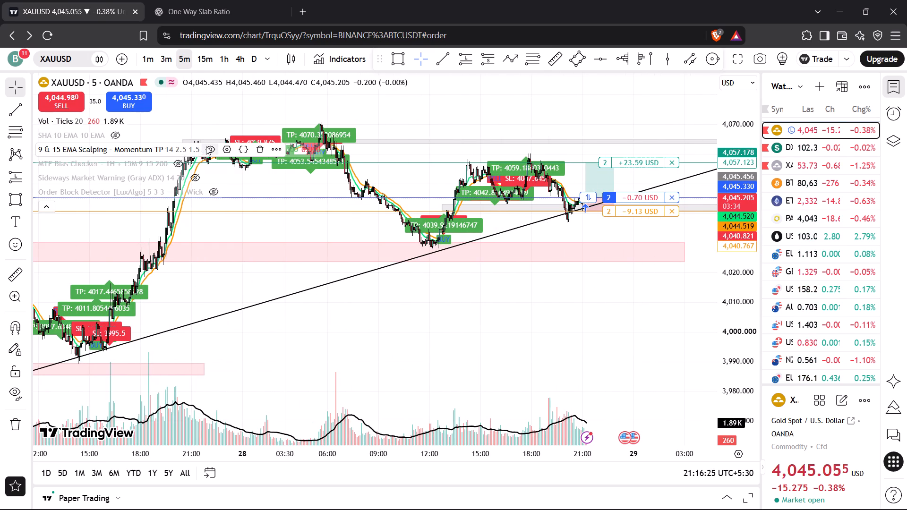
left_click(171, 299)
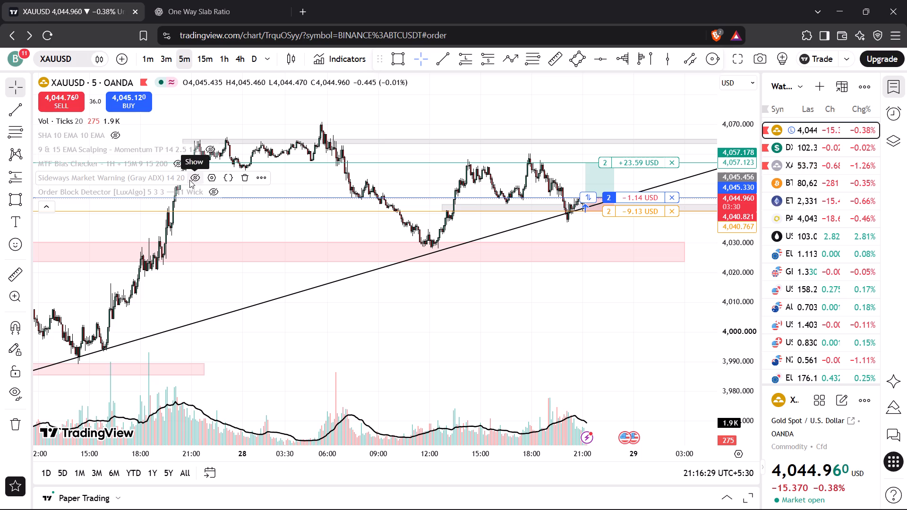
left_click(175, 163)
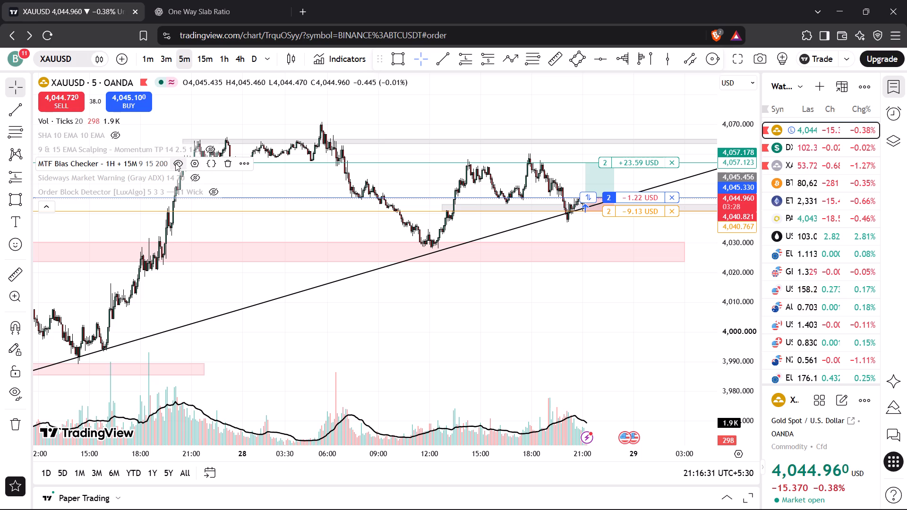
left_click(43, 210)
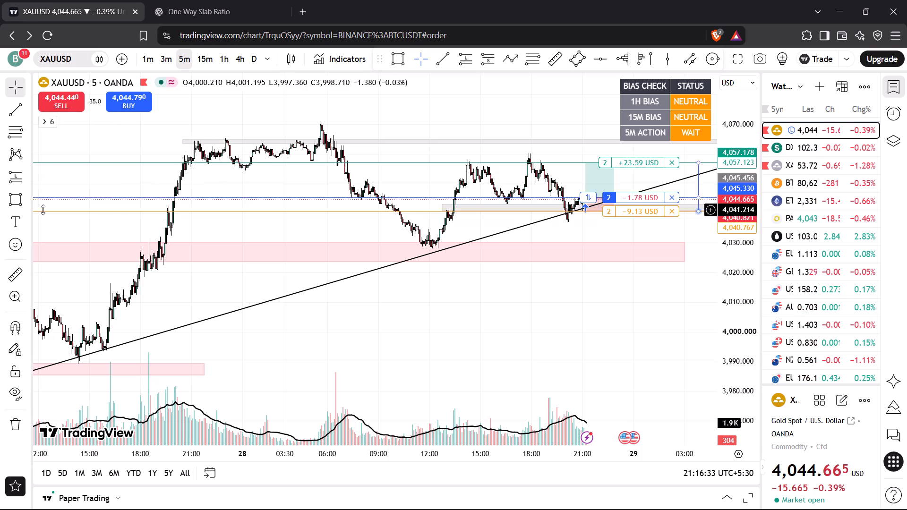
Move the XAUUSD trend line's upper end to about 4,059 on the morning of 29 Oct.
left_click(243, 280)
left_click_drag(243, 280, 112, 293)
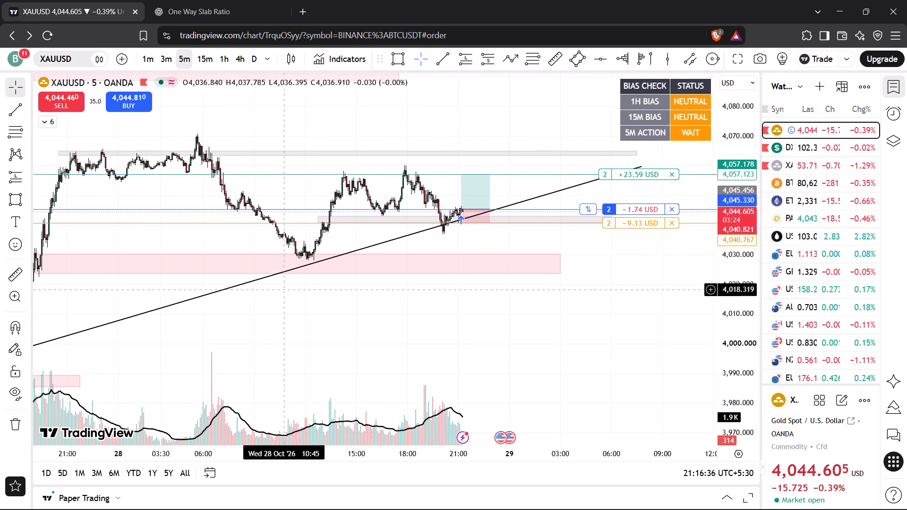
left_click_drag(753, 377, 757, 206)
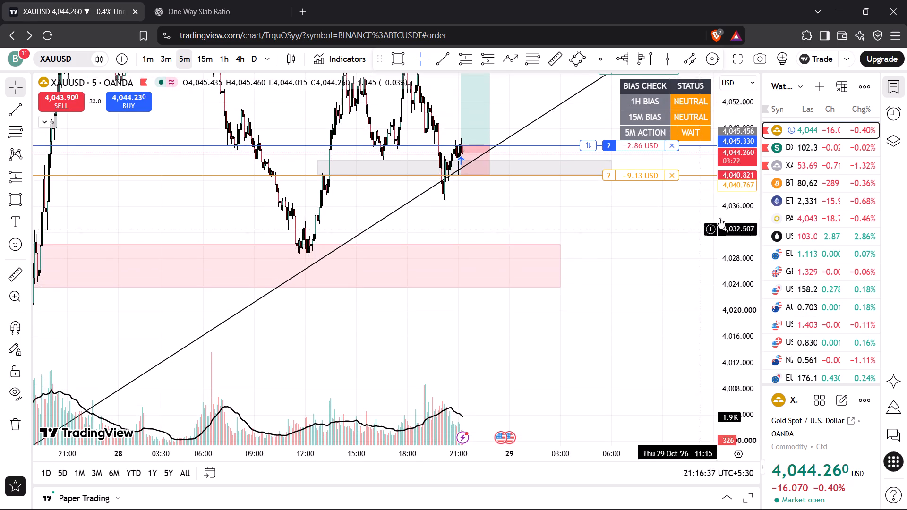
left_click_drag(740, 208, 718, 379)
left_click_drag(646, 362, 587, 361)
left_click_drag(416, 365, 616, 315)
left_click_drag(614, 317, 407, 352)
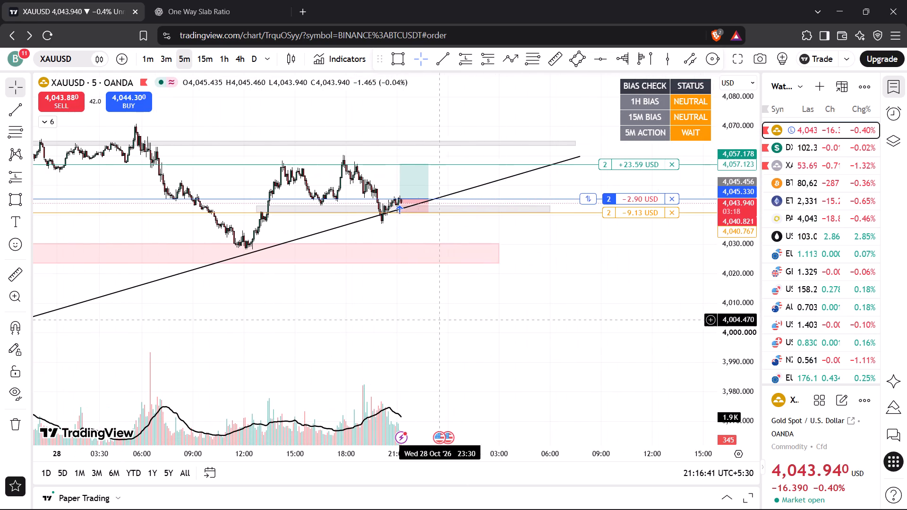
left_click_drag(581, 158, 557, 162)
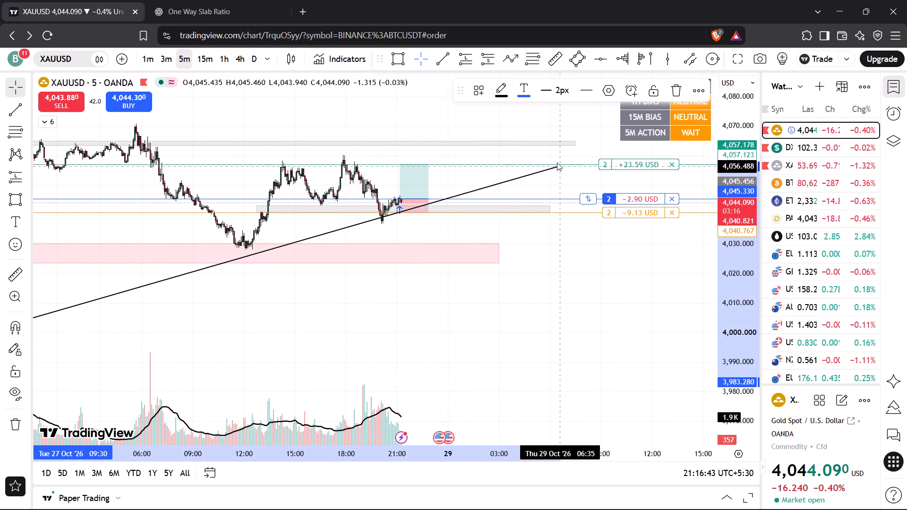
left_click_drag(557, 162, 557, 158)
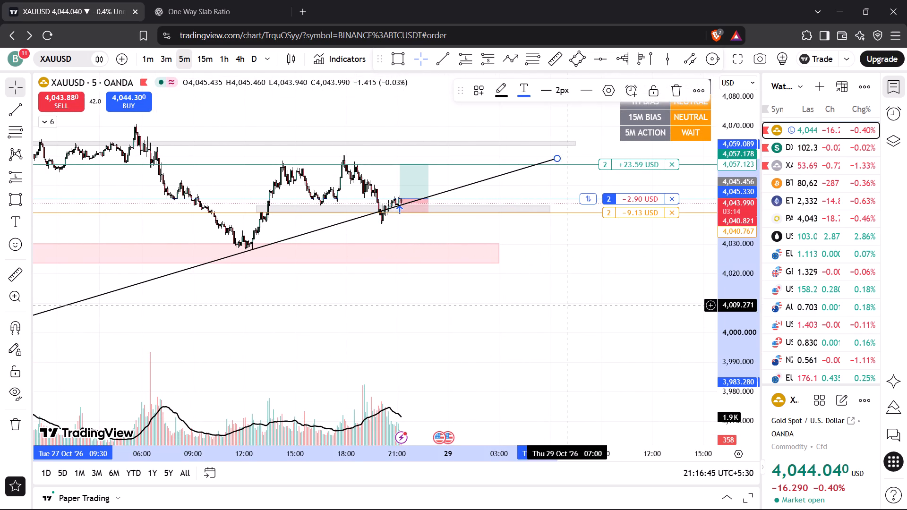
left_click(568, 306)
Examine the open XAUUSD long on the 5-minute chart against the rising trend line, grey support zone, stop loss and take profit.
left_click_drag(723, 353, 747, 110)
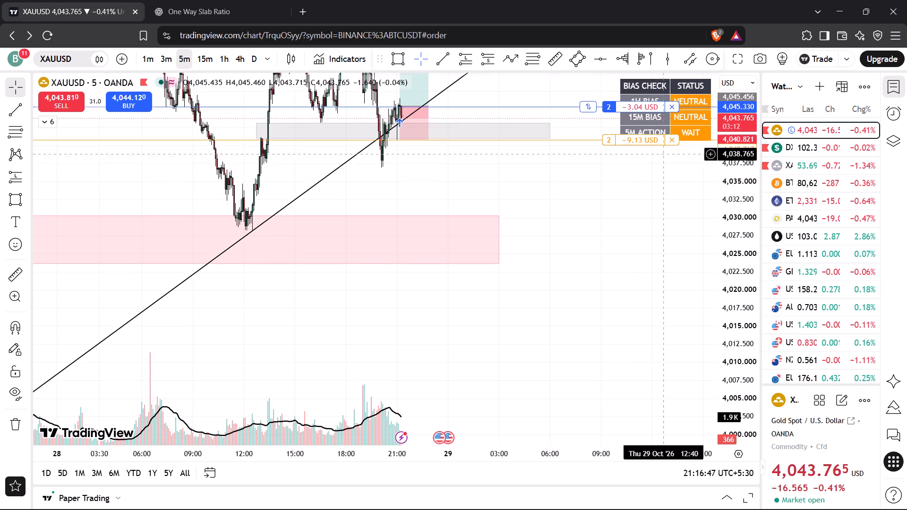
left_click_drag(589, 225, 608, 336)
scroll(608, 336, "up", 4)
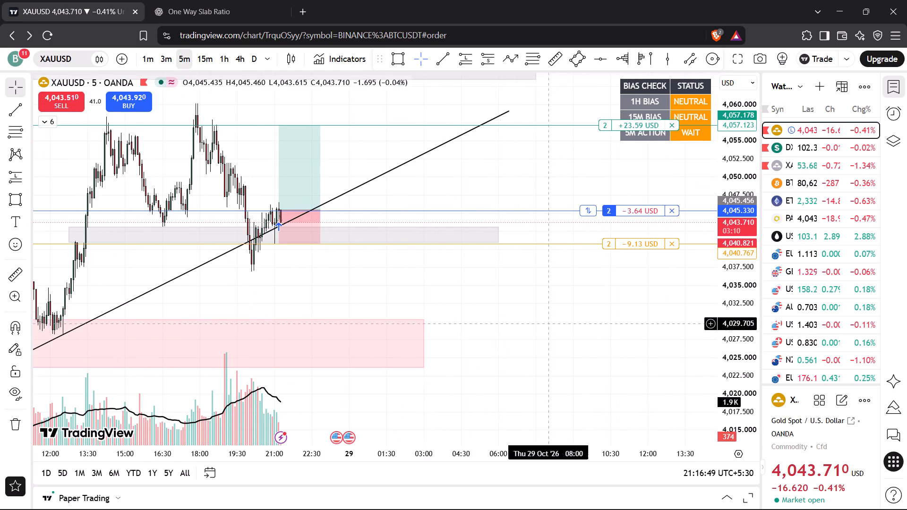
left_click_drag(444, 300, 557, 315)
scroll(557, 315, "up", 4)
left_click_drag(417, 301, 443, 301)
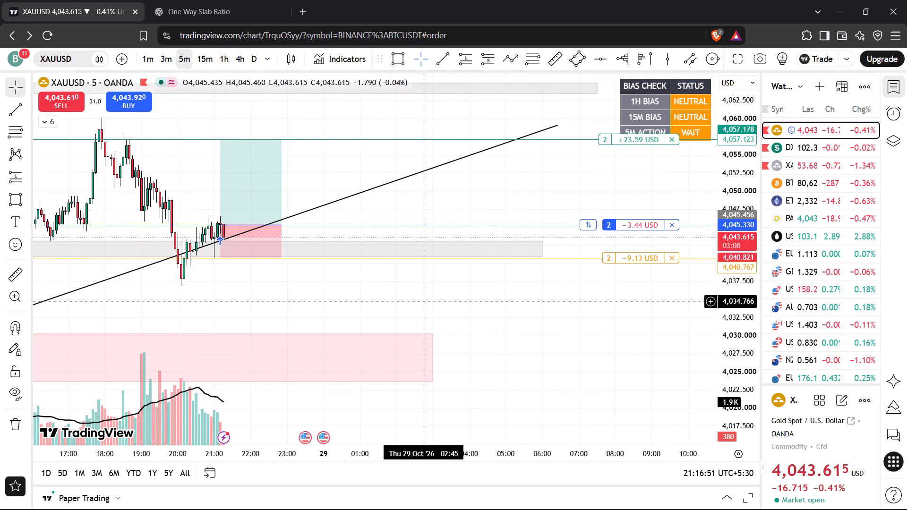
left_click_drag(443, 301, 569, 320)
left_click_drag(725, 367, 738, 318)
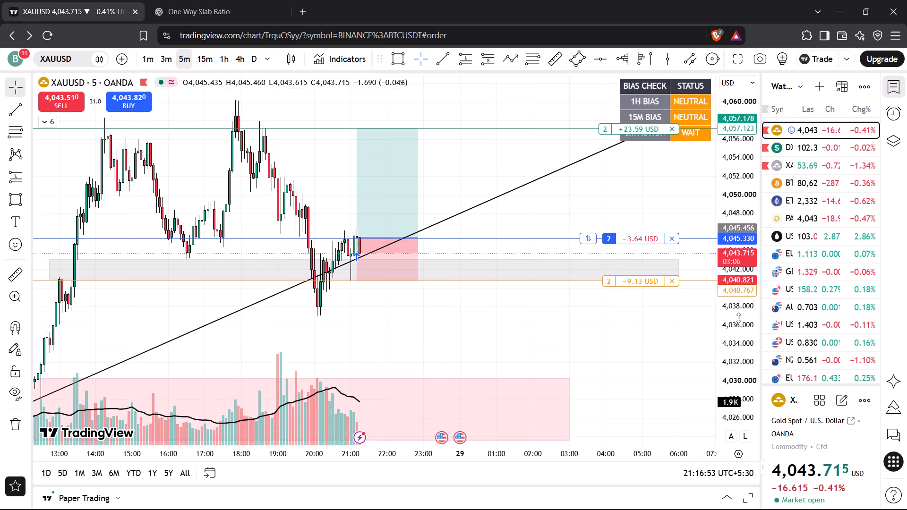
left_click_drag(738, 318, 742, 306)
left_click_drag(533, 331, 557, 325)
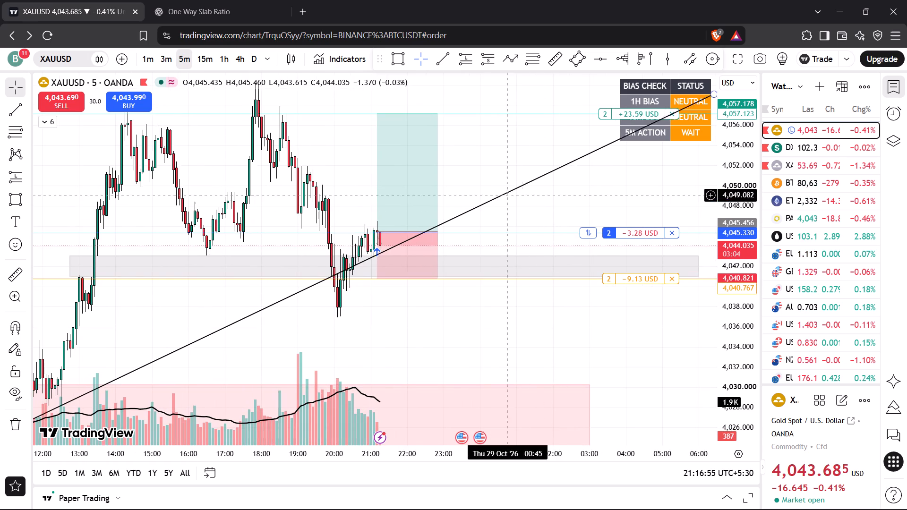
scroll(475, 174, "up", 3)
left_click_drag(444, 161, 538, 154)
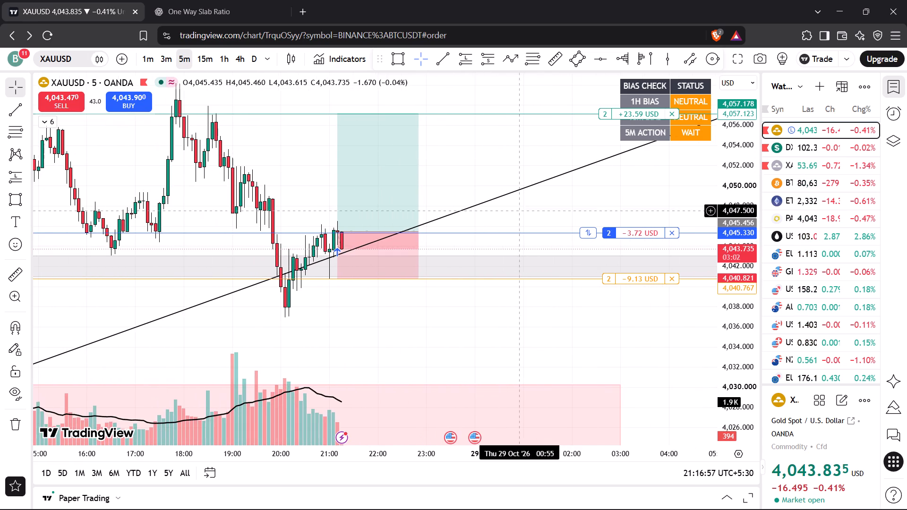
Open DXY on the 5-minute chart and check price against the falling channel, short position drawing and bias table.
left_click(799, 144)
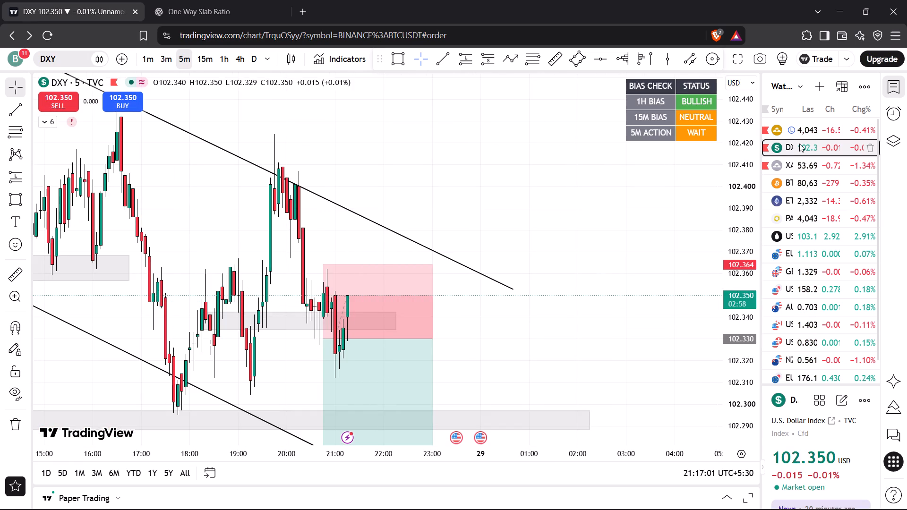
left_click_drag(733, 172, 735, 237)
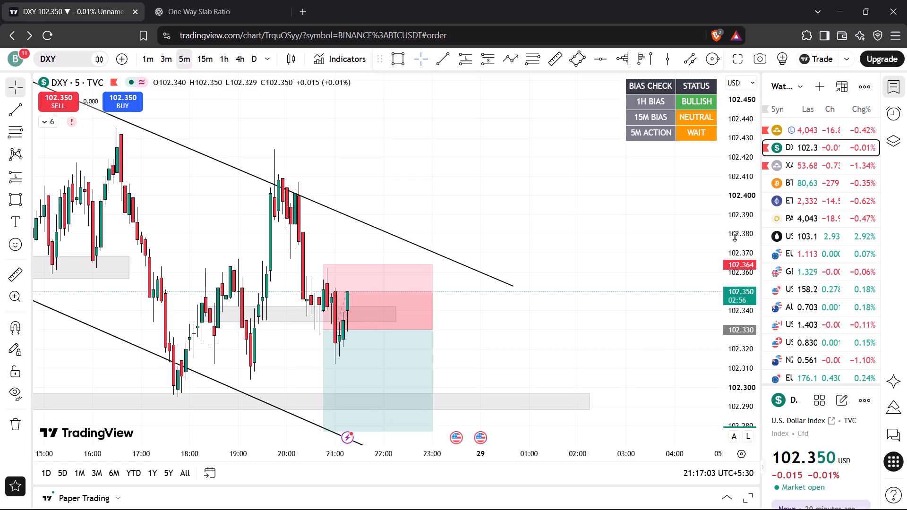
left_click_drag(735, 237, 735, 241)
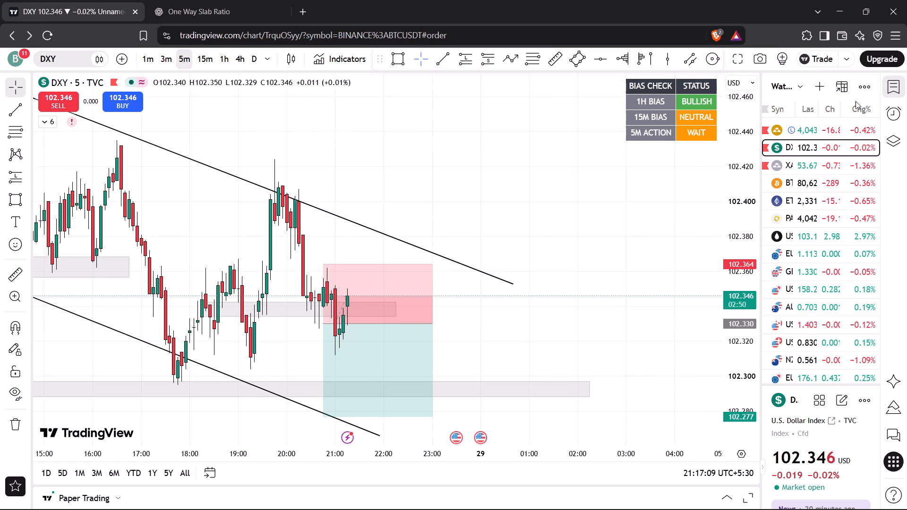
Search for USTECH and add the first USTECH100CFD listing to the watchlist.
left_click(821, 92)
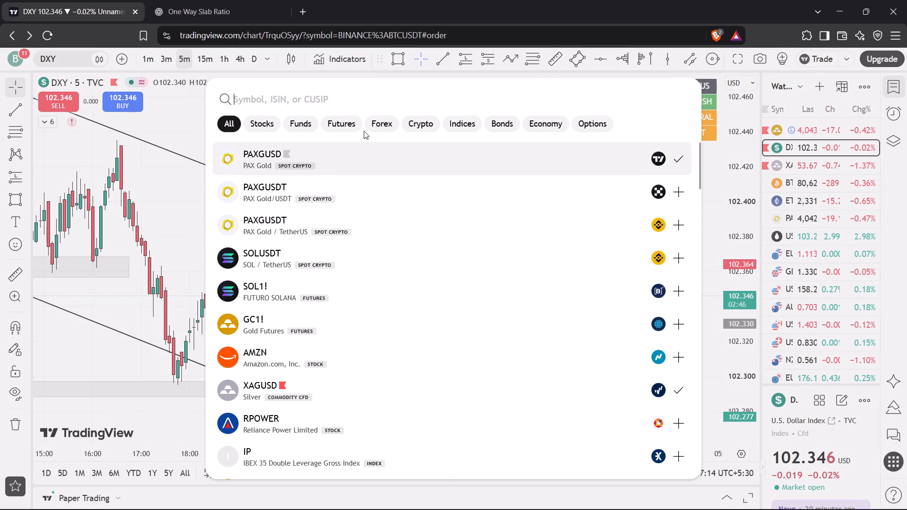
left_click(354, 98)
key("u")
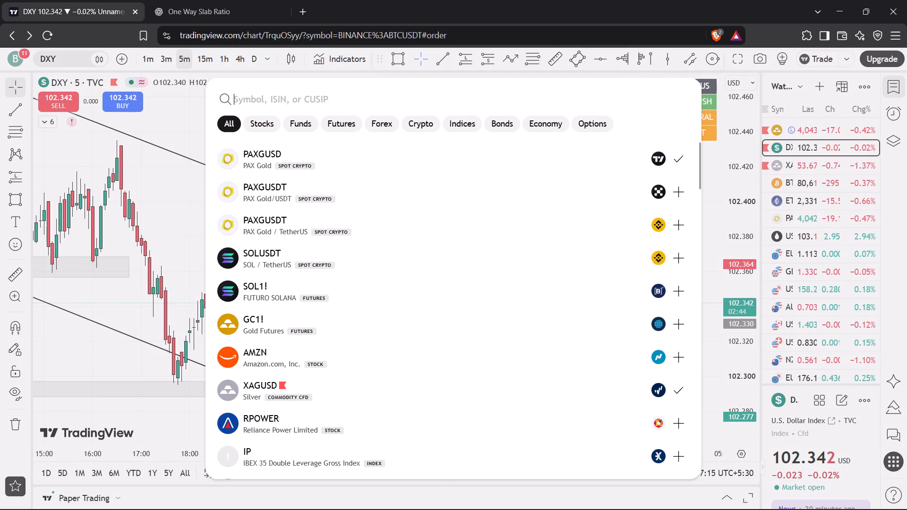
key("s")
type("tech")
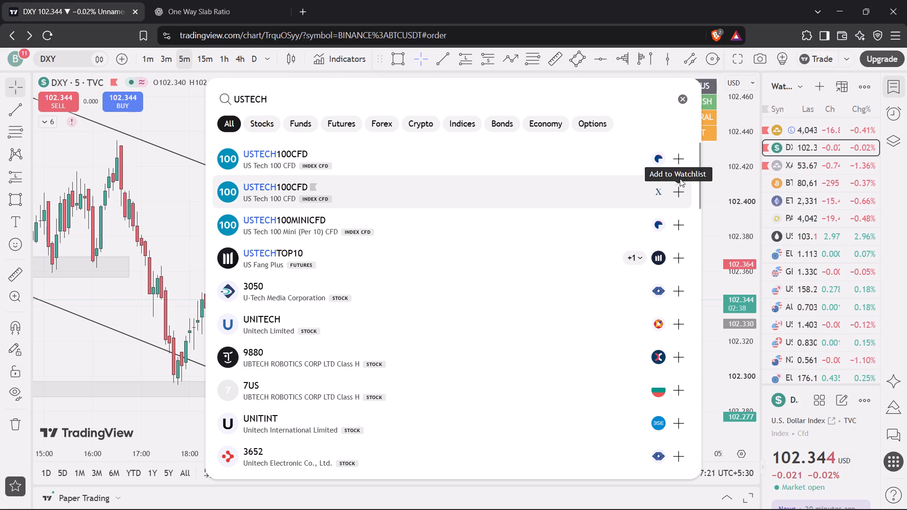
left_click(683, 161)
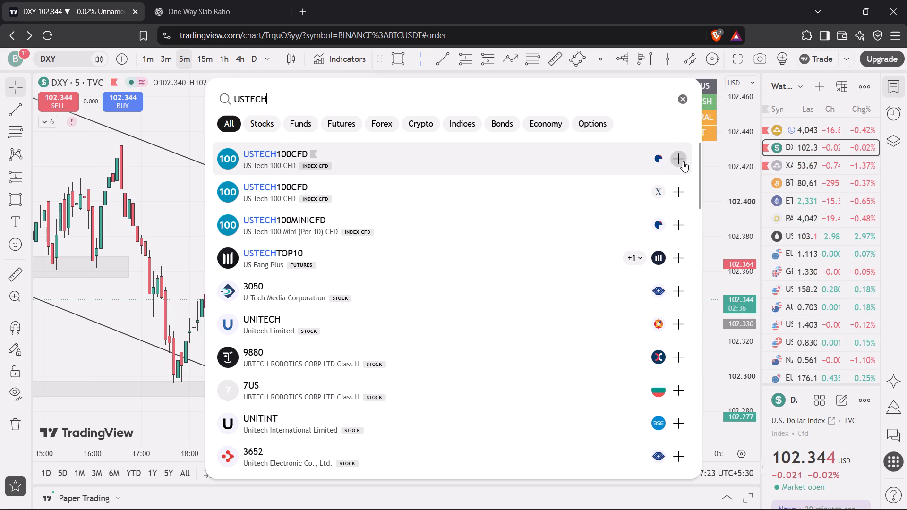
left_click(680, 95)
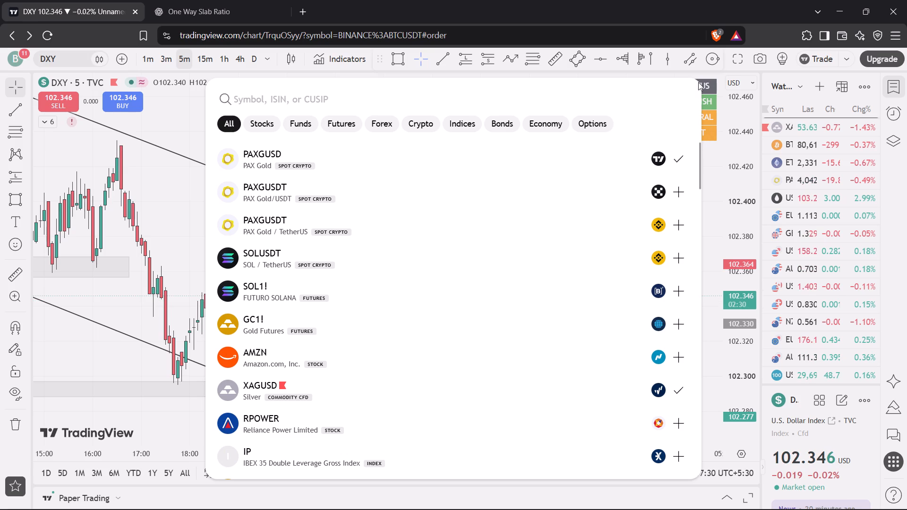
left_click(724, 197)
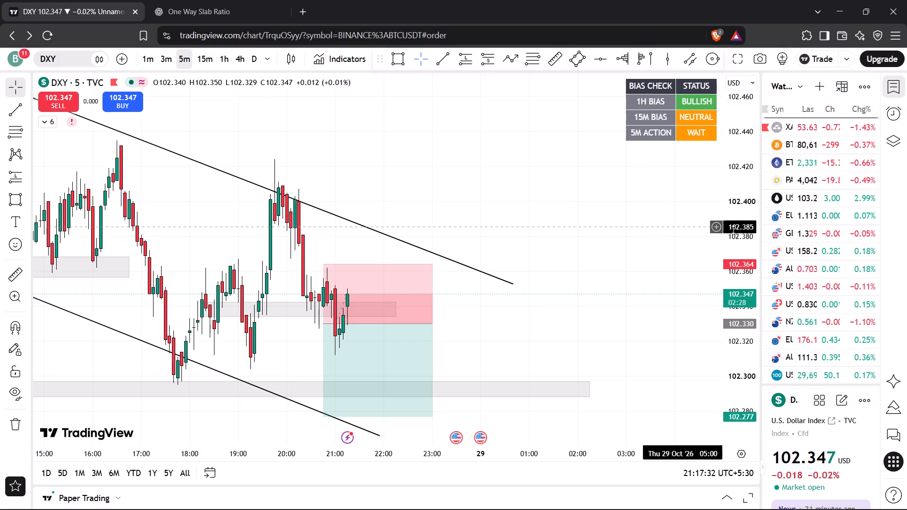
Open USTECH100CFD from the watchlist and examine its recent price action on the 5-minute chart.
scroll(804, 295, "down", 5)
left_click(805, 374)
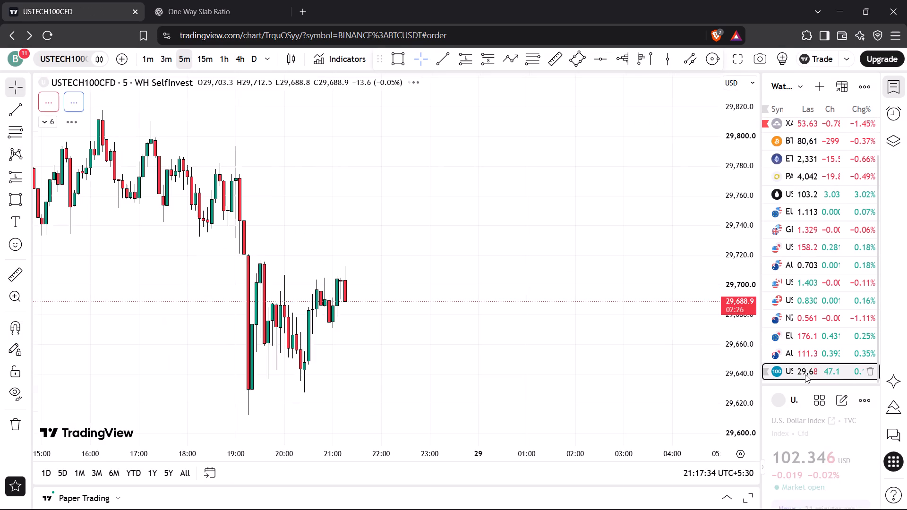
left_click_drag(761, 194, 750, 305)
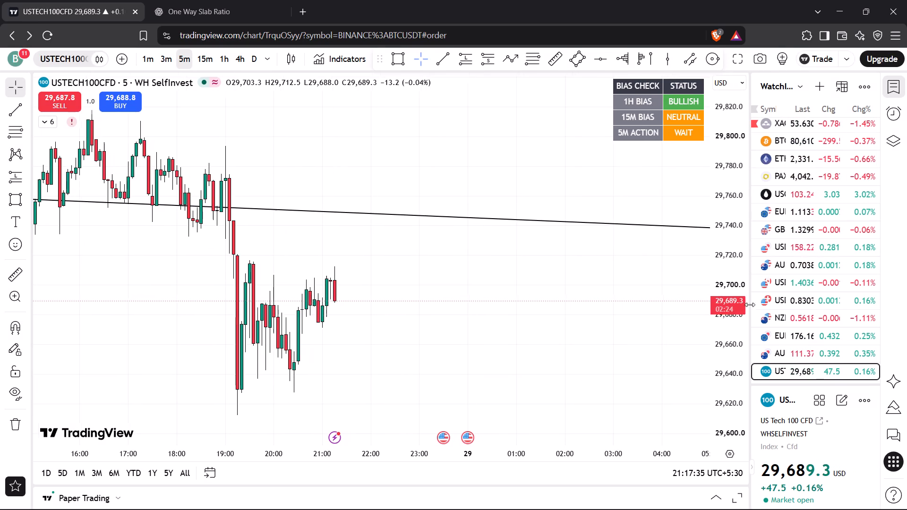
left_click(749, 222)
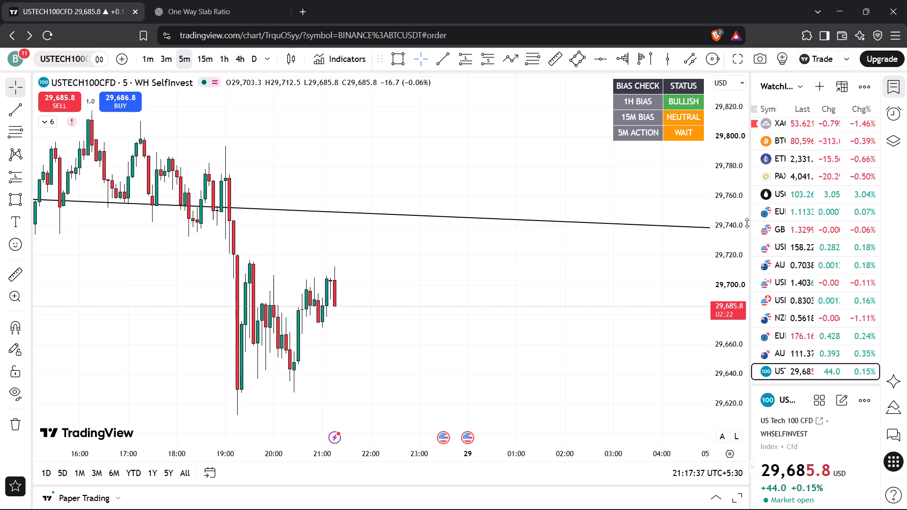
left_click_drag(750, 221, 809, 211)
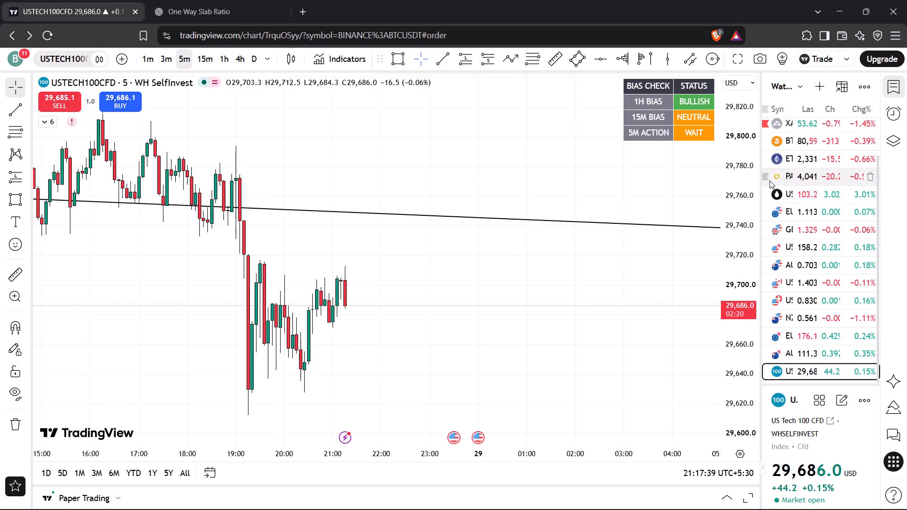
left_click_drag(748, 169, 735, 246)
scroll(594, 231, "down", 6)
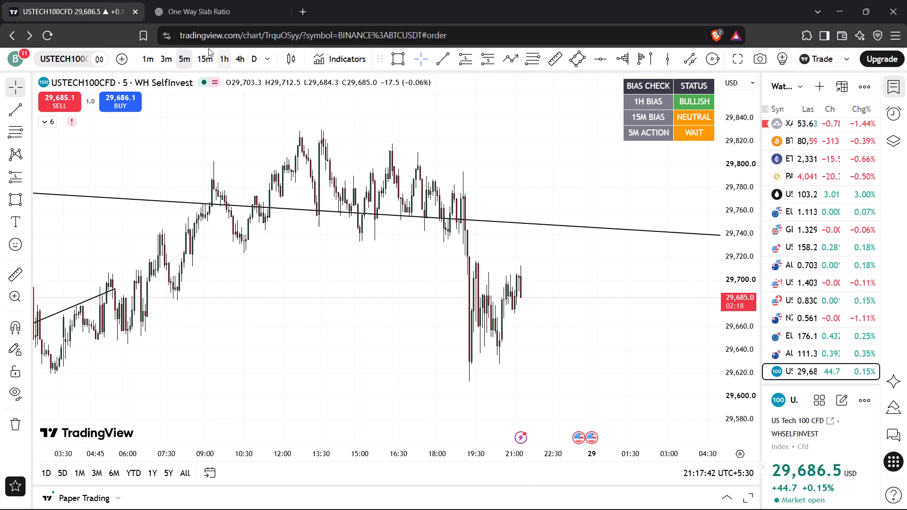
On the 1-hour USTECH100CFD chart, extend the rising channel's lower line to about 29,690 early on 30 Oct.
left_click(220, 55)
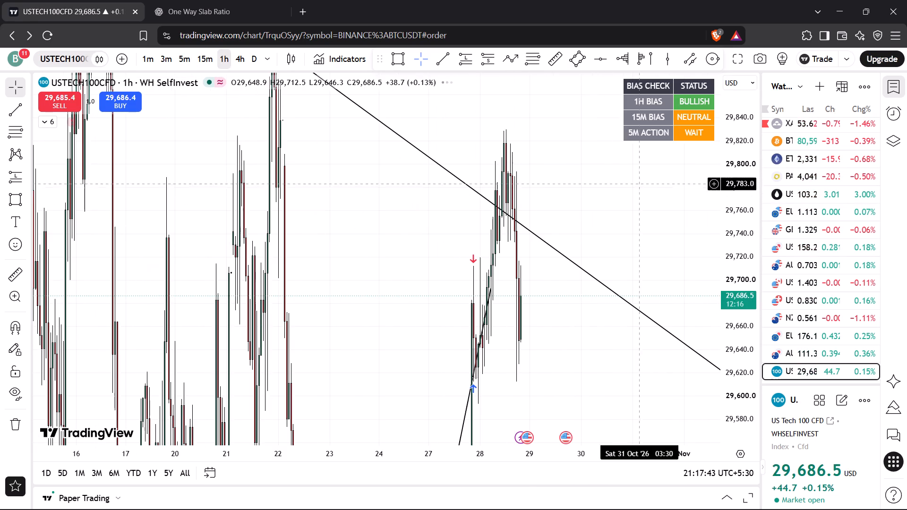
left_click_drag(743, 152, 705, 388)
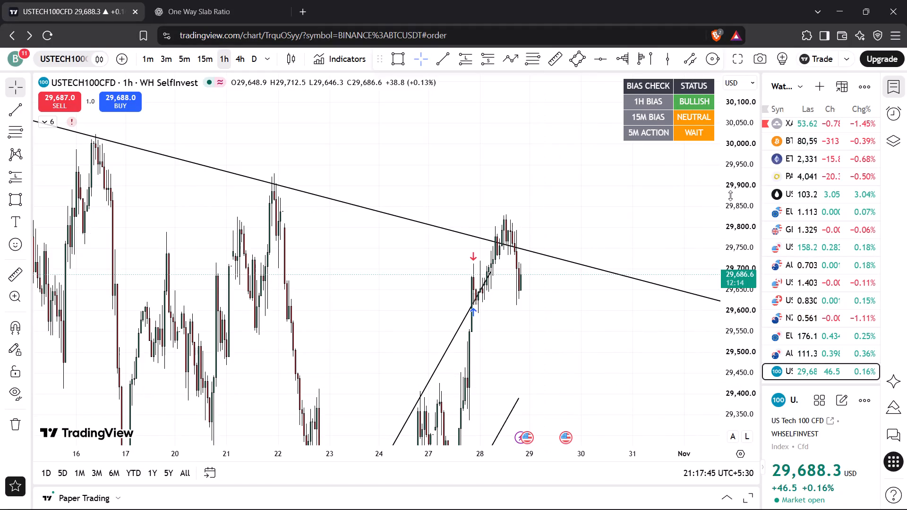
left_click_drag(746, 192, 723, 364)
left_click_drag(616, 318, 666, 278)
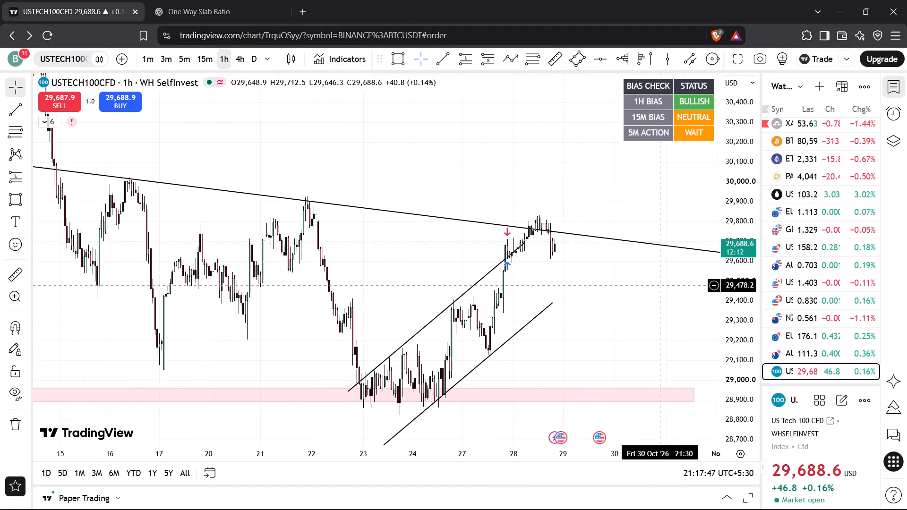
left_click_drag(666, 278, 685, 248)
left_click_drag(729, 260, 725, 311)
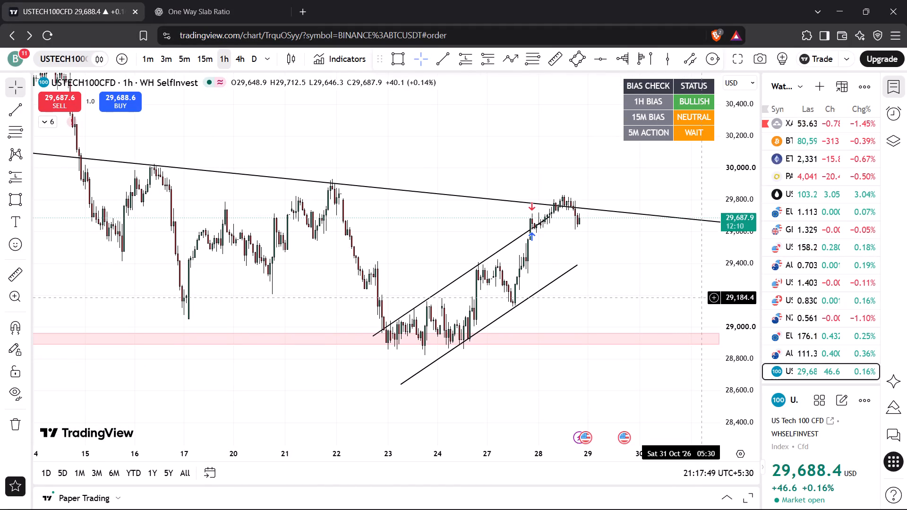
left_click_drag(576, 264, 651, 218)
left_click(631, 267)
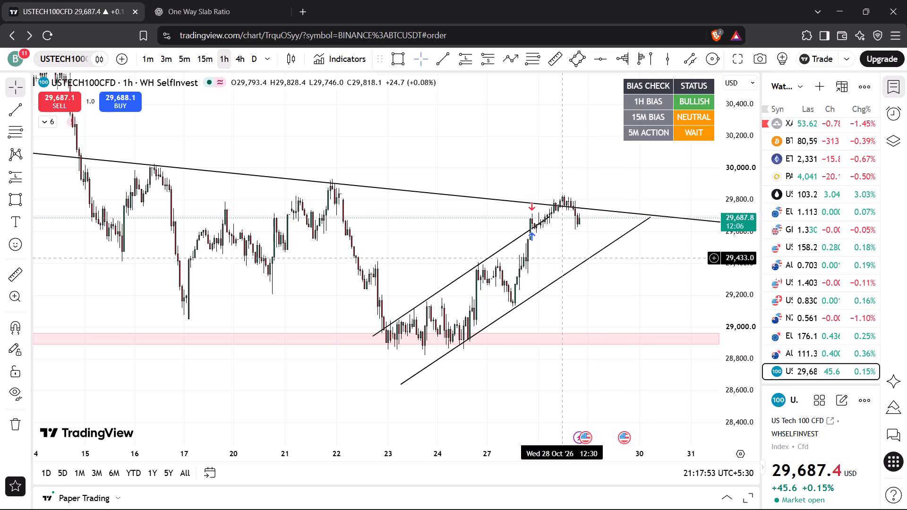
Extend the rising channel's upper line to about 29,923 on 29 Oct at 09:30.
left_click_drag(548, 215, 578, 199)
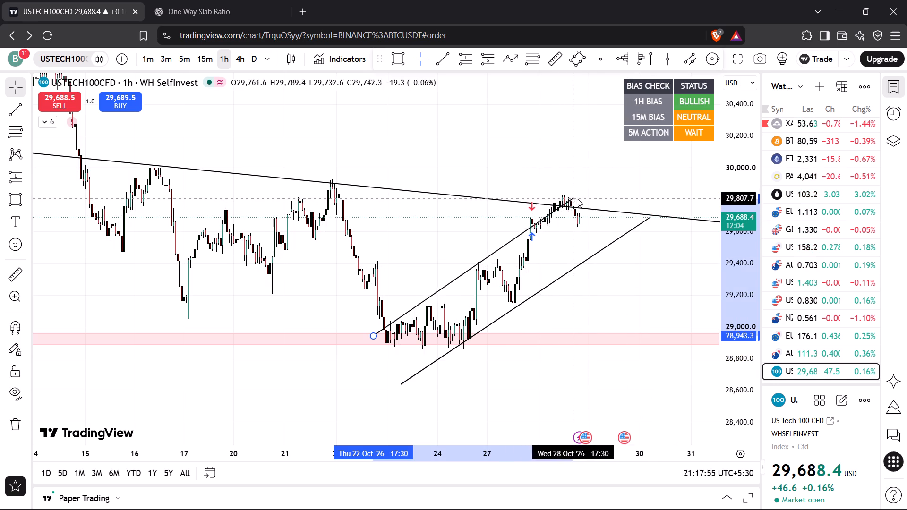
left_click_drag(578, 199, 608, 180)
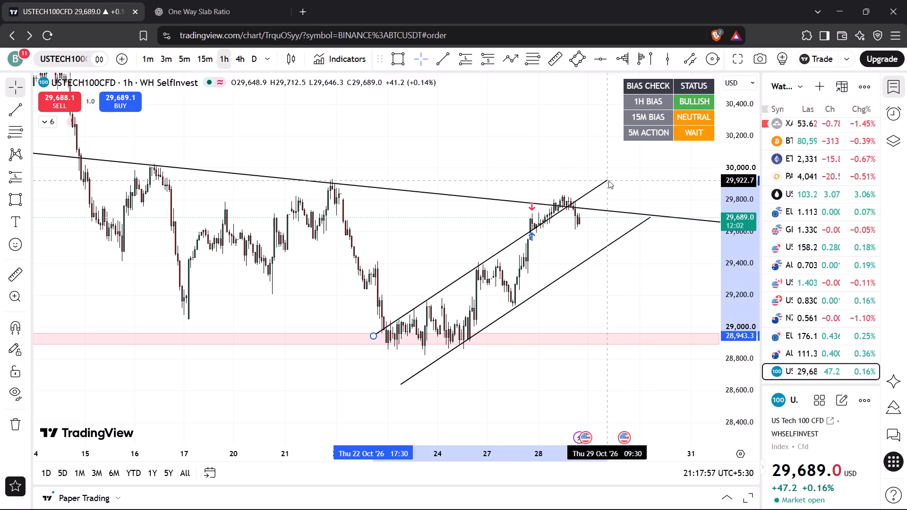
left_click(569, 171)
Compare USTECH100CFD price with the rising channel and falling trend line on the 4-hour and 1-hour charts.
scroll(583, 228, "up", 4)
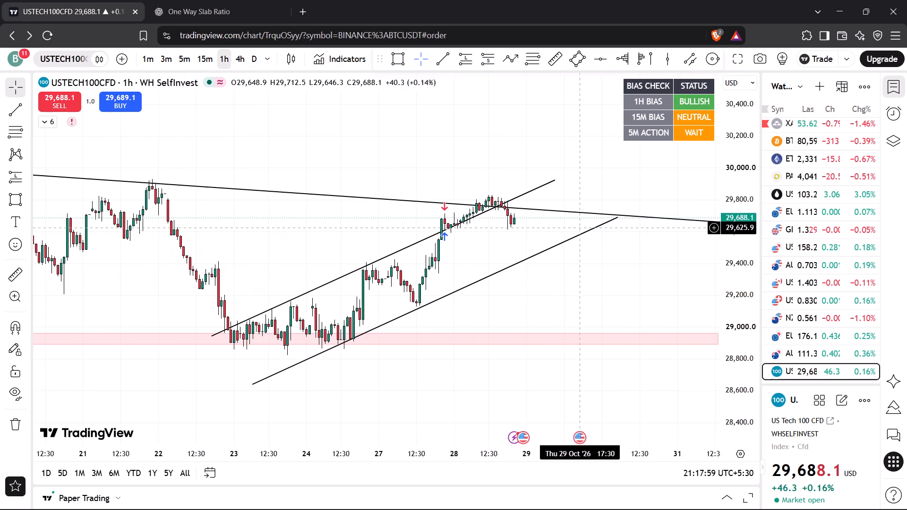
left_click(242, 62)
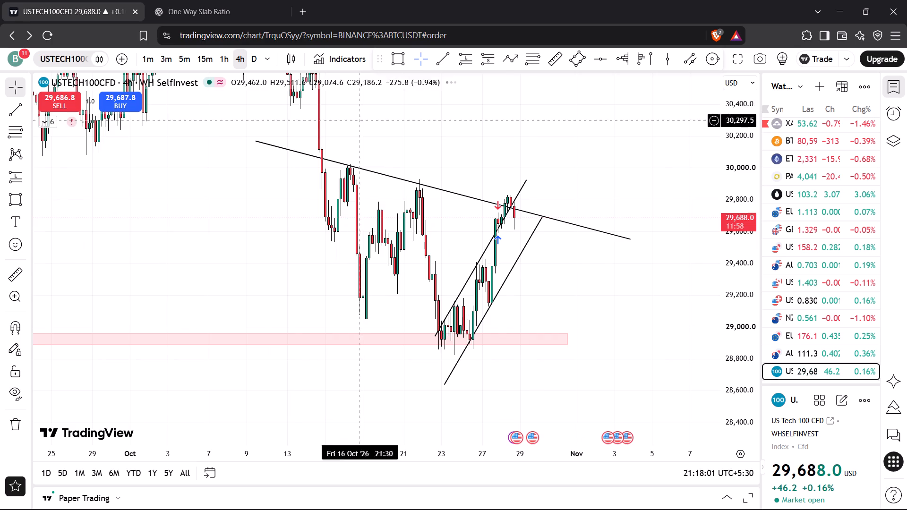
scroll(407, 150, "down", 1)
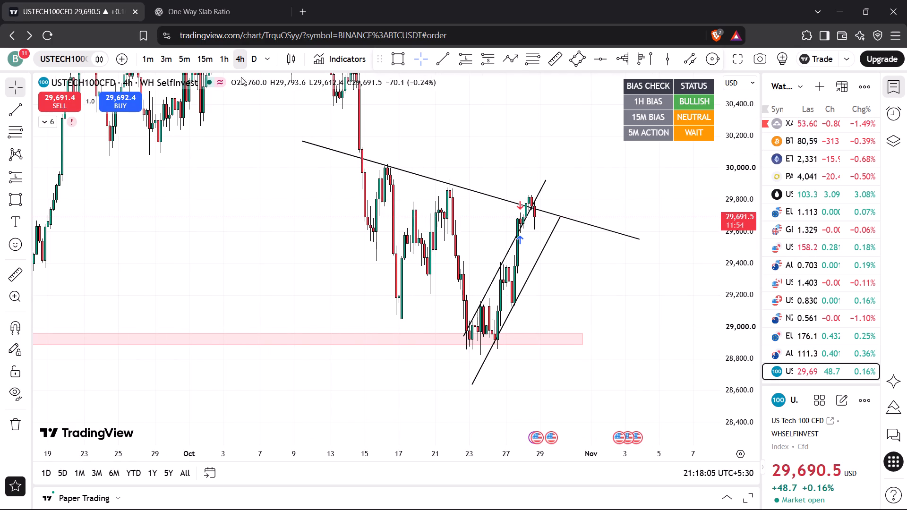
left_click(230, 68)
left_click_drag(474, 169, 479, 183)
left_click_drag(745, 313, 745, 103)
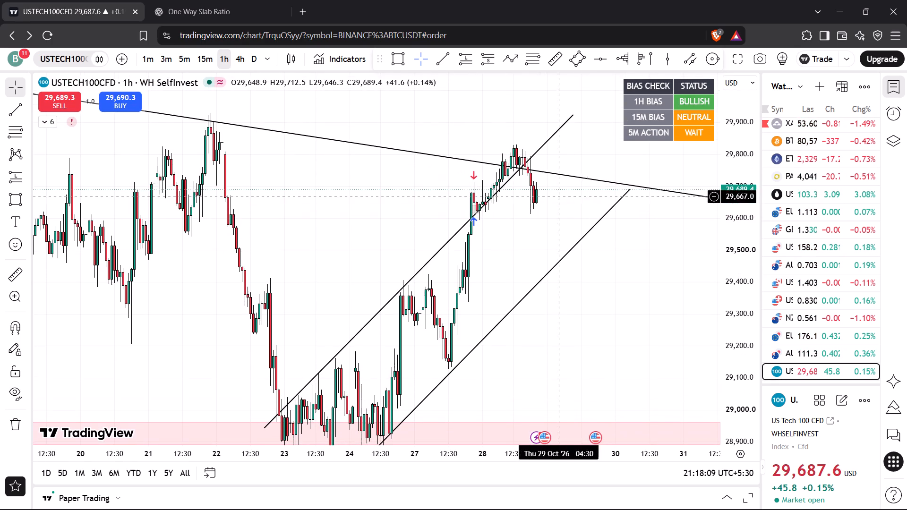
Show the hidden 9 & 15 EMA Scalping - Momentum indicator on the chart.
left_click(46, 117)
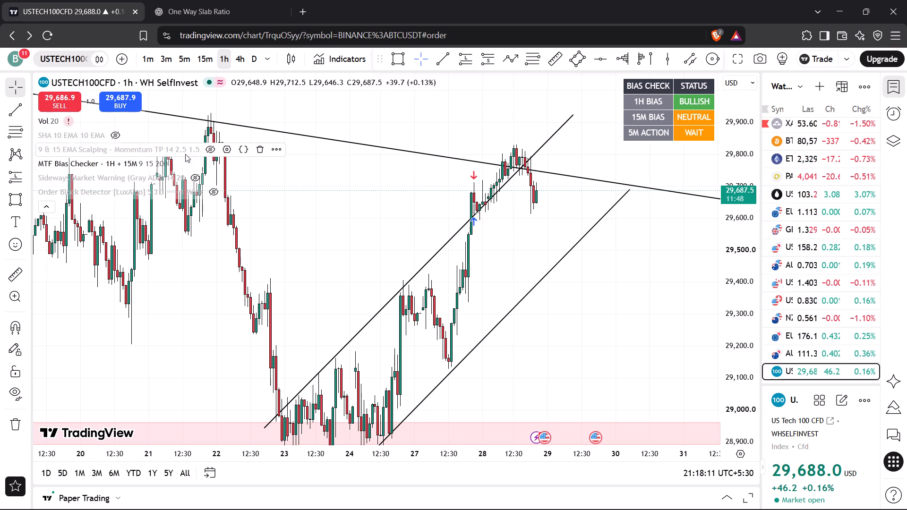
left_click(206, 147)
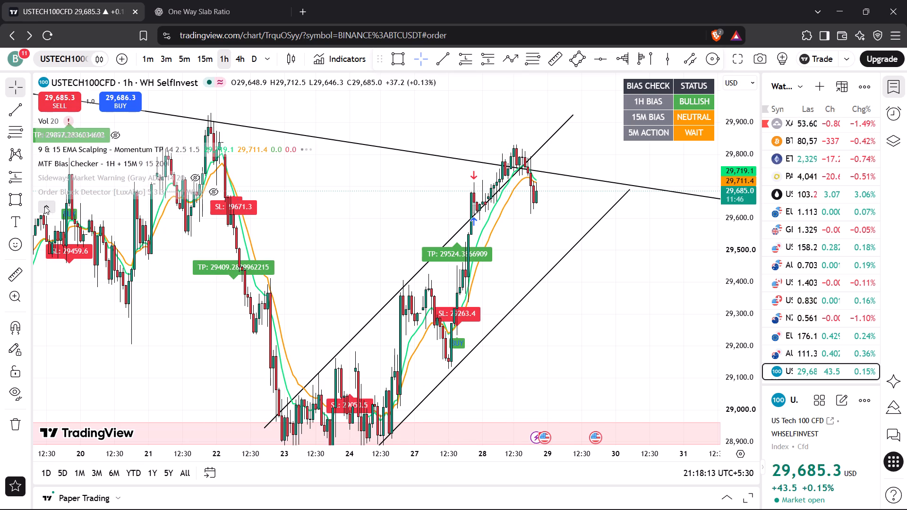
left_click(44, 206)
On the 15-minute chart, extend the small grey zone at about 29,616–29,640 forward to early morning on 29 Oct.
left_click_drag(347, 180, 340, 214)
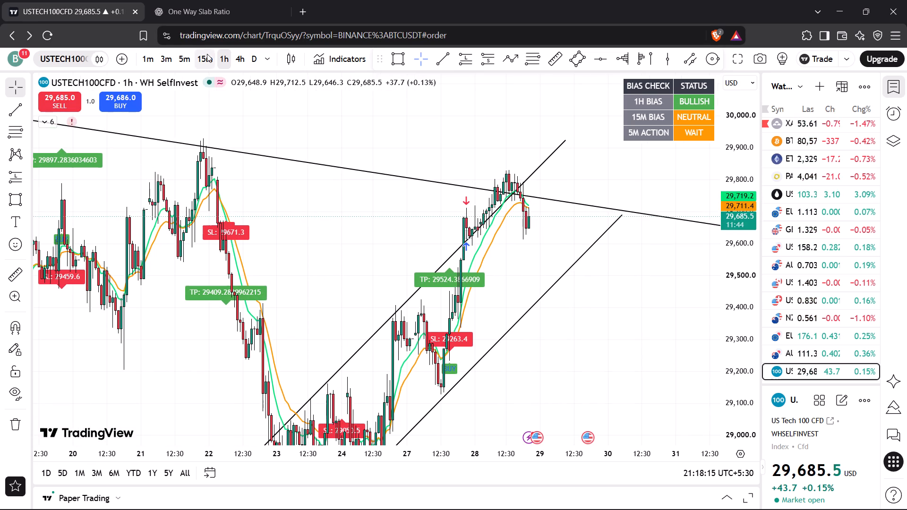
left_click(207, 55)
left_click_drag(731, 366, 736, 310)
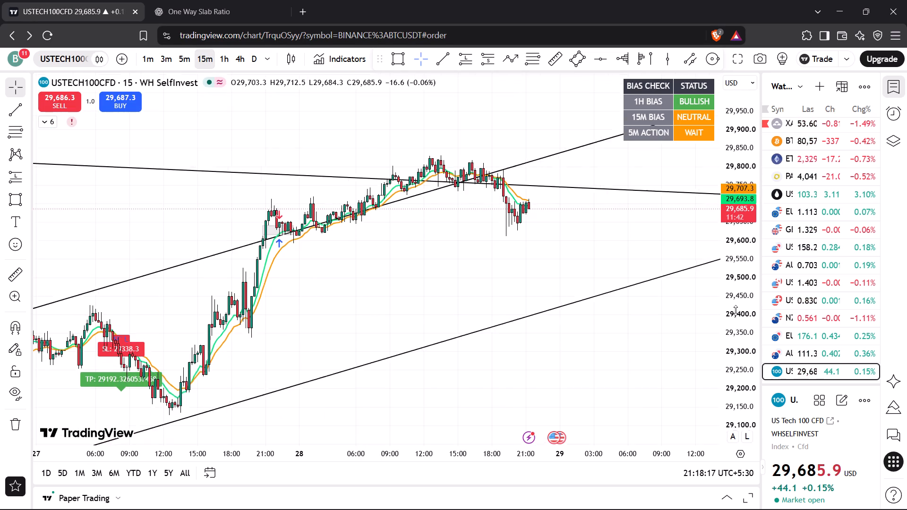
left_click_drag(736, 310, 738, 158)
left_click_drag(488, 238, 472, 294)
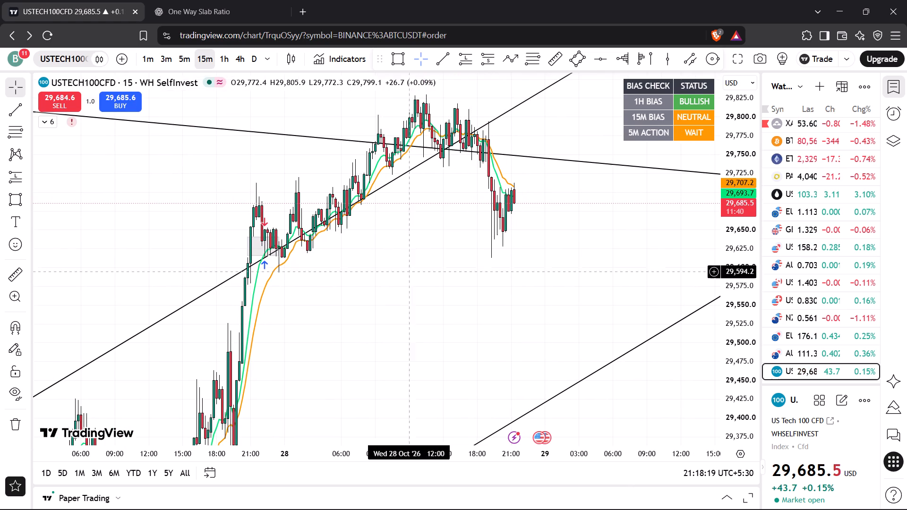
left_click_drag(277, 245, 447, 253)
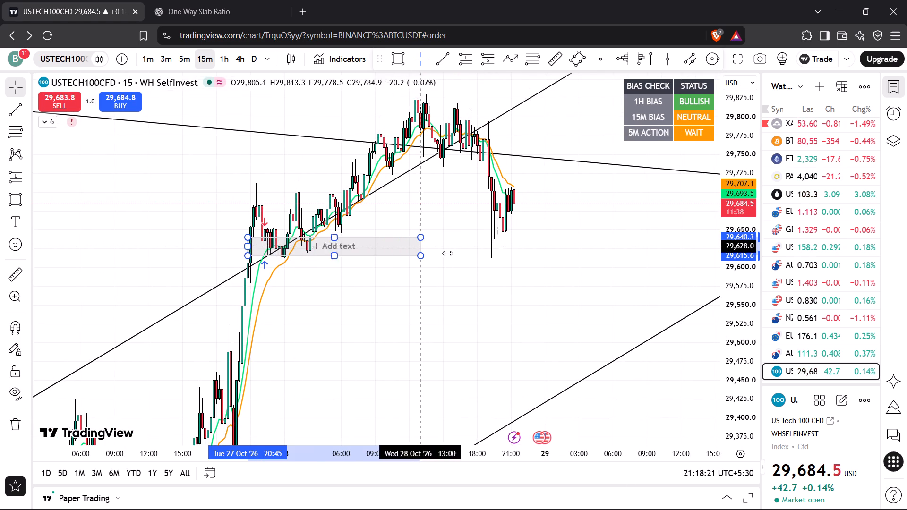
left_click_drag(447, 253, 587, 249)
left_click(592, 212)
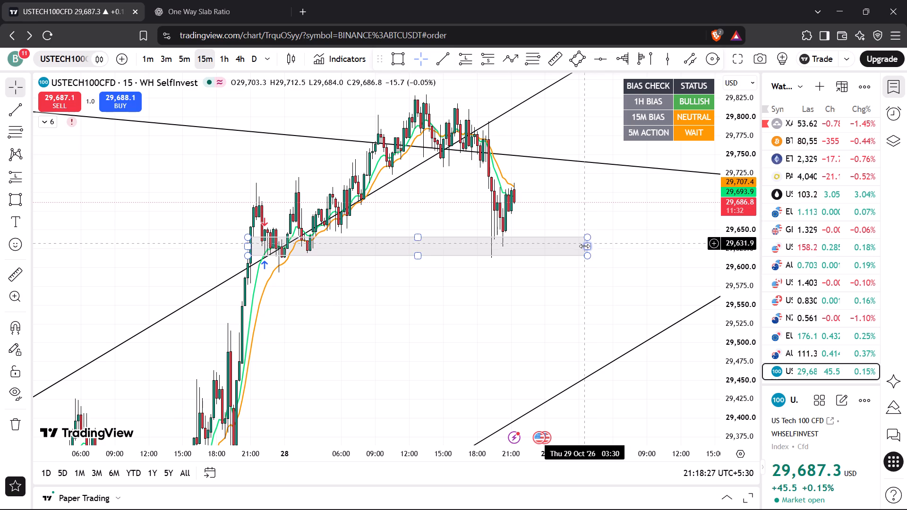
left_click_drag(584, 246, 606, 239)
left_click(596, 207)
left_click_drag(596, 207, 584, 210)
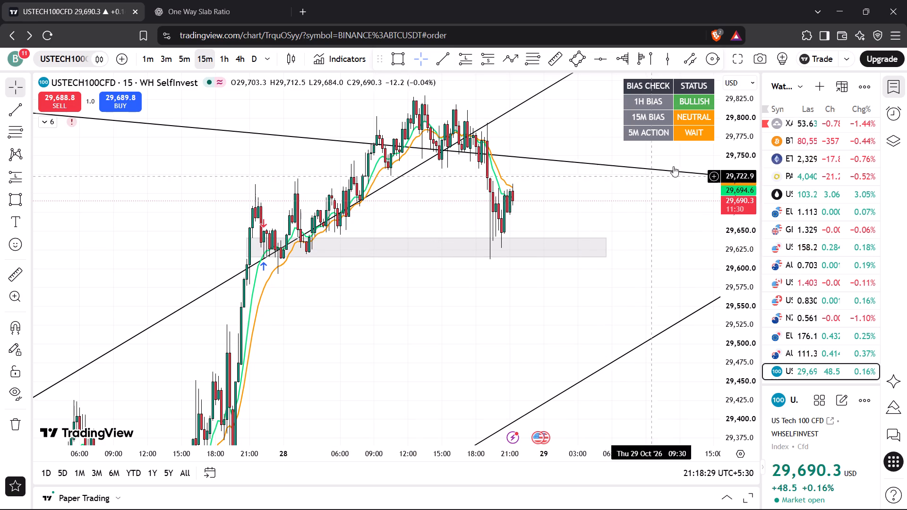
Open DXY on the 5-minute chart and check price against the short position drawing, falling channel and EMAs.
scroll(831, 203, "up", 3)
left_click(806, 151)
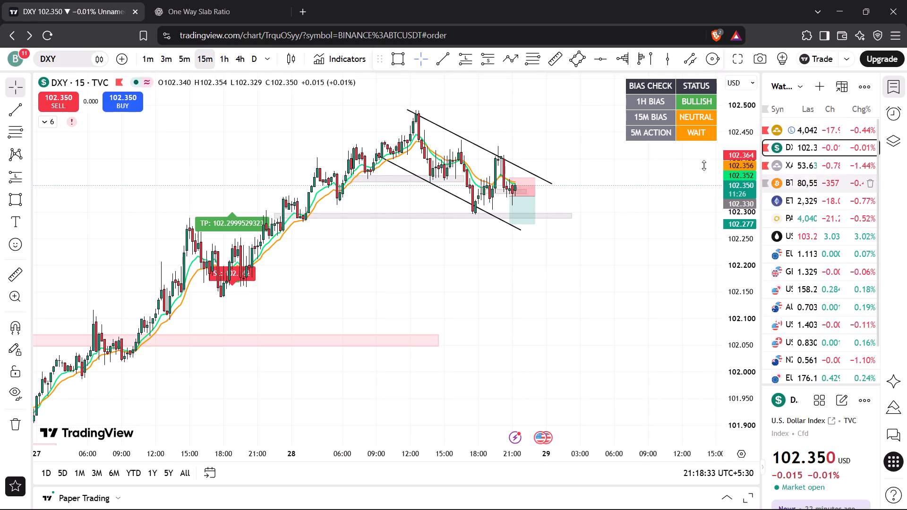
left_click(181, 55)
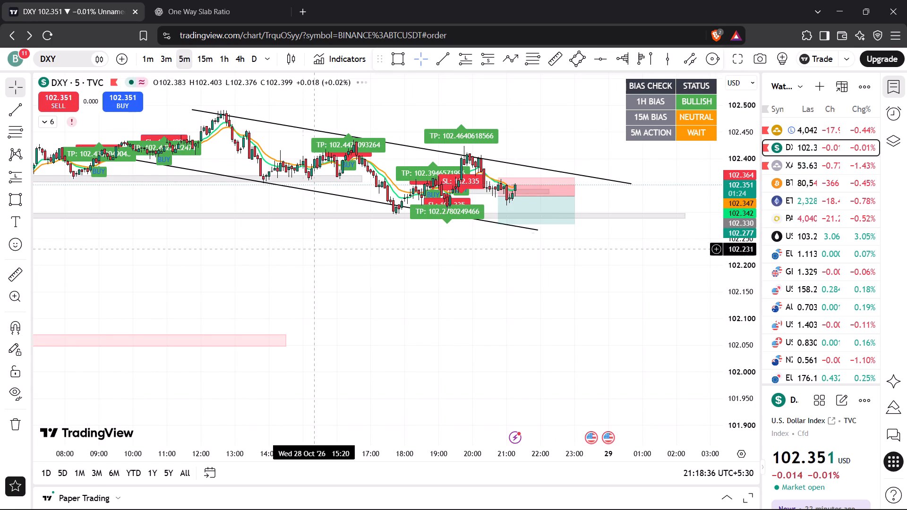
scroll(376, 300, "down", 3)
left_click_drag(734, 360, 764, 168)
left_click_drag(676, 267, 637, 337)
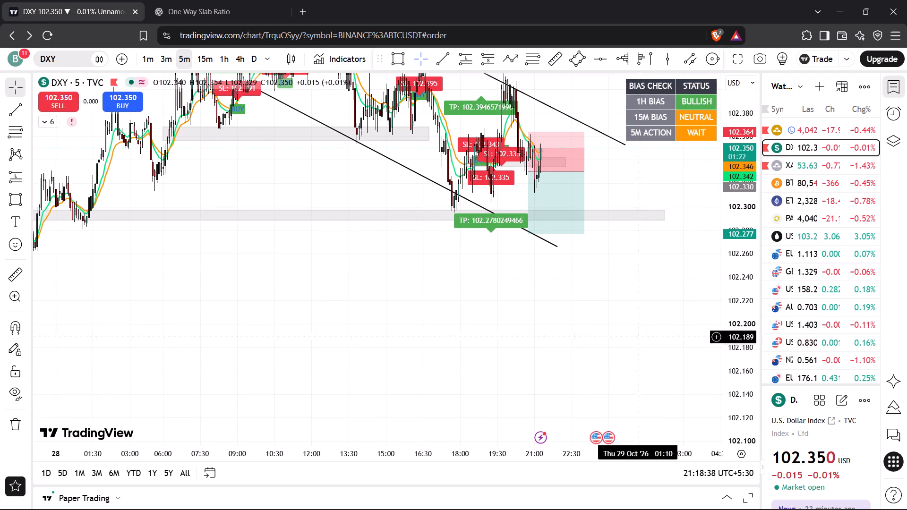
Open XAUUSD and examine the open long on the 5-minute chart against its stop loss, trend line, grey zone and EMAs.
left_click(808, 131)
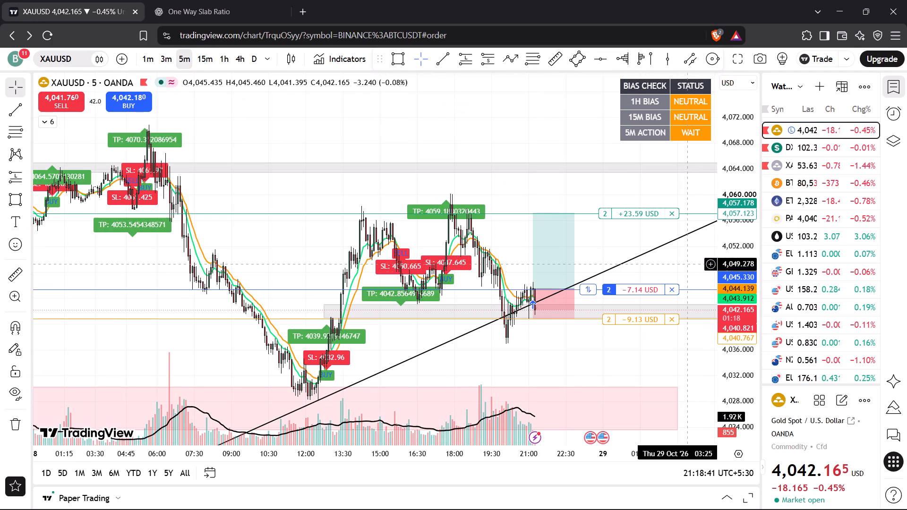
left_click_drag(633, 347, 594, 306)
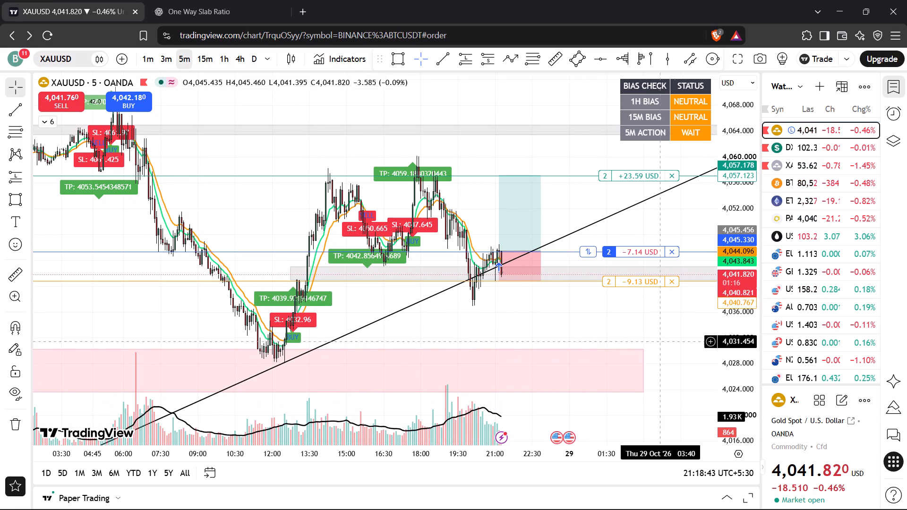
left_click_drag(732, 372, 737, 296)
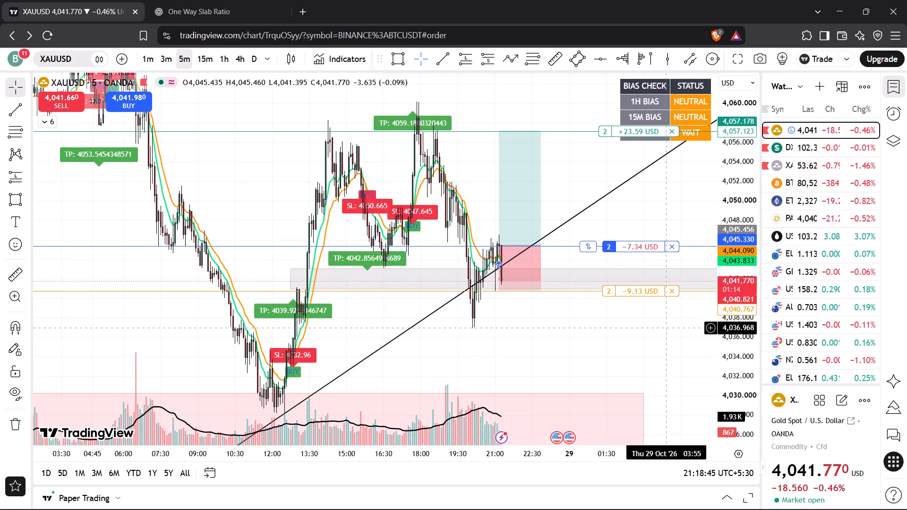
scroll(648, 334, "up", 5)
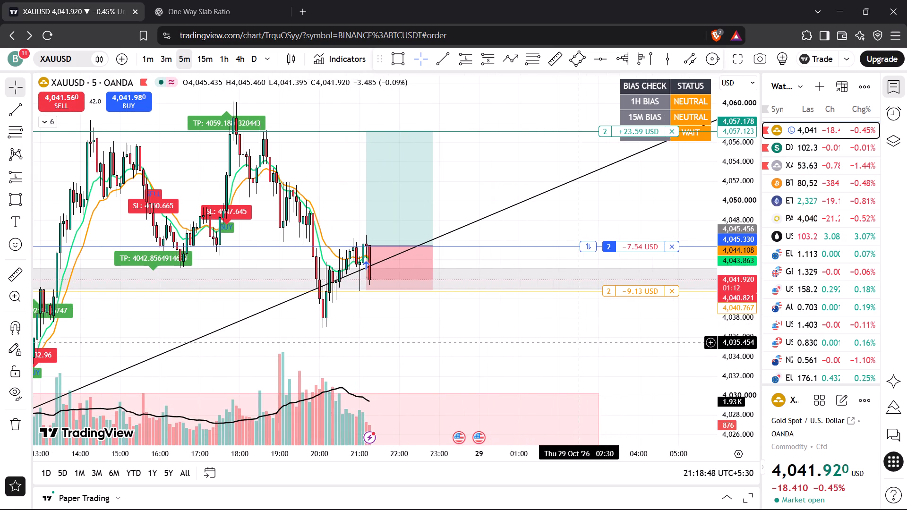
left_click_drag(579, 343, 601, 326)
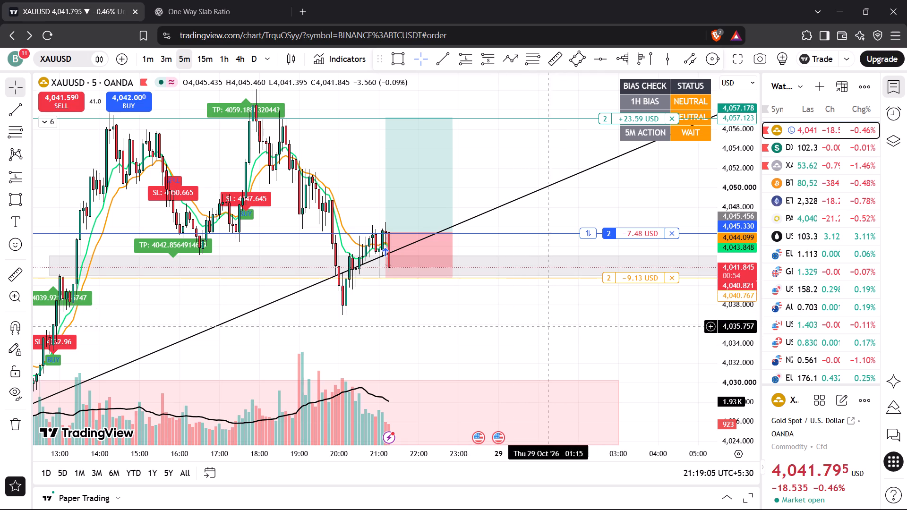
left_click_drag(419, 308, 532, 320)
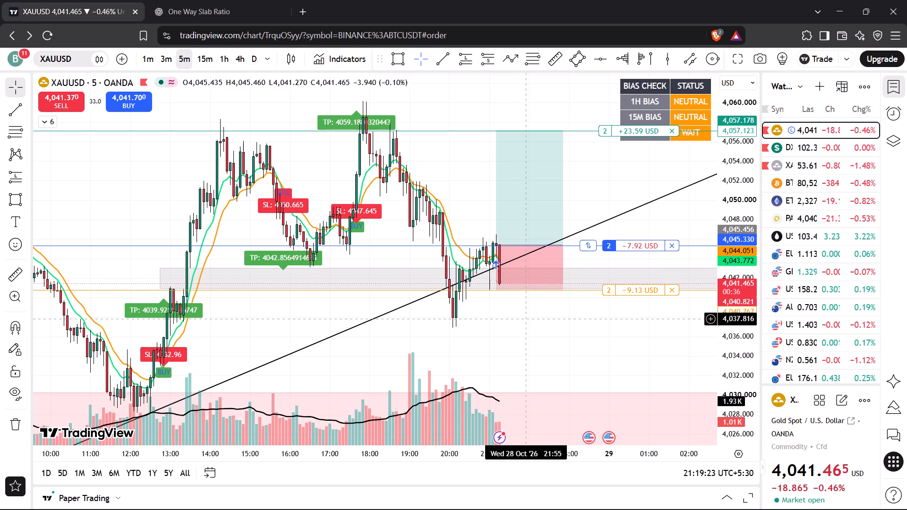
Check DXY against its short position drawing on the 5-minute chart and return to XAUUSD.
left_click(784, 152)
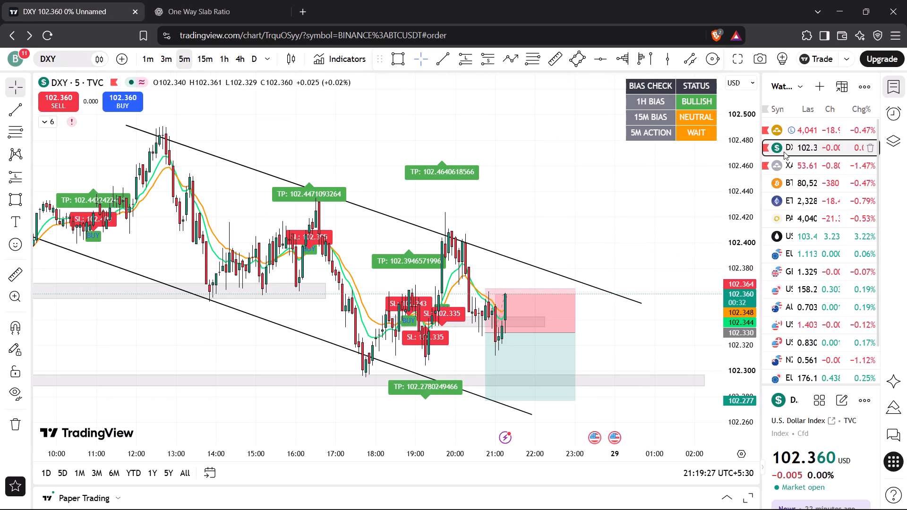
left_click(804, 134)
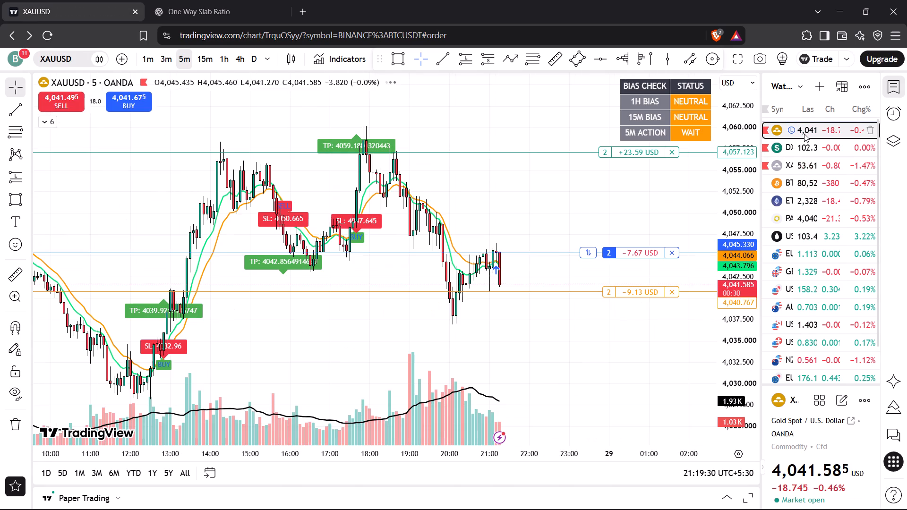
Check DXY on the 5-minute chart against its short position drawing and falling channel.
left_click(802, 143)
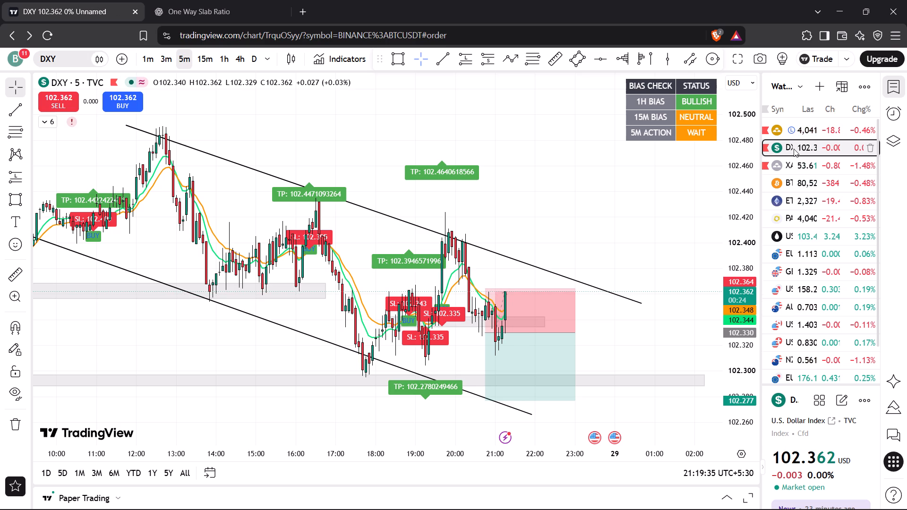
Open XAUUSD and examine the open long on the 5-minute and 15-minute charts against its stop loss, rising trend line and grey zone.
left_click(799, 135)
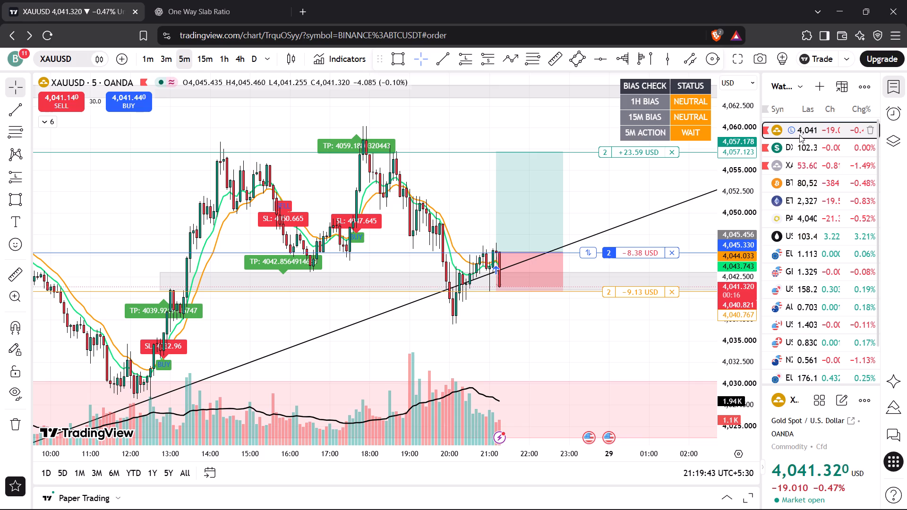
left_click_drag(603, 197, 593, 171)
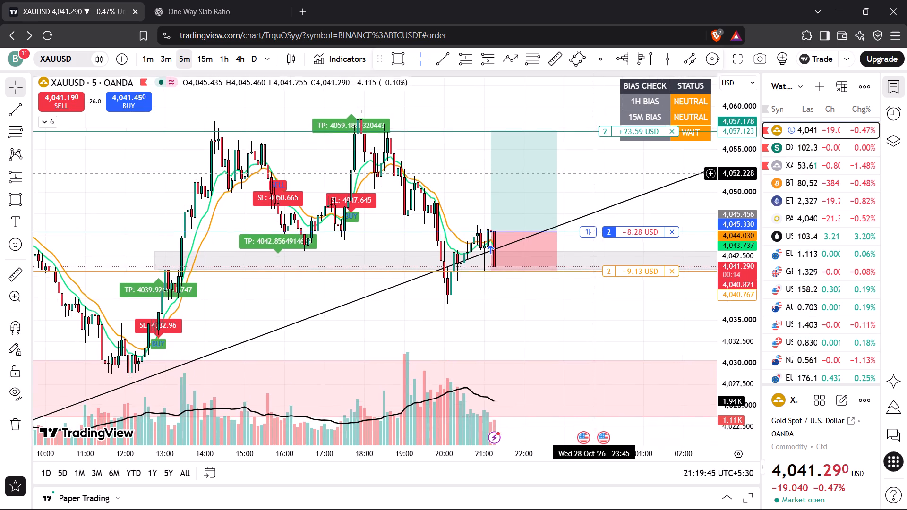
left_click_drag(593, 171, 593, 169)
left_click_drag(609, 309, 561, 319)
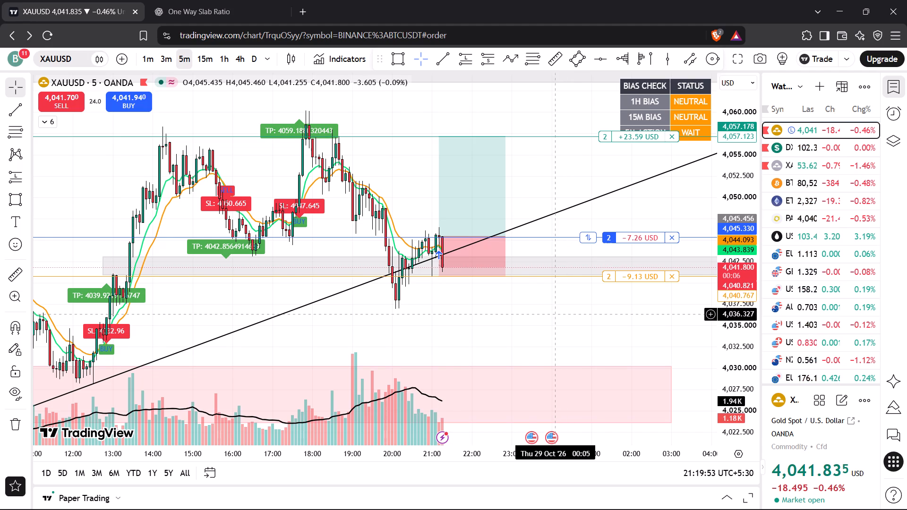
left_click_drag(434, 316, 435, 305)
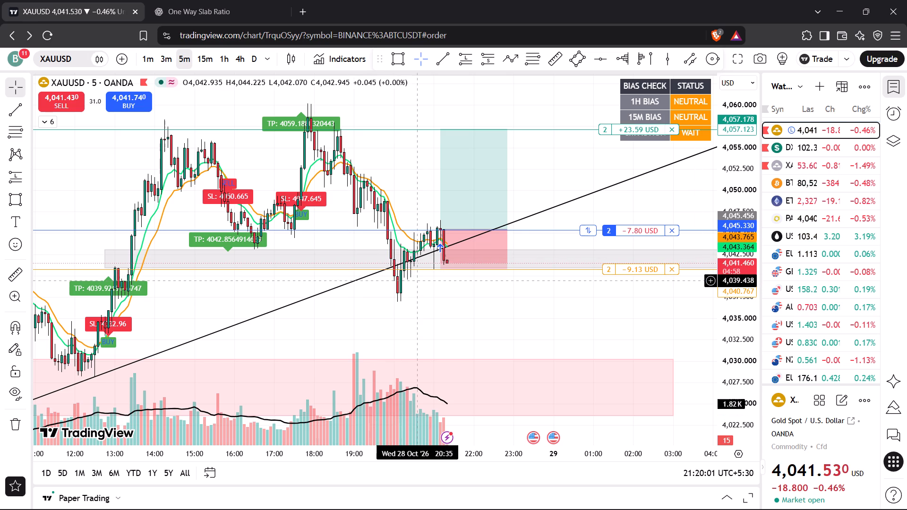
left_click(202, 57)
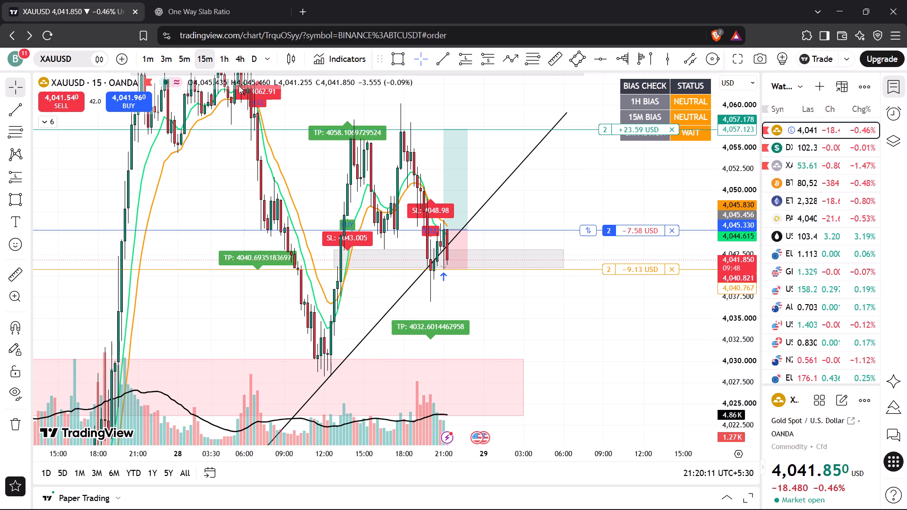
left_click(190, 59)
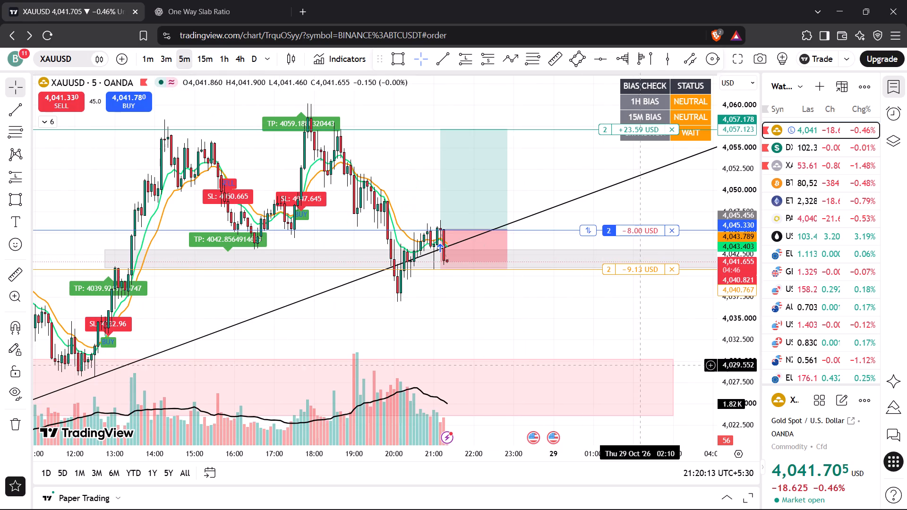
left_click_drag(723, 365, 729, 293)
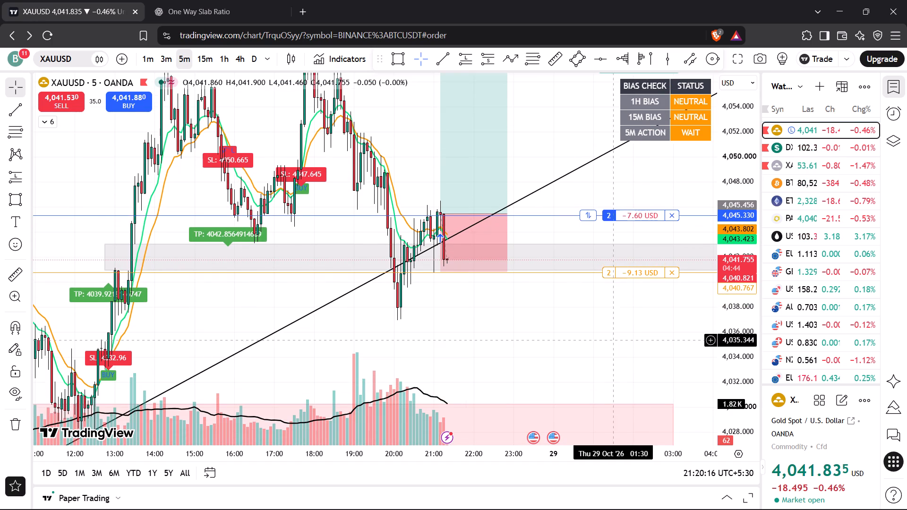
scroll(599, 344, "up", 1)
left_click_drag(528, 337, 543, 333)
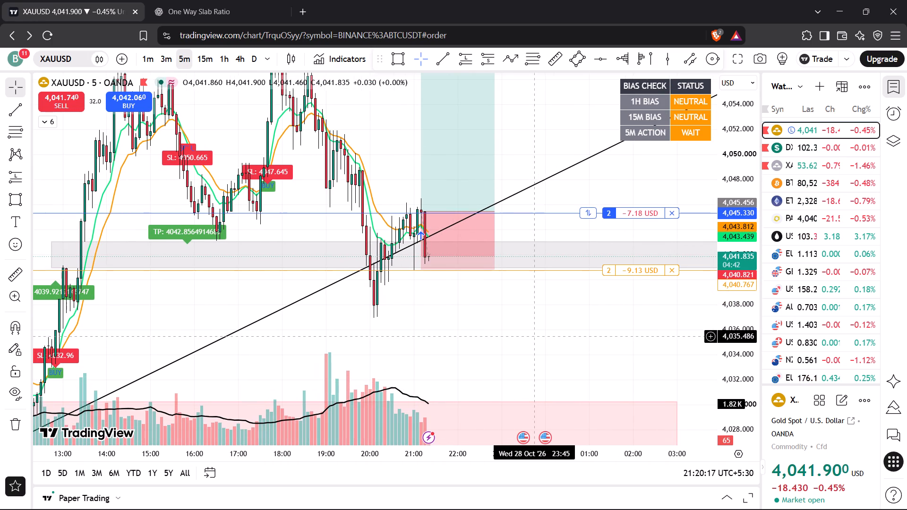
left_click_drag(517, 334, 532, 348)
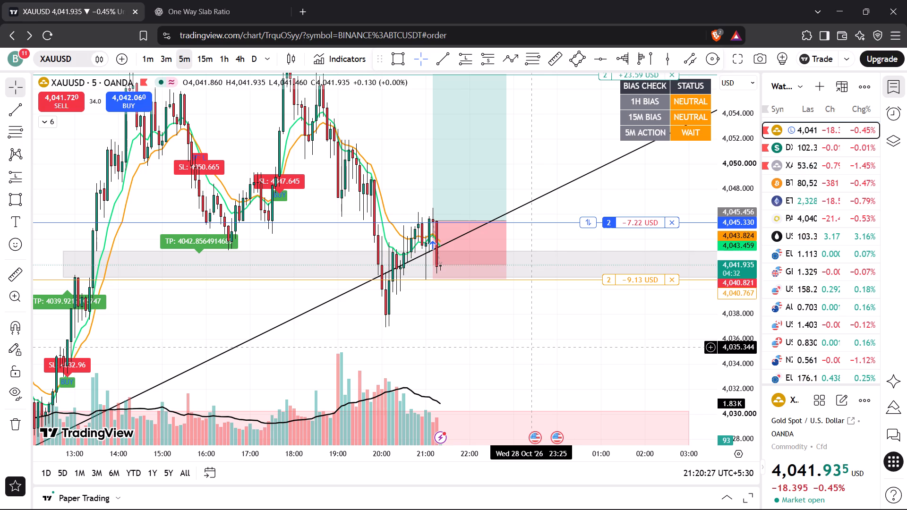
left_click_drag(545, 157, 553, 229)
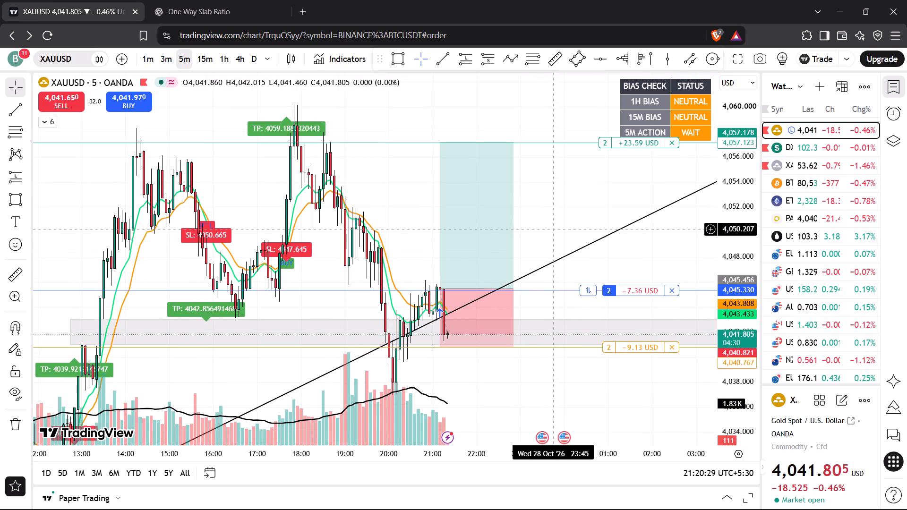
Compare USOIL and XAUUSD on the 1-hour chart against their trend lines, supply and demand zones and EMAs.
left_click(816, 240)
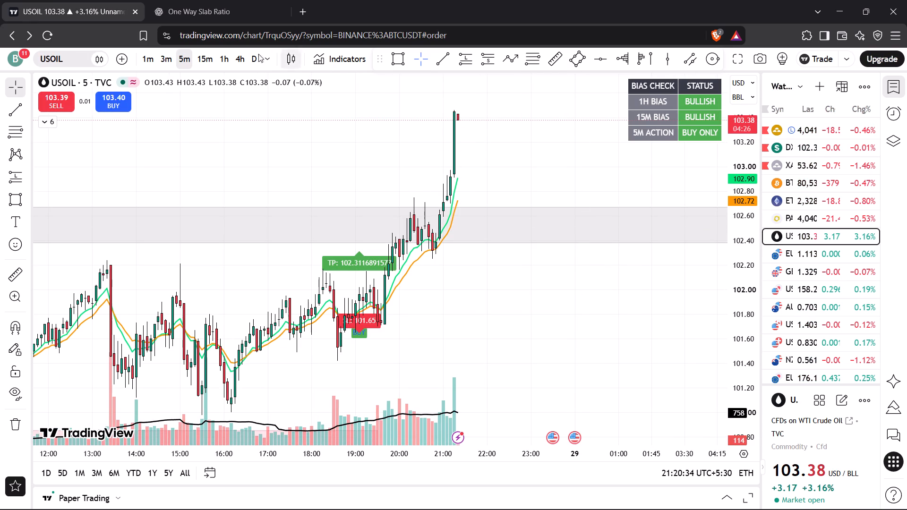
left_click(220, 54)
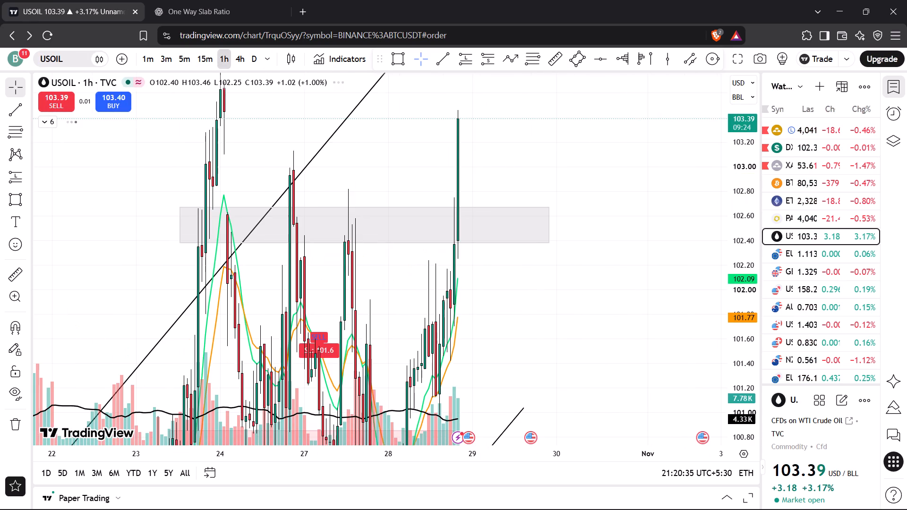
left_click_drag(751, 199, 753, 390)
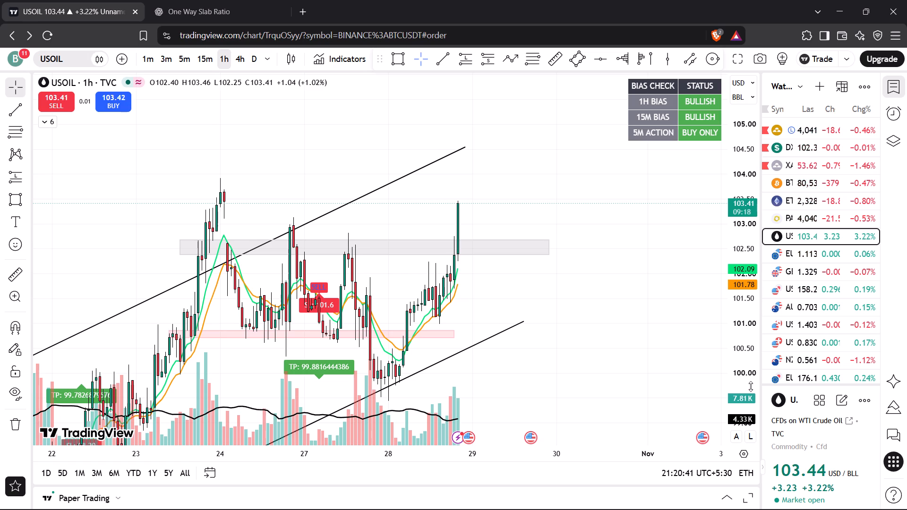
left_click(805, 133)
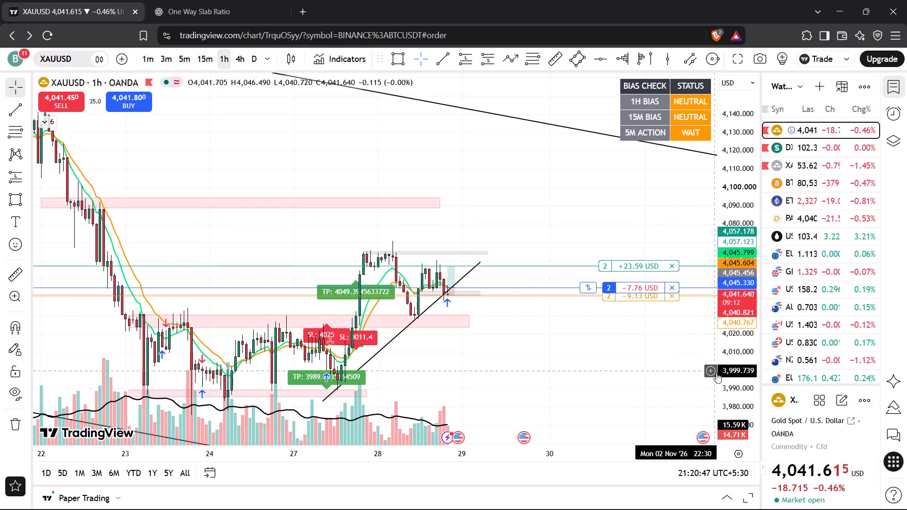
left_click_drag(722, 376, 736, 147)
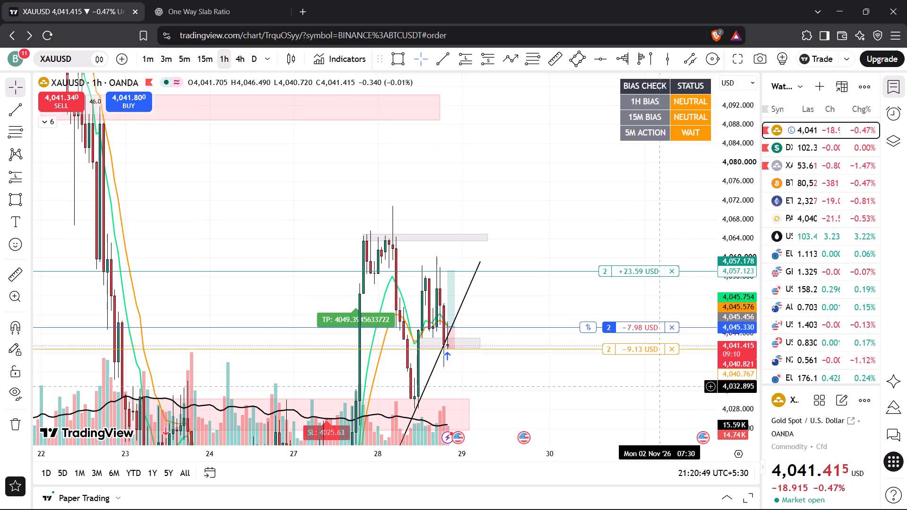
left_click_drag(625, 391, 632, 331)
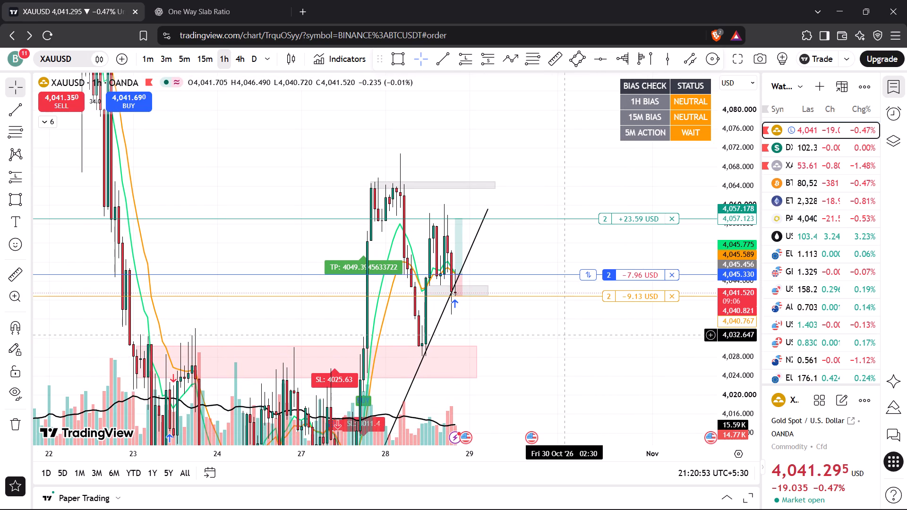
On the USOIL 1-hour chart, measure the price move from about 102.15 up to the current price and clear the measurement.
left_click(816, 239)
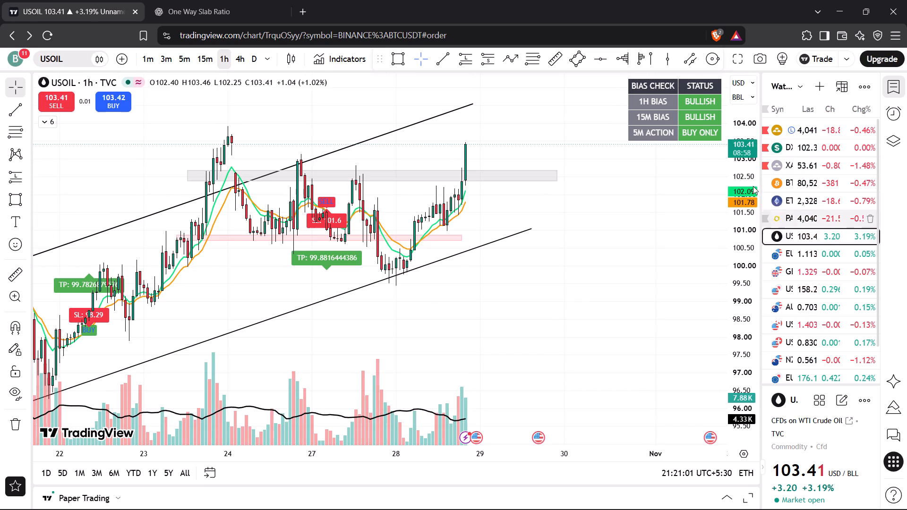
left_click(552, 60)
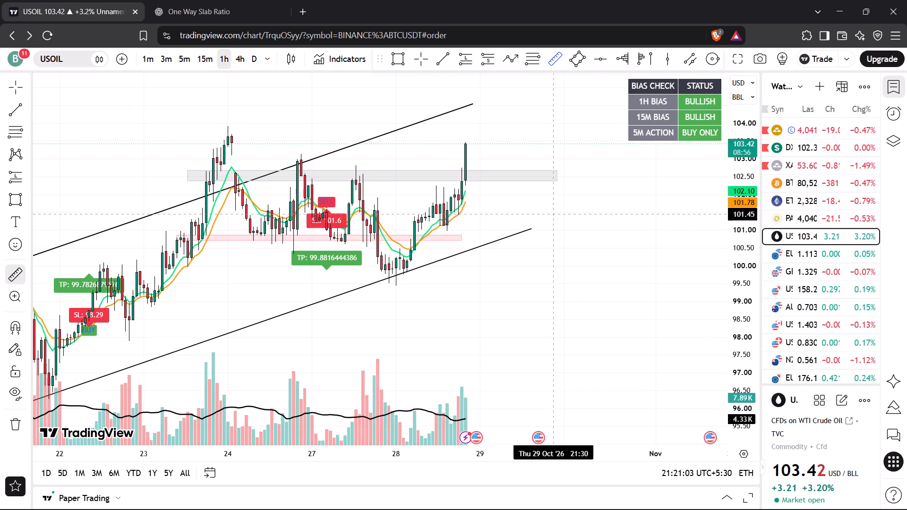
left_click(562, 189)
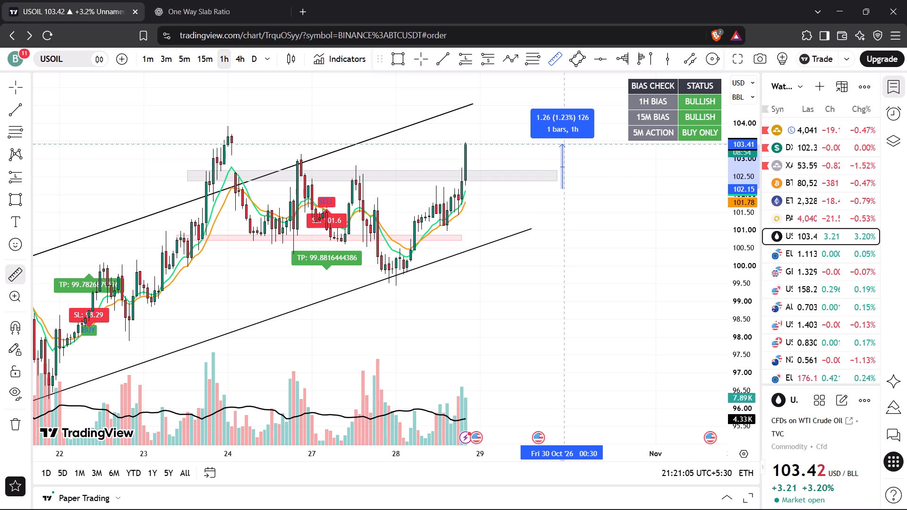
right_click(564, 144)
left_click(545, 136)
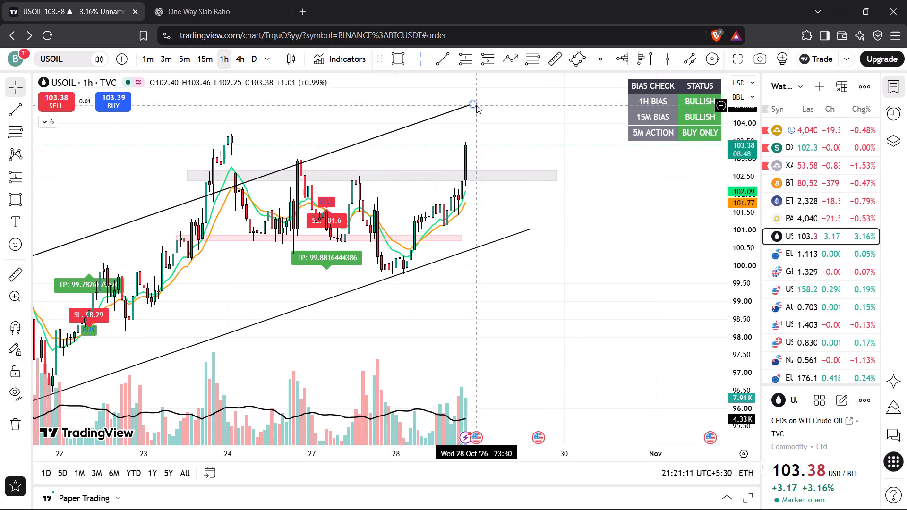
Extend the upper line of USOIL's rising channel forward to late on 29 Oct, keeping its slope along the highs.
left_click_drag(476, 105, 570, 63)
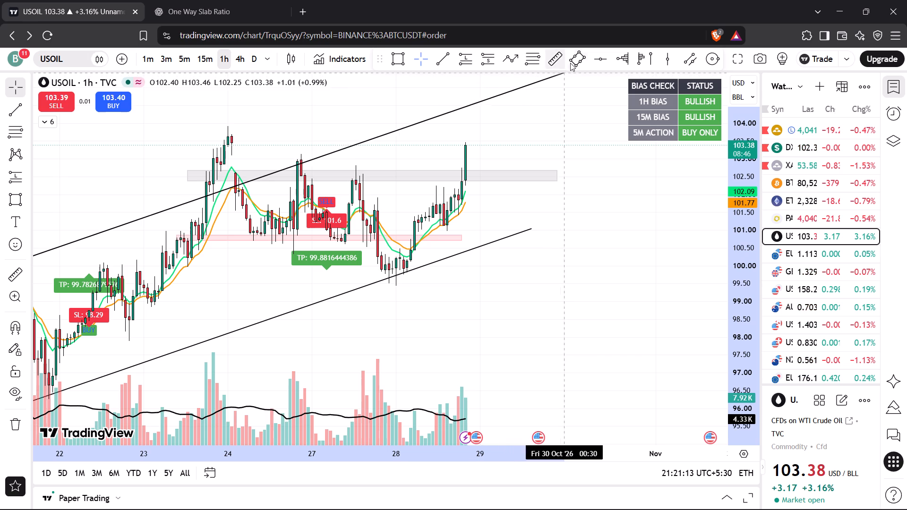
left_click_drag(570, 63, 561, 52)
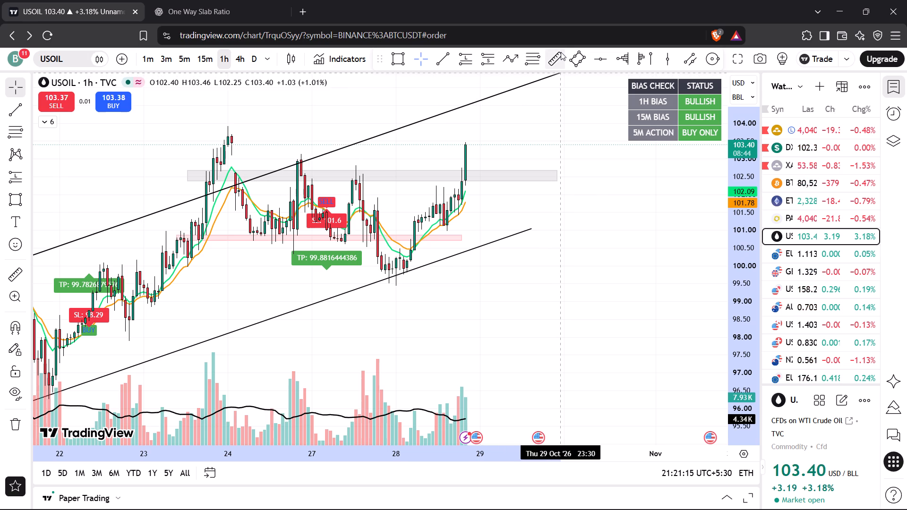
left_click_drag(561, 52, 553, 49)
left_click(584, 125)
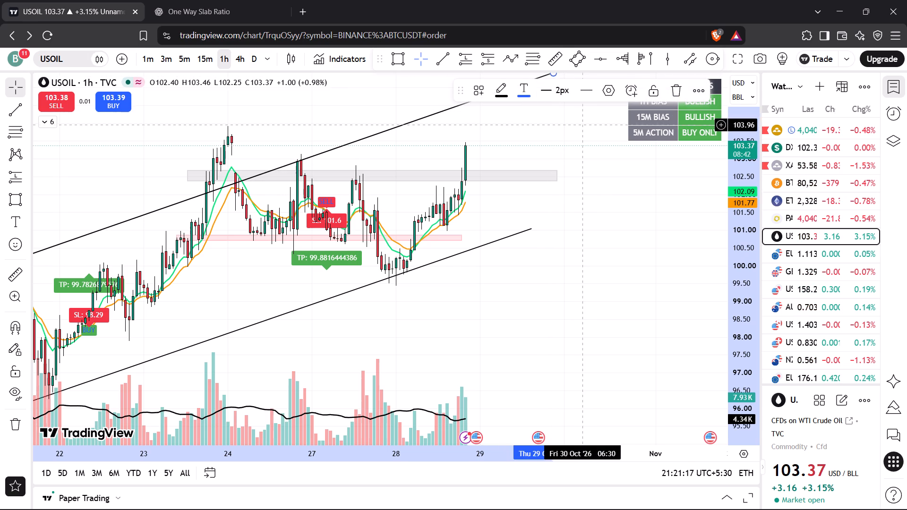
left_click_drag(587, 147, 581, 166)
left_click(569, 124)
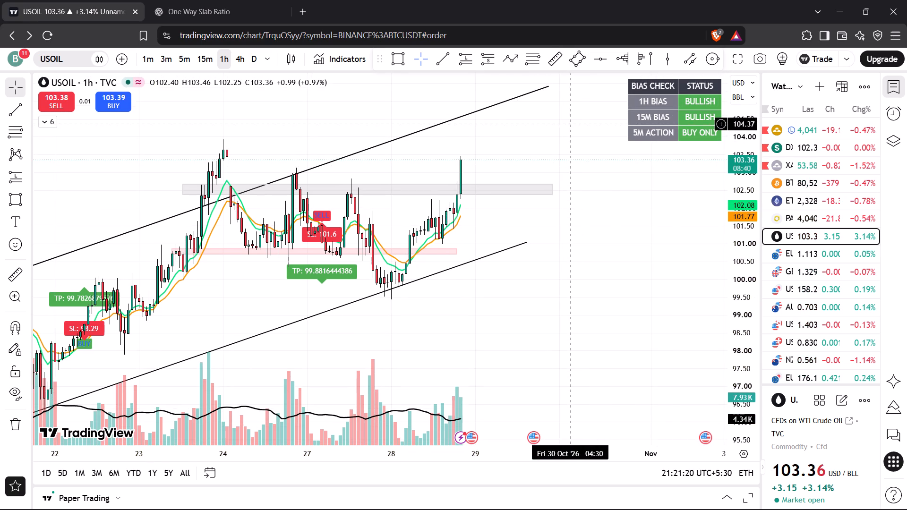
Open XAUUSD and examine the open long on the 1-hour, 15-minute and 5-minute charts against its stop loss, trend line and grey zone.
left_click(814, 130)
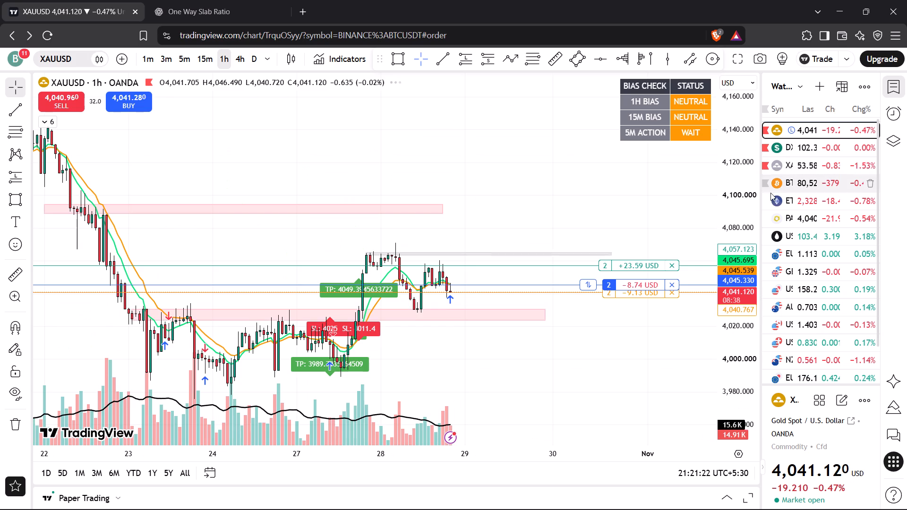
left_click_drag(746, 350, 780, 186)
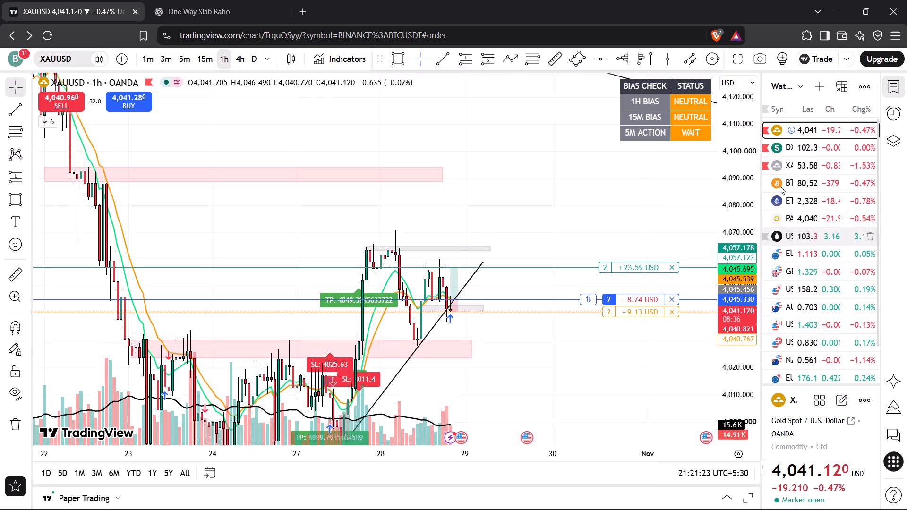
left_click_drag(780, 186, 774, 146)
left_click_drag(526, 204, 547, 165)
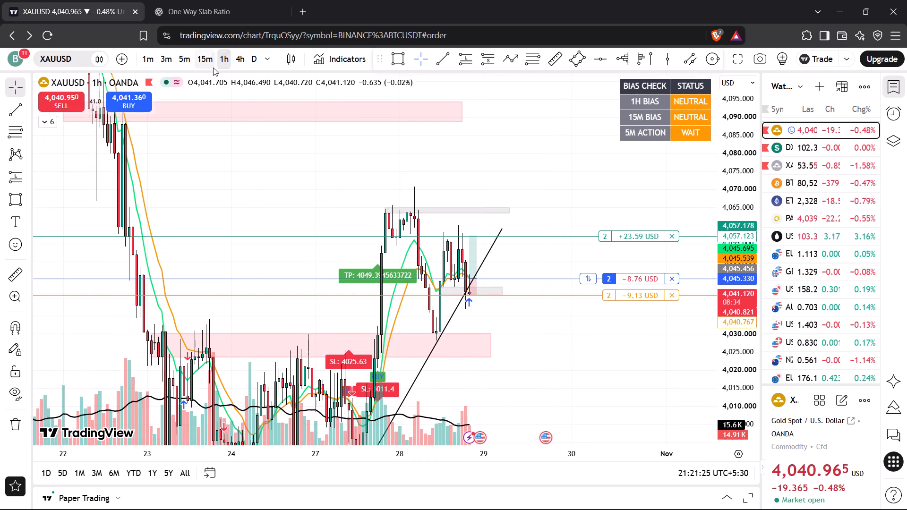
left_click(209, 65)
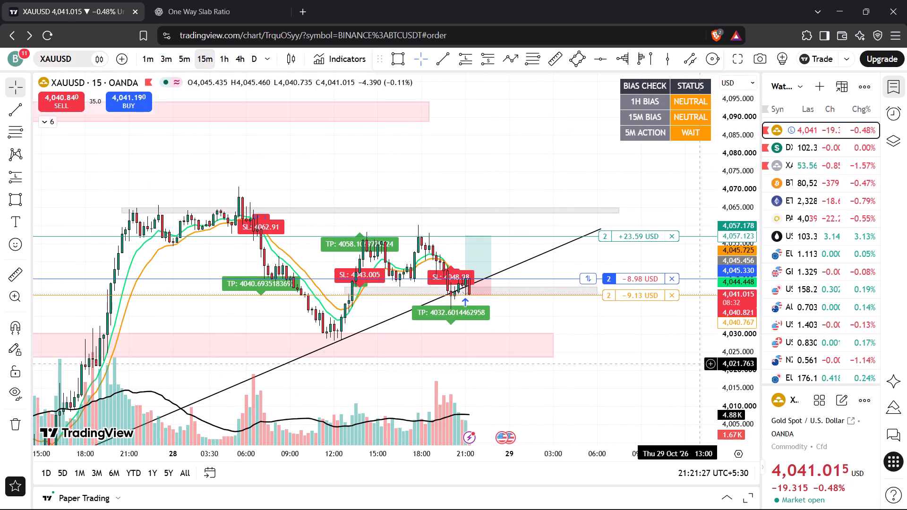
left_click_drag(732, 381, 747, 248)
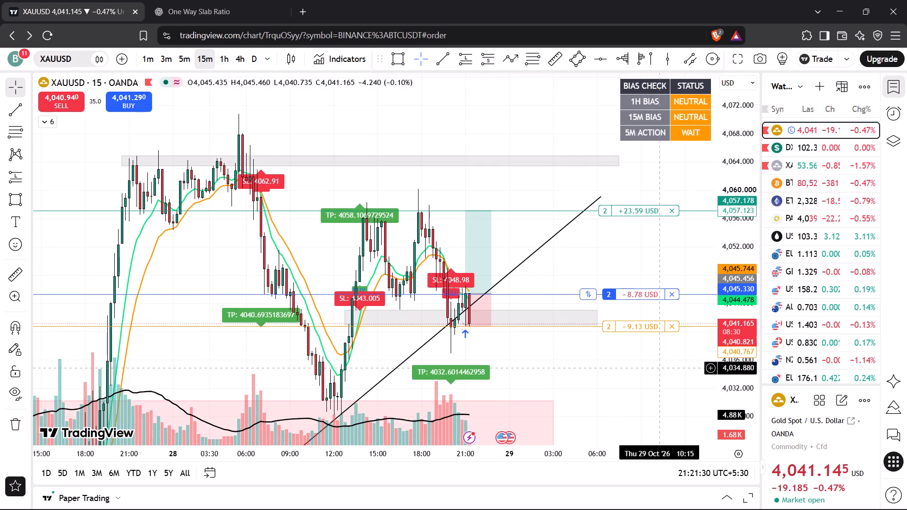
left_click_drag(624, 369, 628, 307)
scroll(597, 323, "up", 1)
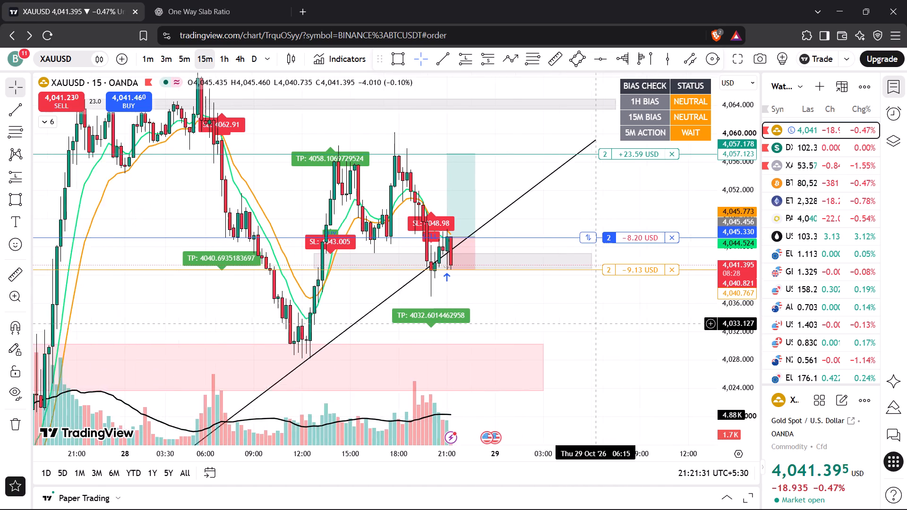
scroll(597, 323, "up", 2)
left_click_drag(567, 322, 589, 311)
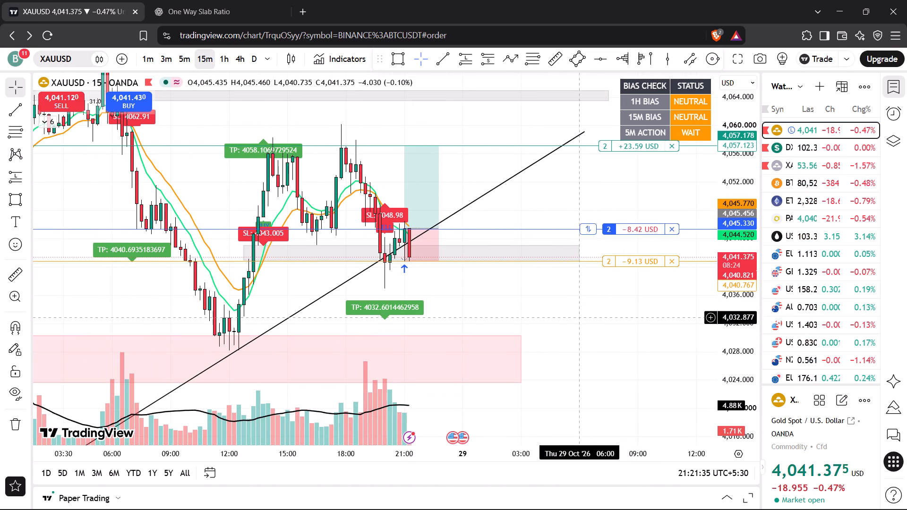
left_click(185, 61)
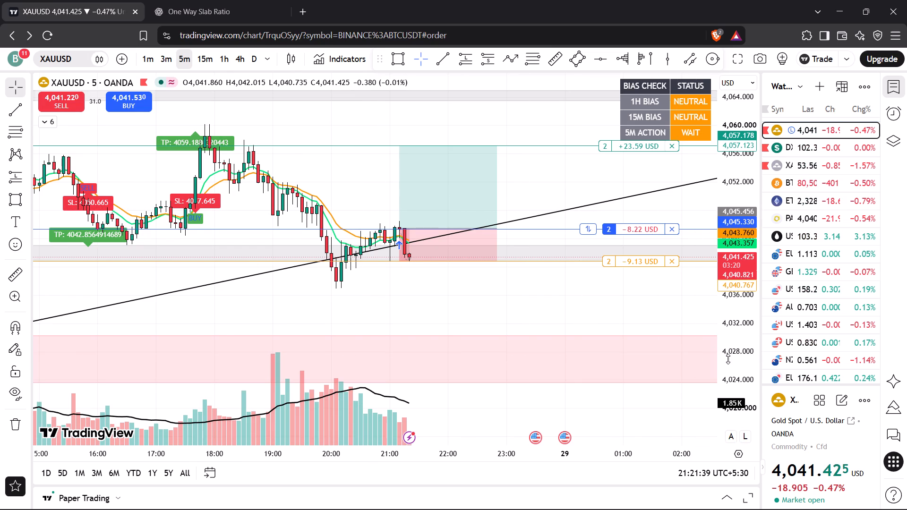
left_click_drag(737, 351, 773, 144)
left_click_drag(556, 316, 592, 316)
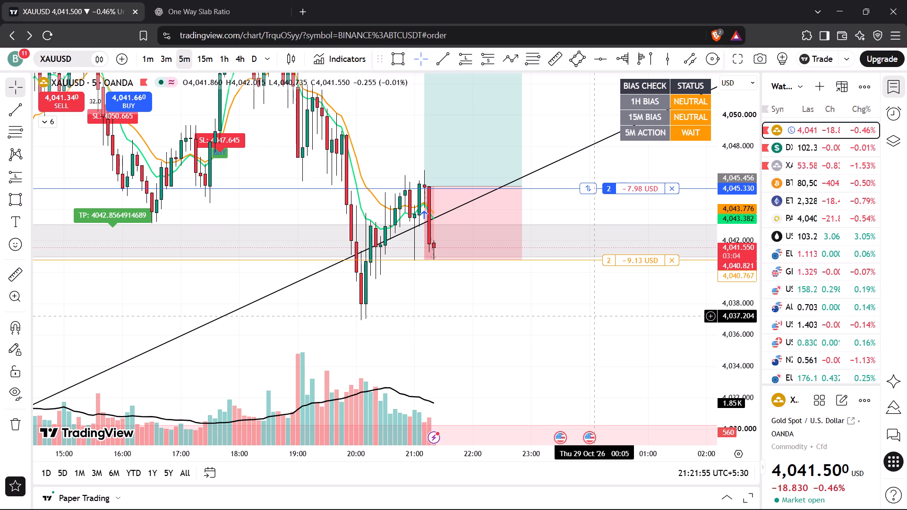
left_click_drag(595, 311, 595, 330)
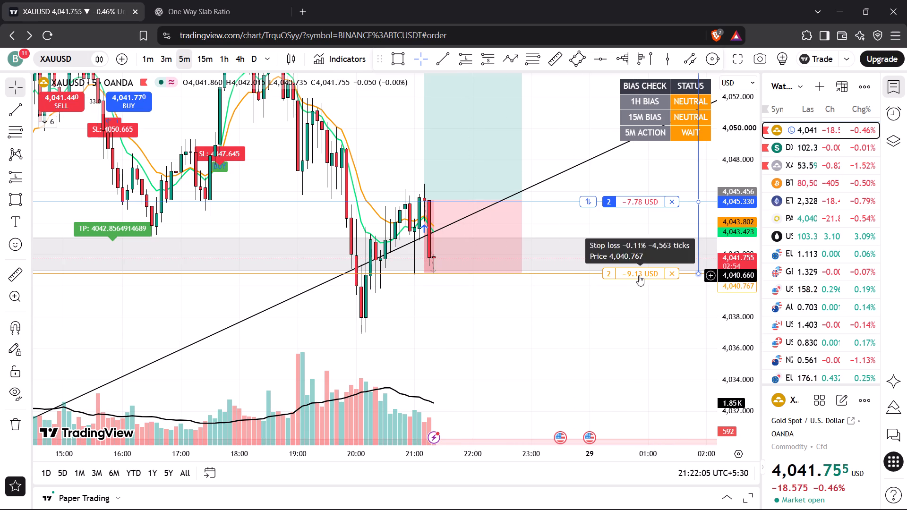
Compare XAUUSD's open long with USOIL's rally on the 1-hour, 15-minute and 5-minute charts against their trend lines and grey zones.
left_click_drag(581, 300, 588, 331)
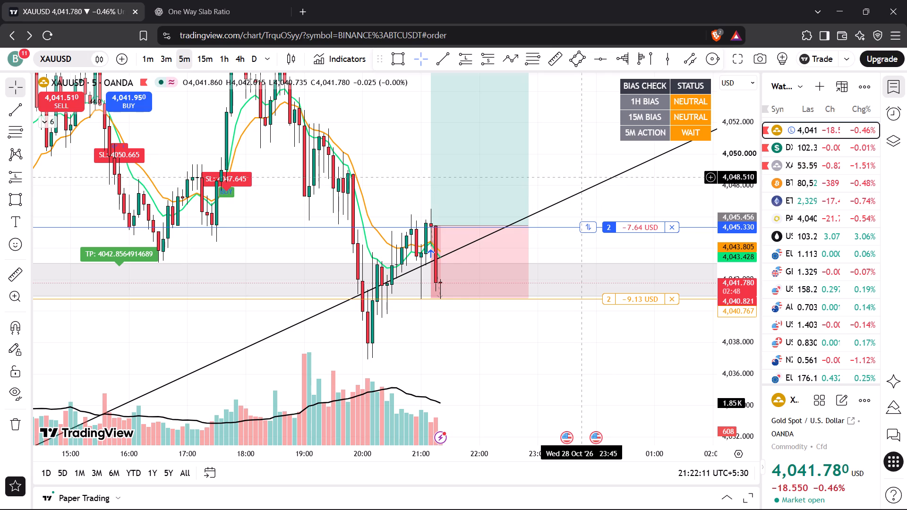
left_click_drag(739, 178, 737, 211)
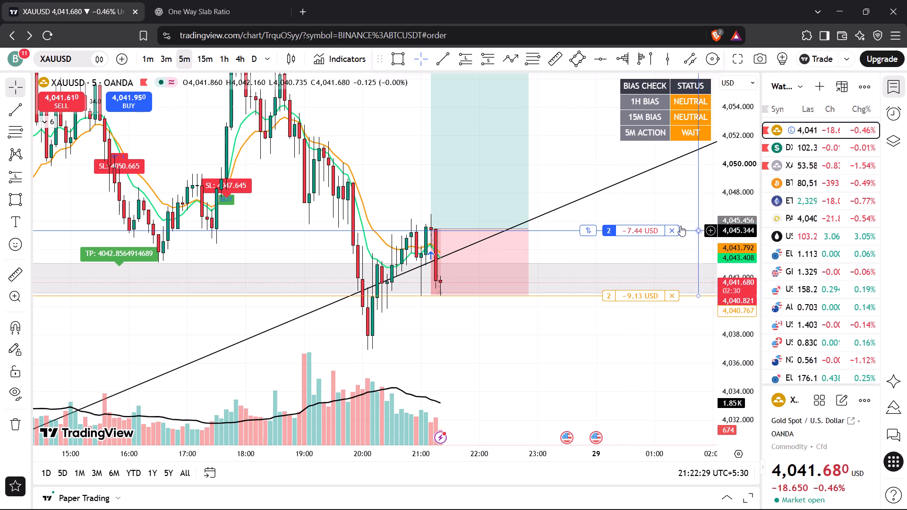
left_click(791, 241)
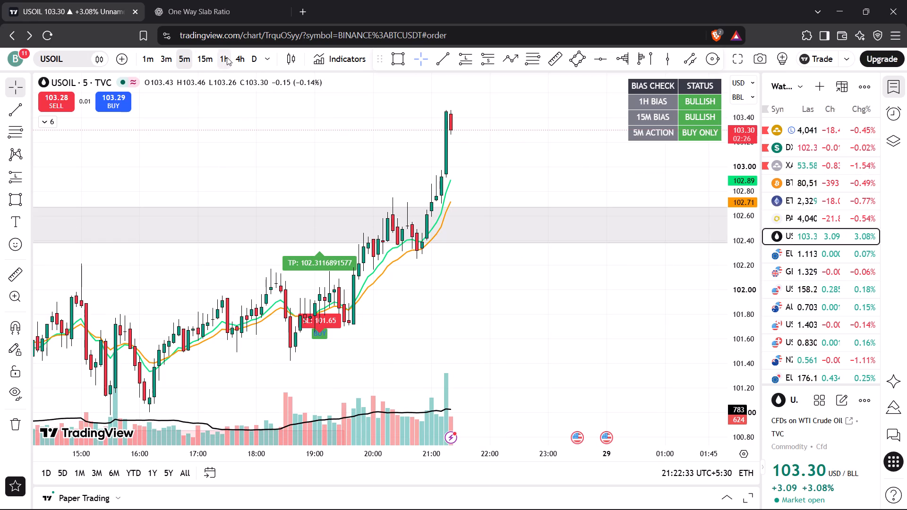
left_click(227, 57)
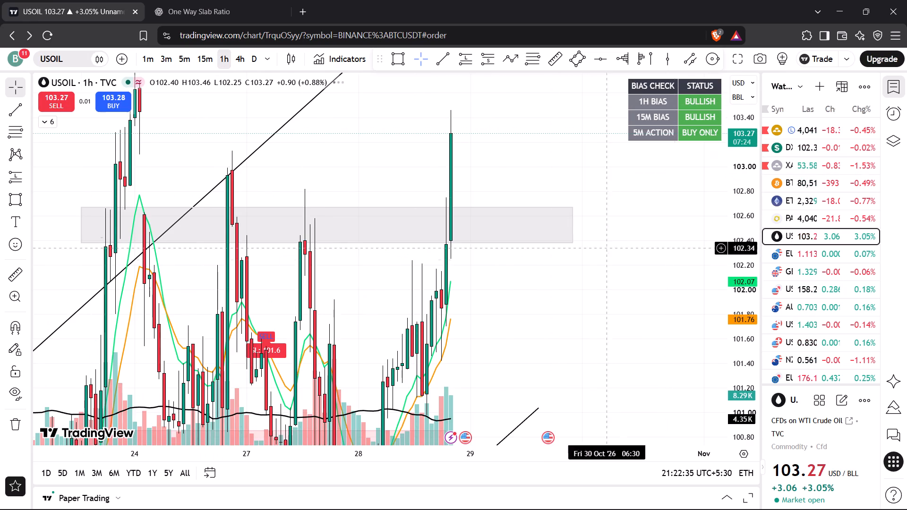
left_click_drag(747, 204, 762, 345)
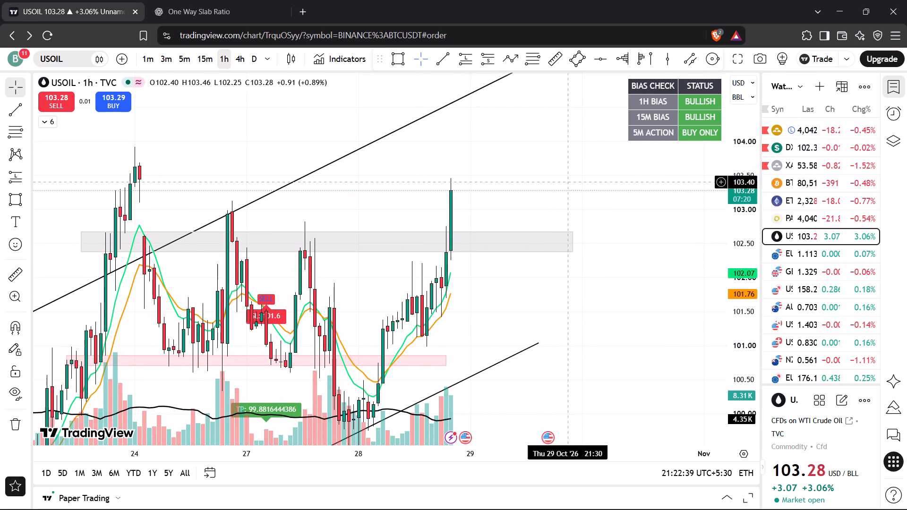
left_click(790, 137)
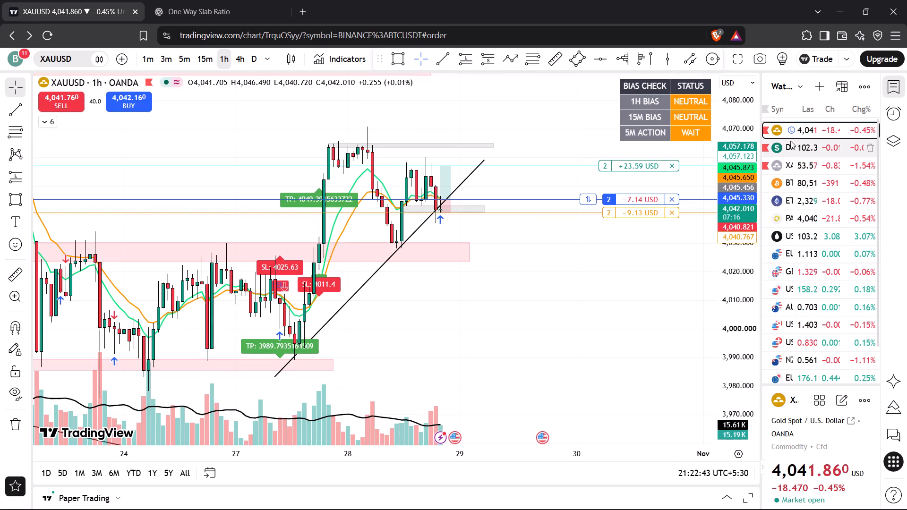
left_click(793, 231)
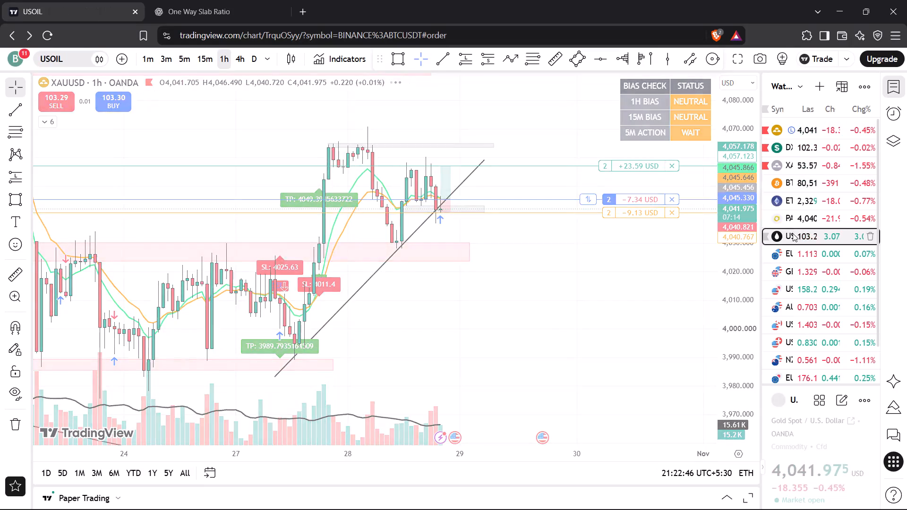
left_click_drag(619, 271, 625, 306)
left_click_drag(625, 306, 630, 287)
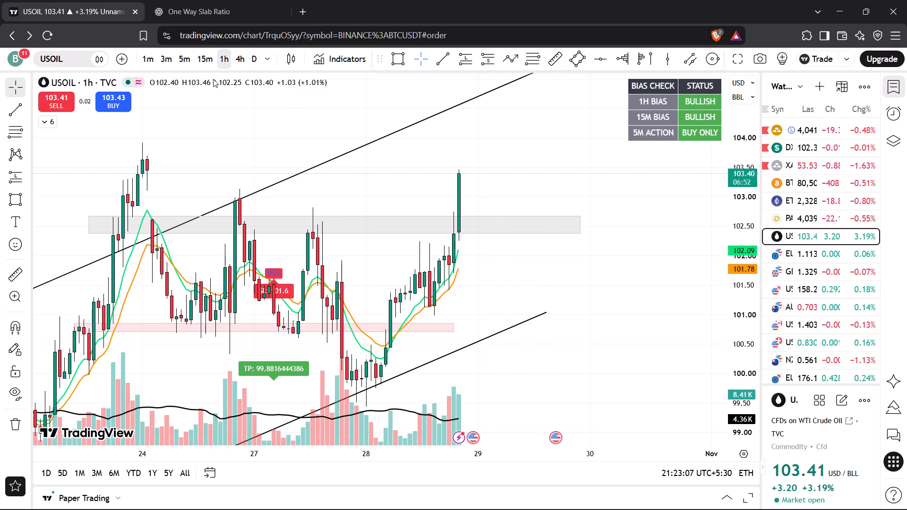
left_click(200, 60)
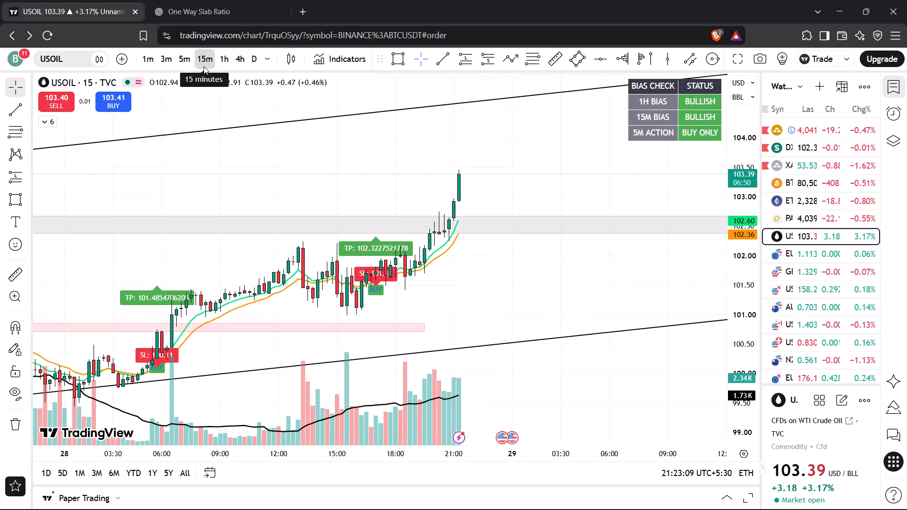
left_click(184, 56)
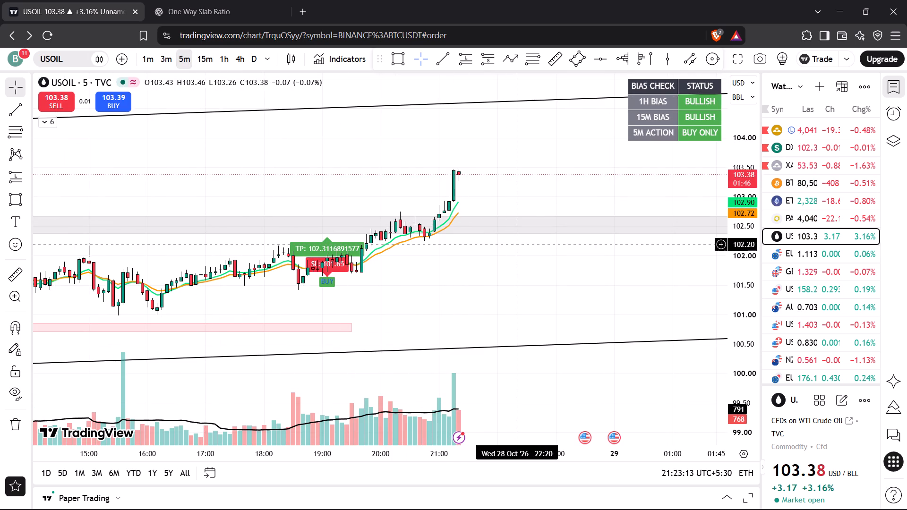
On the XAUUSD 5-minute chart, lower the open long's stop loss order to 4,040.291 and apply the change.
left_click(805, 134)
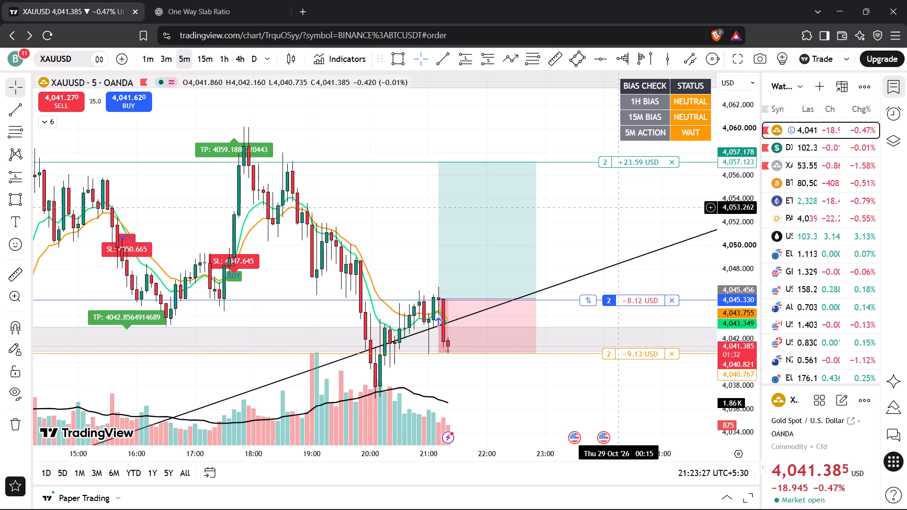
left_click_drag(607, 221, 603, 215)
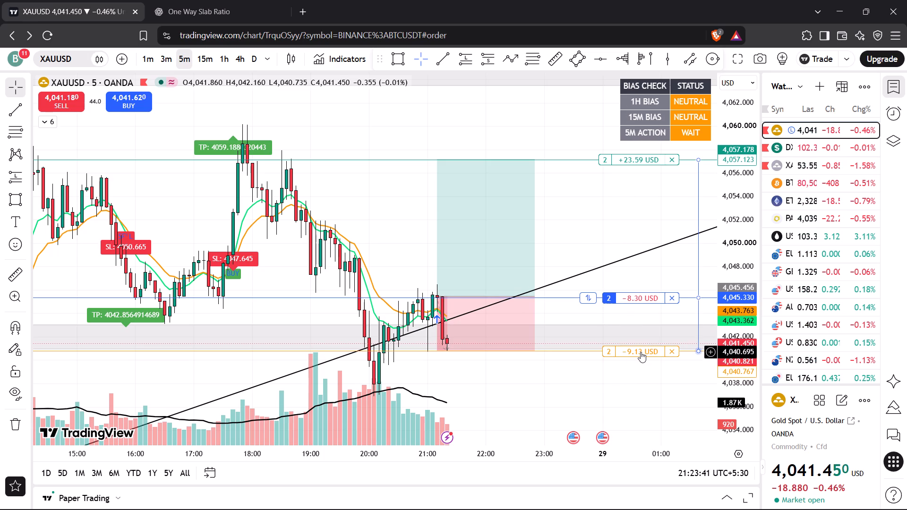
left_click_drag(642, 352, 645, 355)
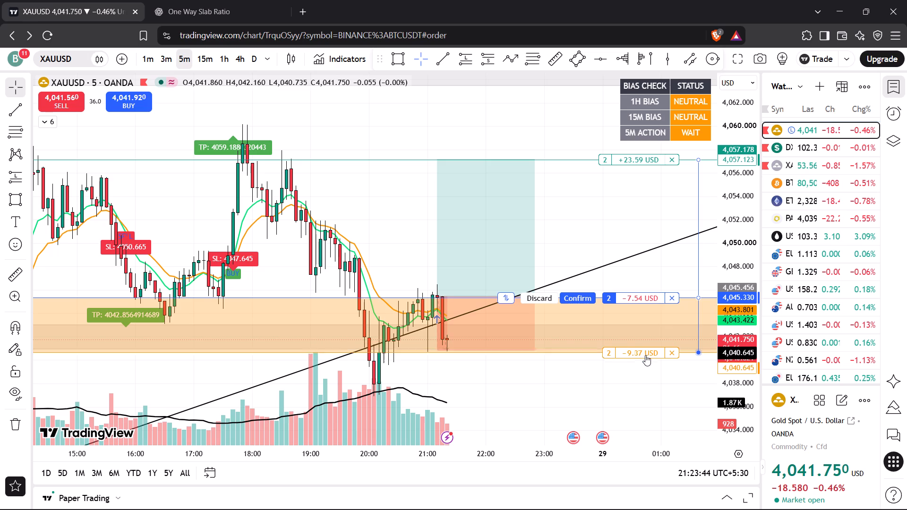
left_click_drag(645, 355, 644, 357)
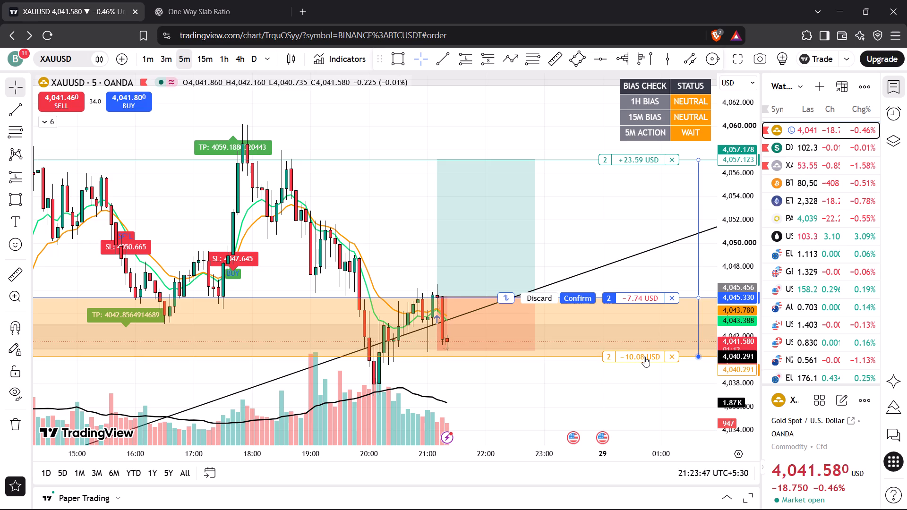
left_click_drag(644, 357, 650, 356)
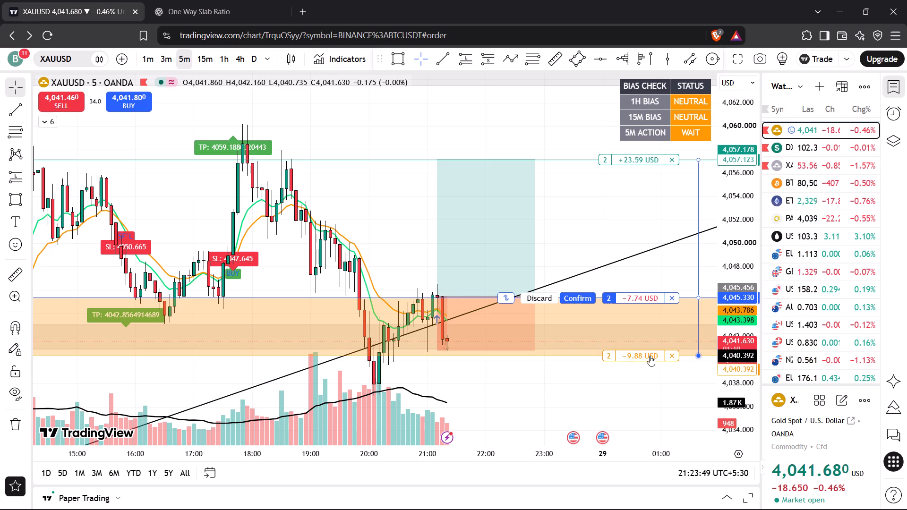
left_click_drag(650, 356, 648, 357)
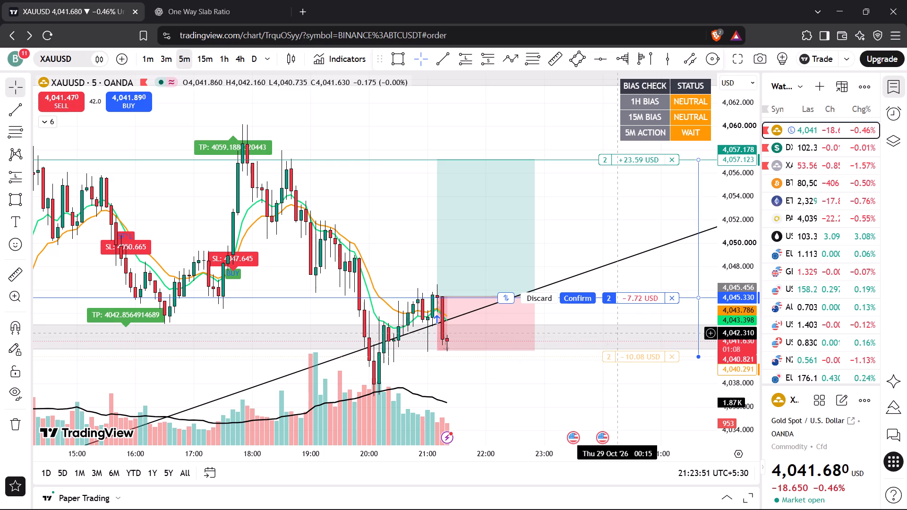
left_click(583, 301)
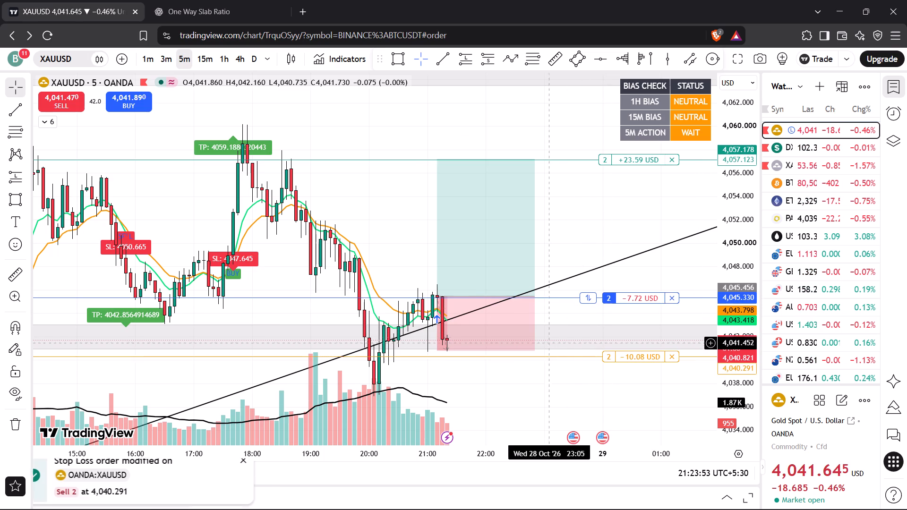
Lower the stop level of the XAUUSD long position drawing to about 4,040.24, just below the stop loss order line.
left_click_drag(436, 348, 434, 354)
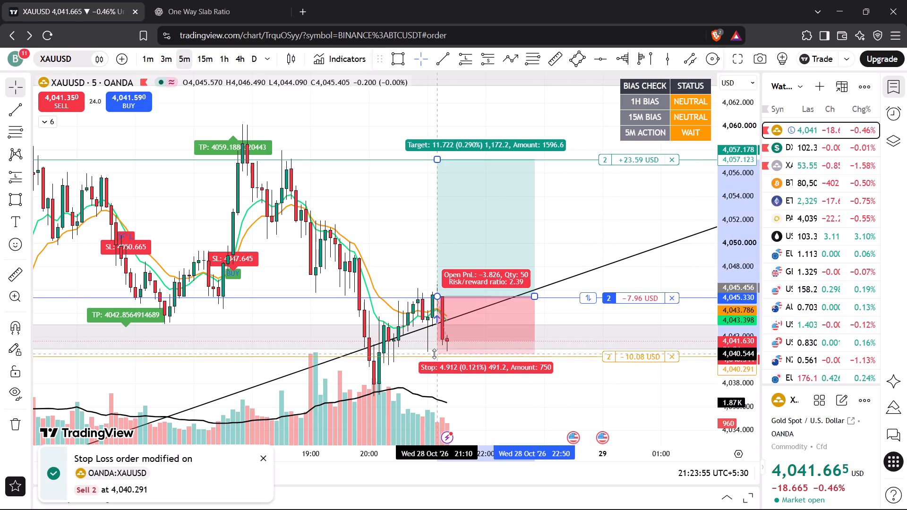
left_click_drag(434, 354, 432, 357)
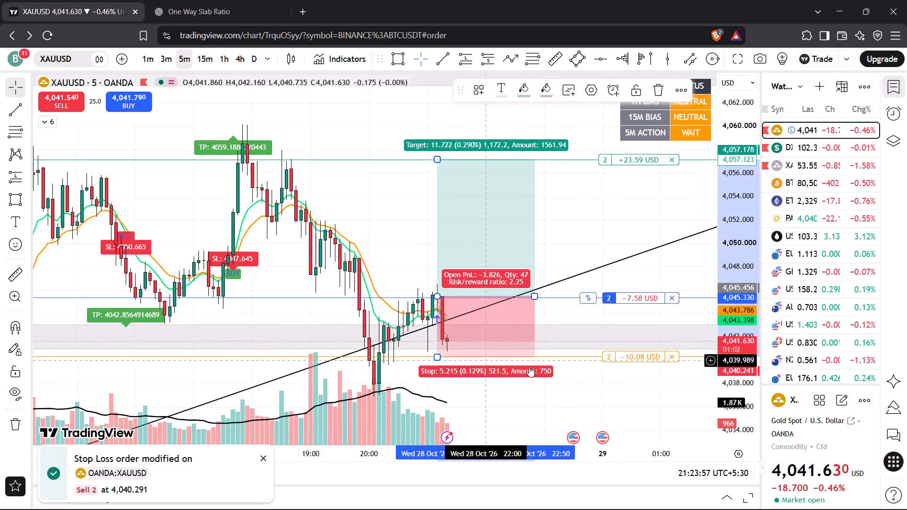
left_click(565, 378)
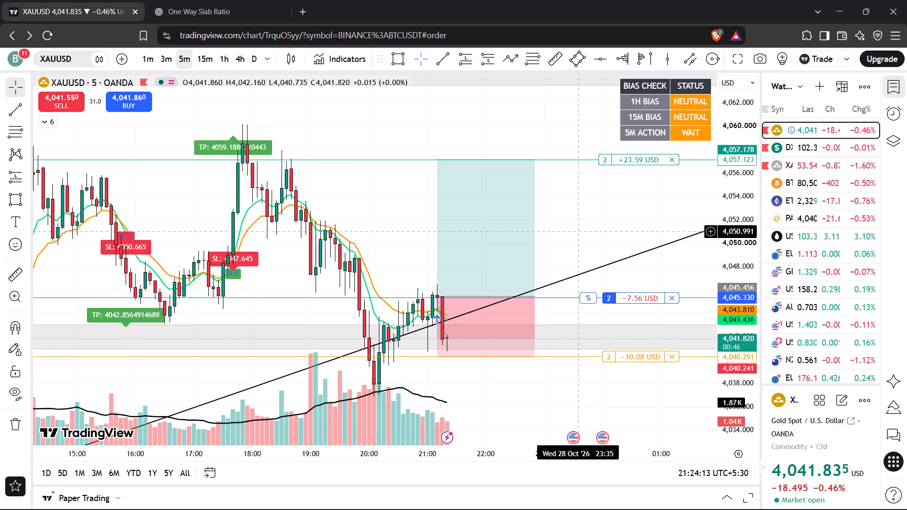
On DXY's 5-minute chart, adjust the short position drawing to a 102.367 stop and a 102.332 entry starting at 20:55.
left_click(812, 147)
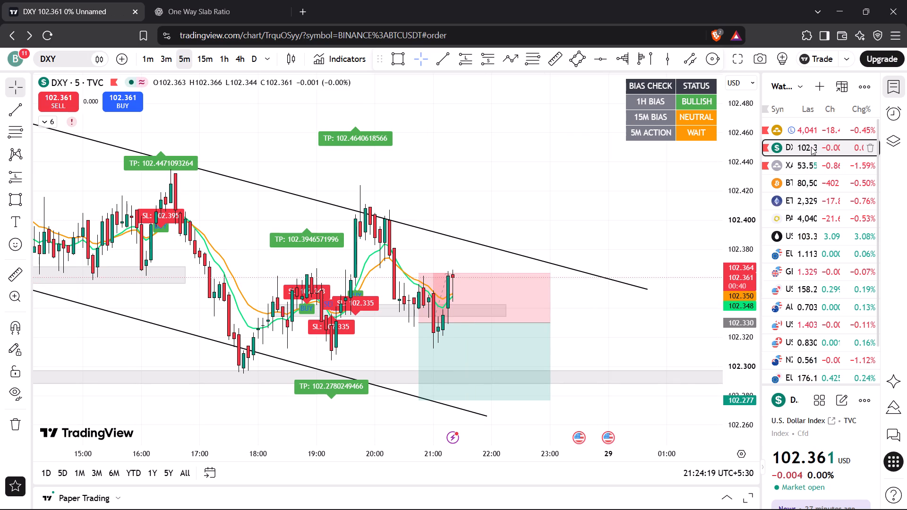
left_click_drag(417, 276, 416, 269)
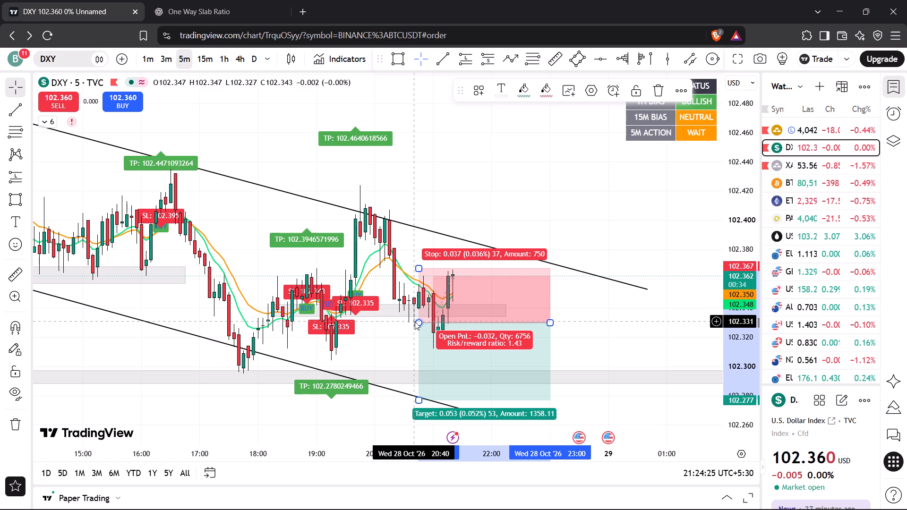
left_click_drag(415, 322, 429, 319)
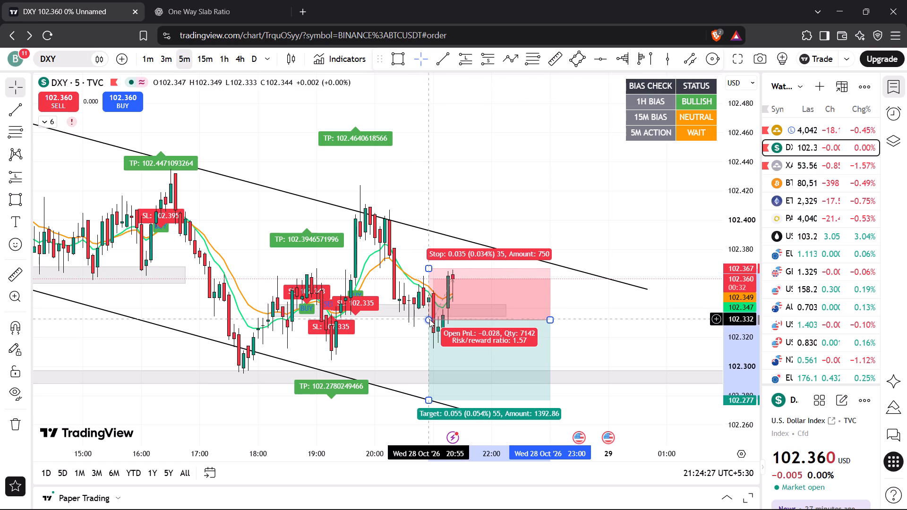
left_click(417, 254)
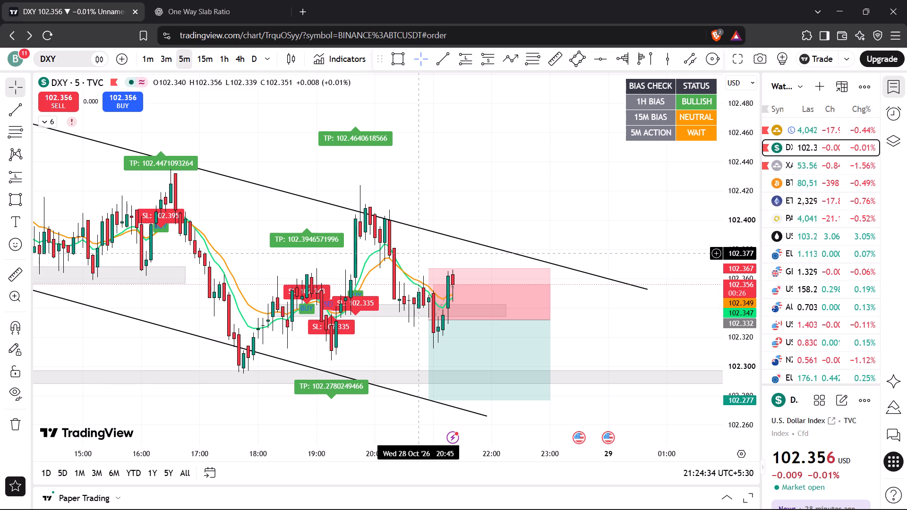
Check DXY, USOIL and XAUUSD on the 1-hour chart and examine the open XAUUSD long on the 5-minute chart against its stop loss.
left_click(224, 63)
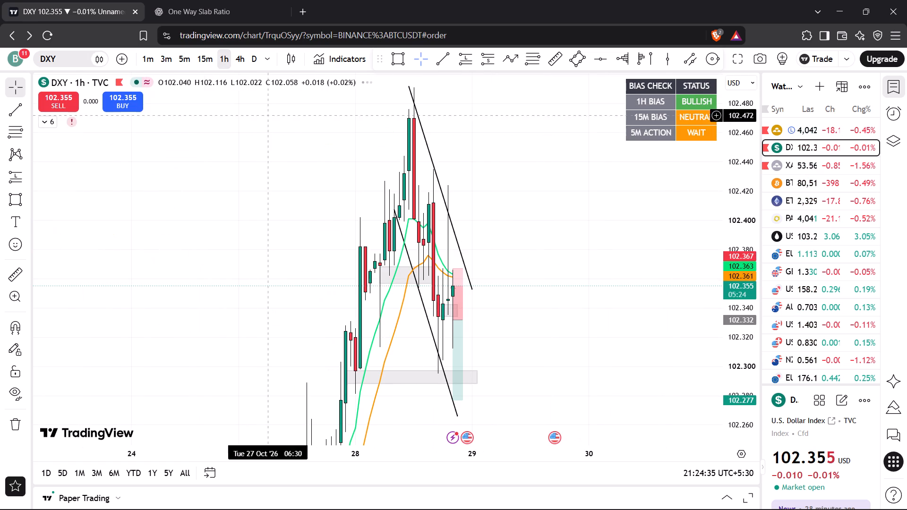
left_click(806, 230)
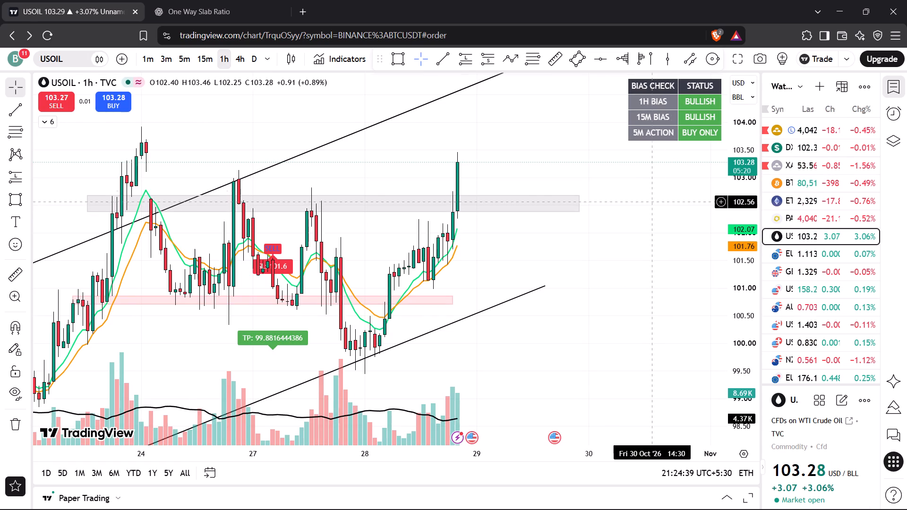
left_click(798, 136)
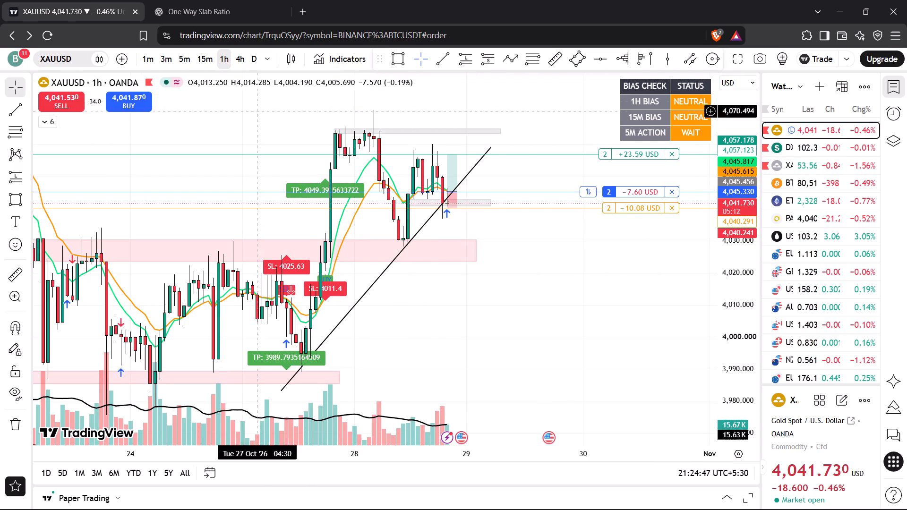
left_click(185, 59)
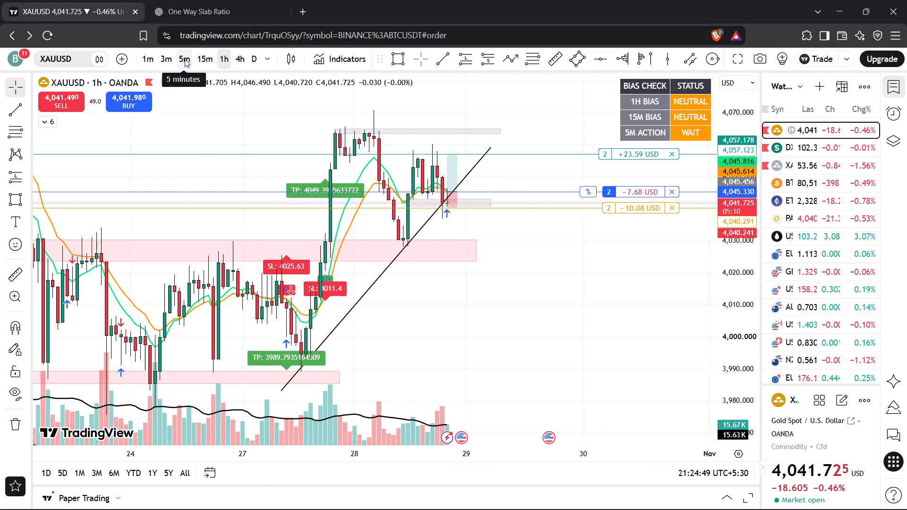
scroll(520, 262, "down", 4)
left_click_drag(601, 306, 554, 348)
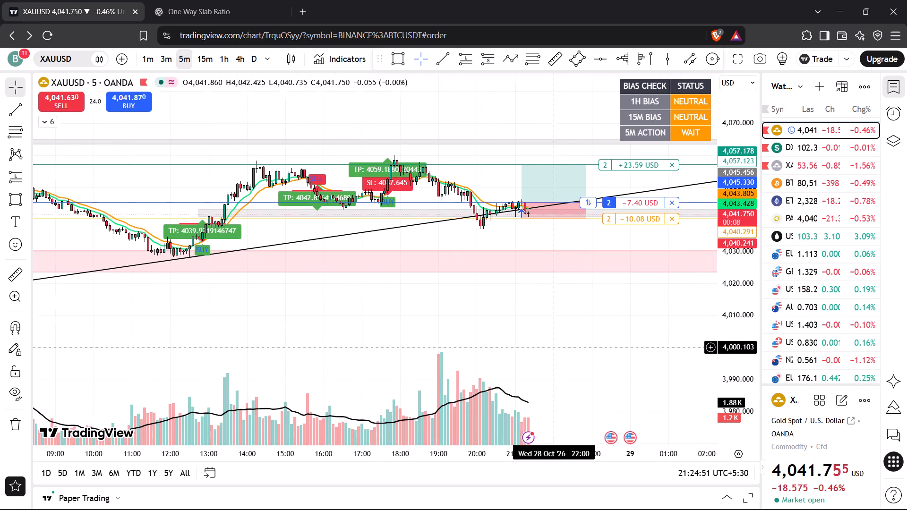
left_click_drag(729, 371, 735, 250)
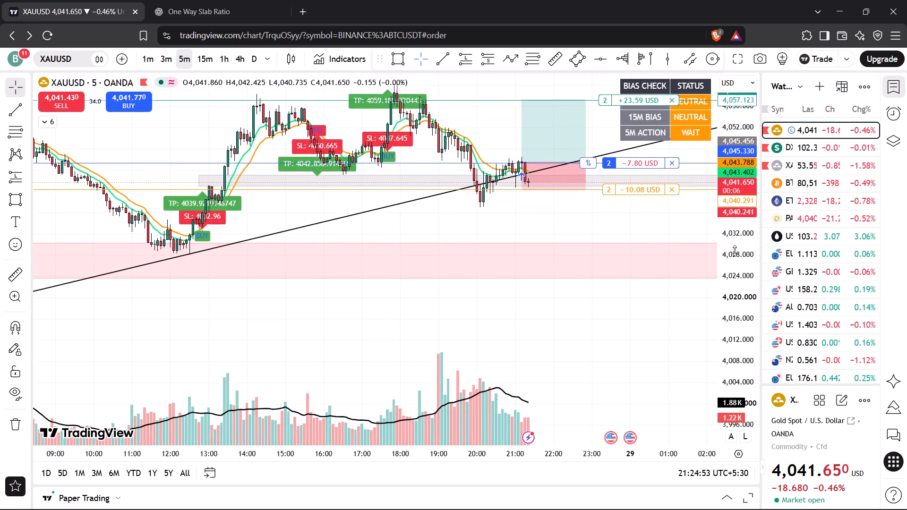
left_click_drag(735, 250, 734, 195)
left_click_drag(559, 199, 527, 255)
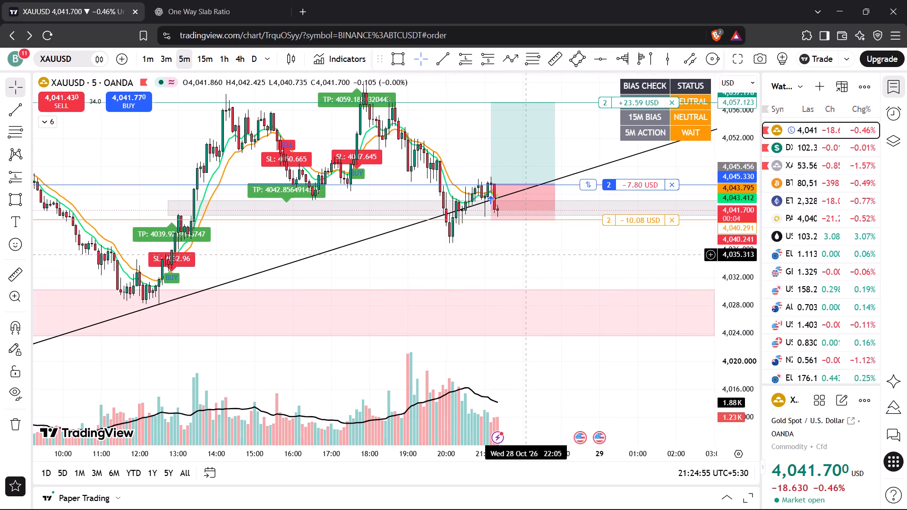
left_click_drag(527, 255, 547, 290)
left_click_drag(730, 335, 732, 322)
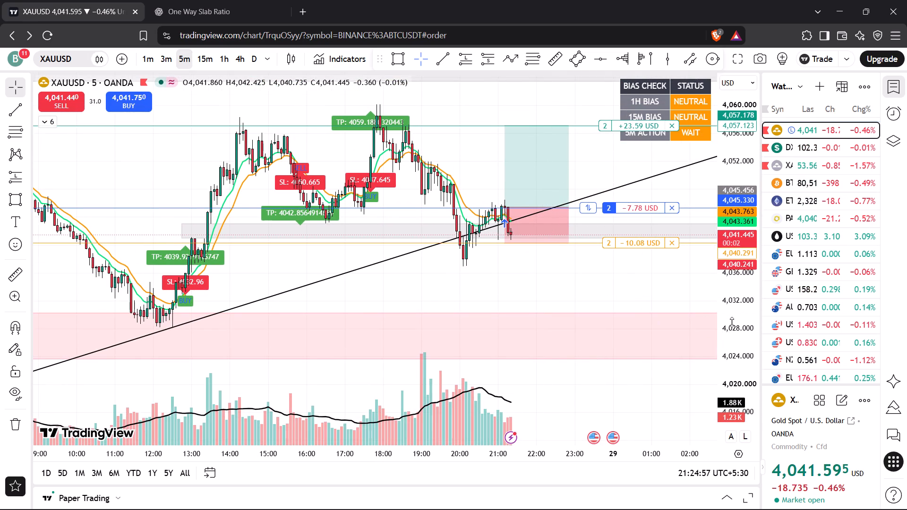
left_click_drag(732, 322, 736, 252)
left_click_drag(632, 306, 593, 347)
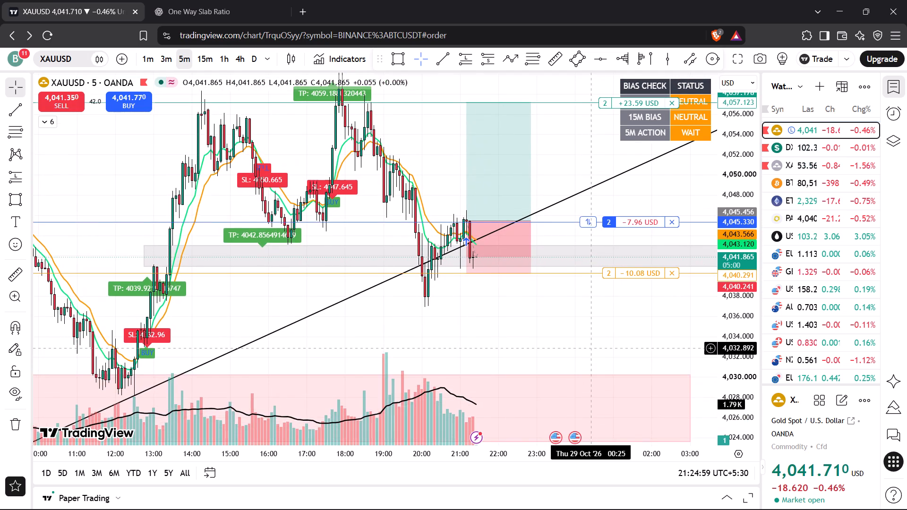
scroll(592, 348, "up", 2)
left_click_drag(538, 338, 579, 346)
left_click_drag(584, 349, 595, 357)
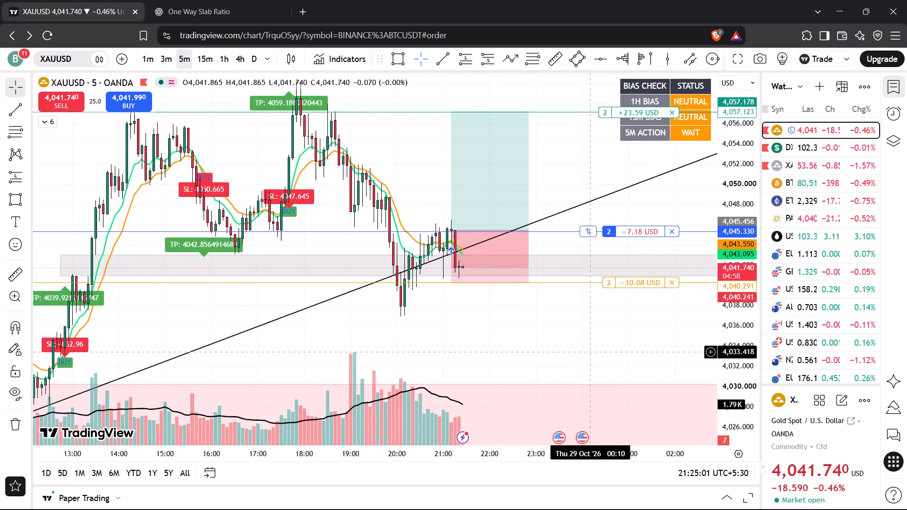
left_click_drag(595, 357, 608, 376)
left_click_drag(593, 357, 590, 378)
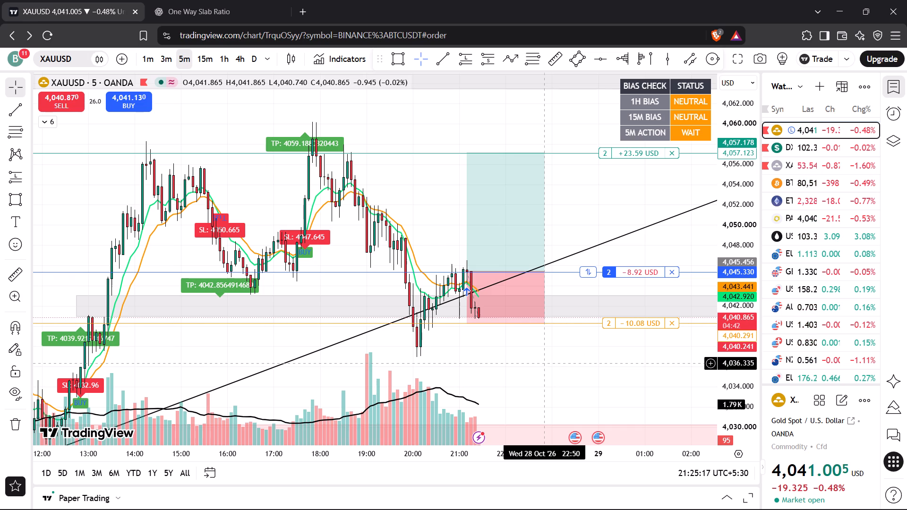
Open the economic calendar from the 28 October FOMC Statement event on the XAUUSD chart and show its economic events.
left_click_drag(544, 363, 545, 329)
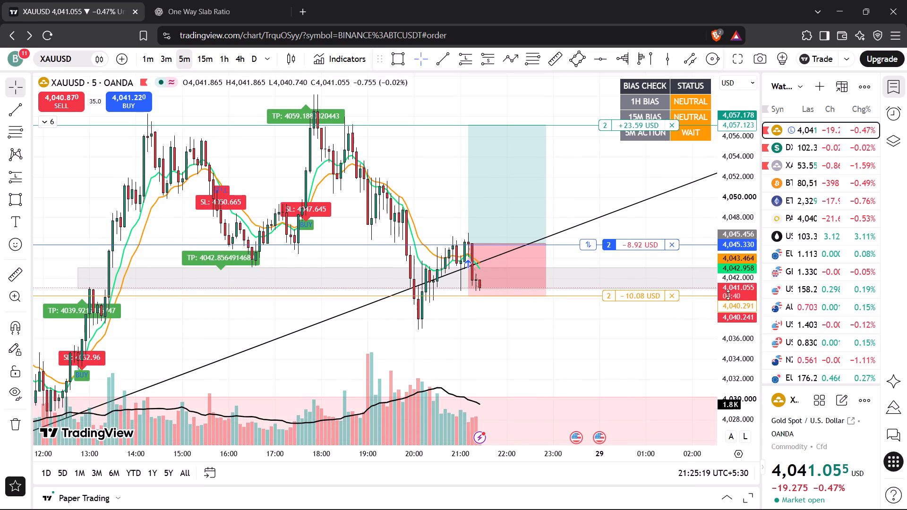
left_click_drag(731, 289, 732, 301)
left_click(573, 437)
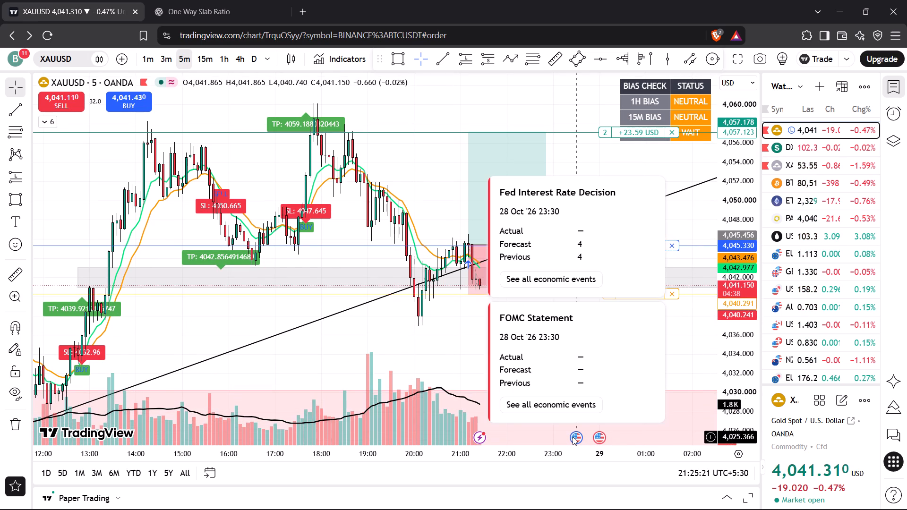
left_click(555, 401)
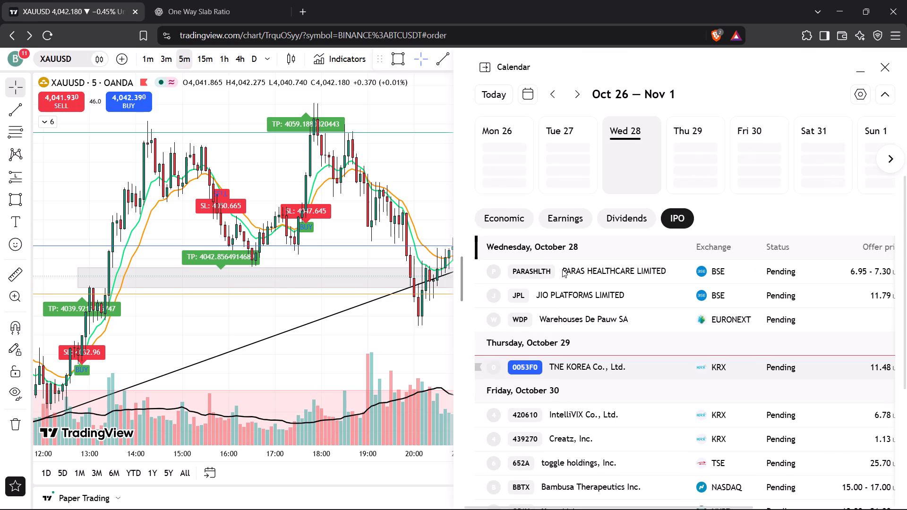
left_click(515, 218)
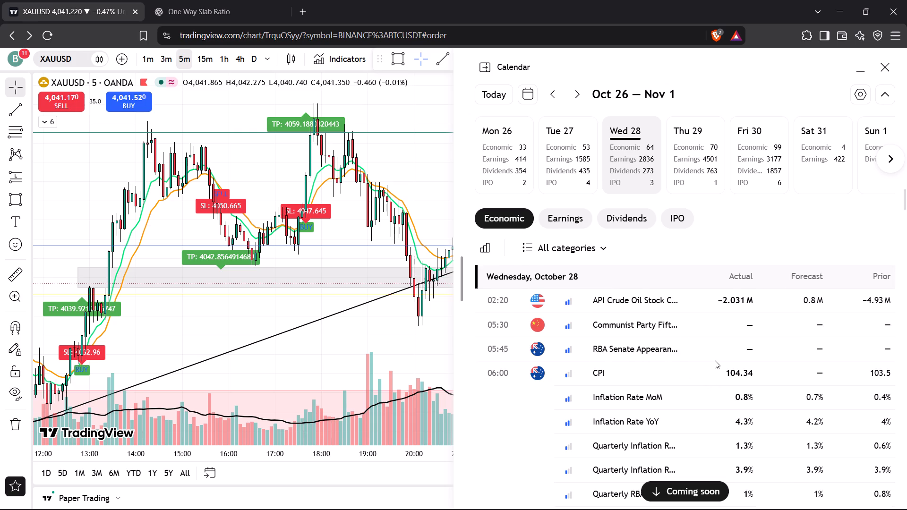
Examine the early economic events listed for Wednesday, October 28, comparing actual, forecast and prior figures.
scroll(715, 364, "down", 3)
scroll(717, 370, "up", 4)
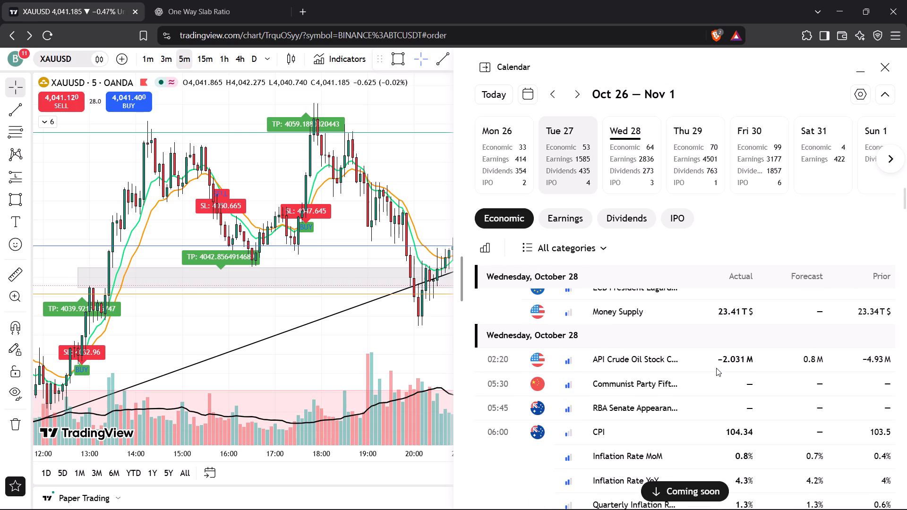
scroll(716, 368, "down", 4)
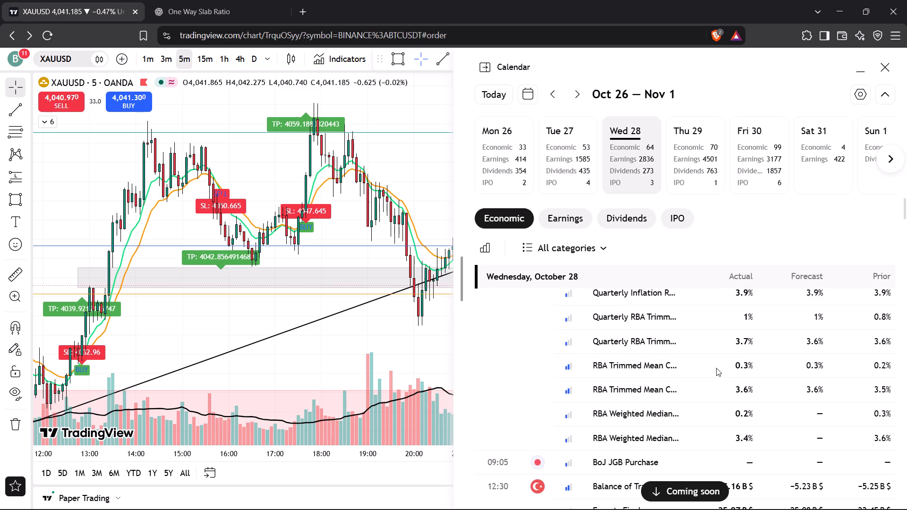
scroll(716, 368, "down", 1)
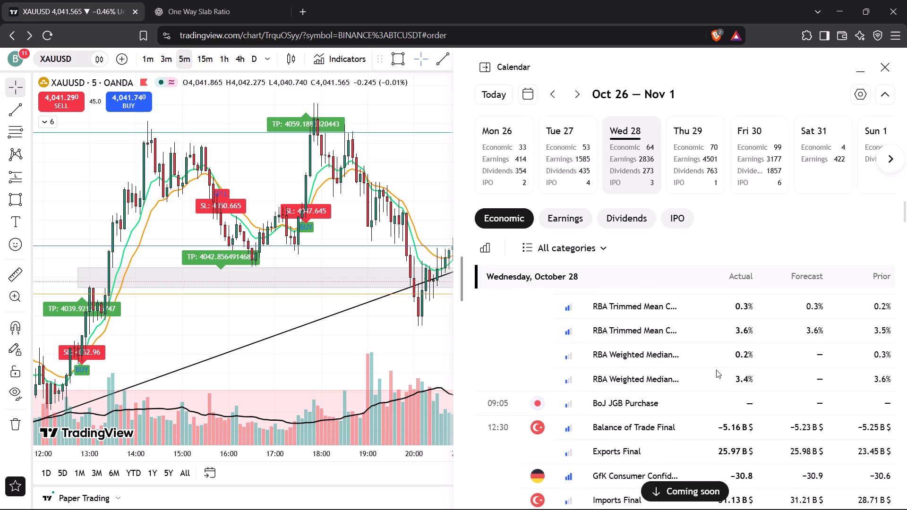
scroll(716, 370, "down", 1)
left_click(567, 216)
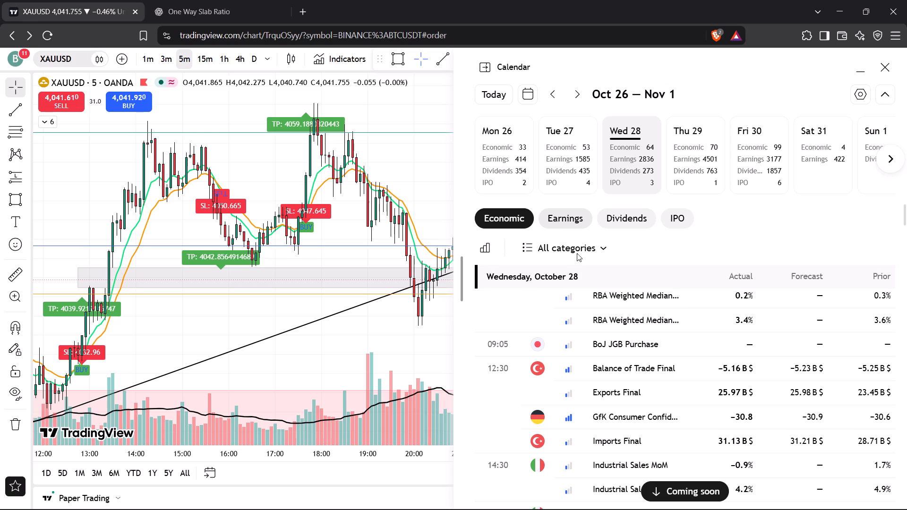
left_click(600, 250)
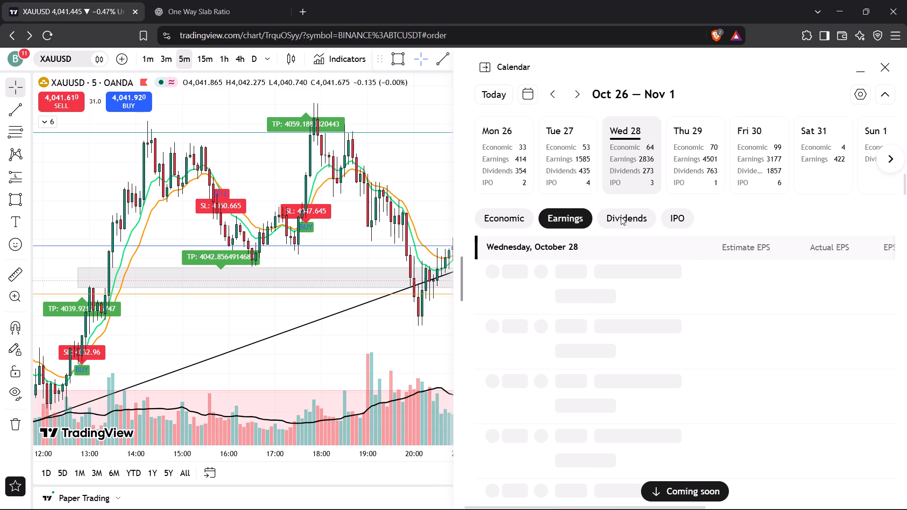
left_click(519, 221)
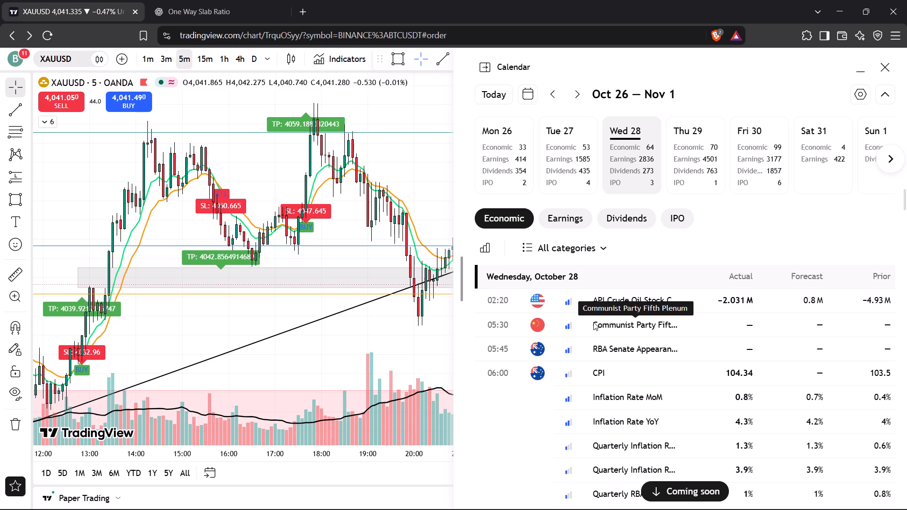
Read through the October 28 economic releases from the start of the day up to the upcoming 21:30 events.
scroll(658, 363, "down", 1)
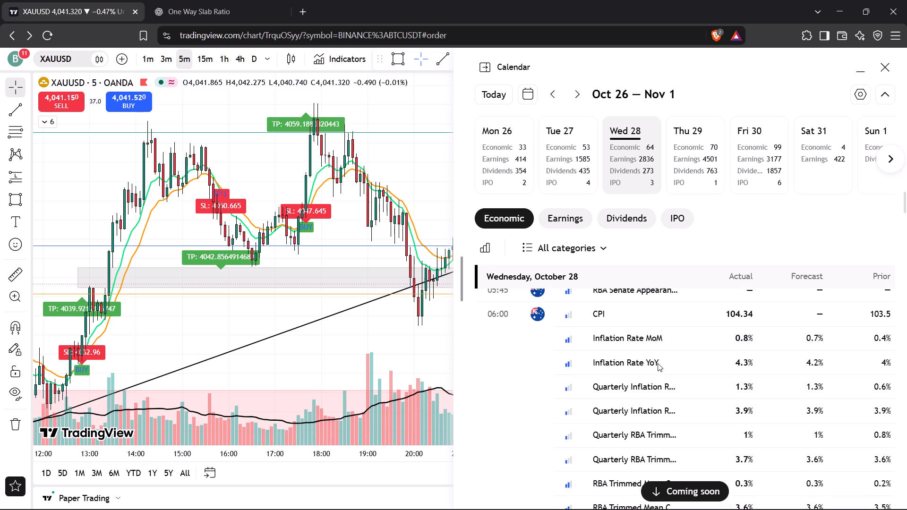
scroll(658, 363, "up", 1)
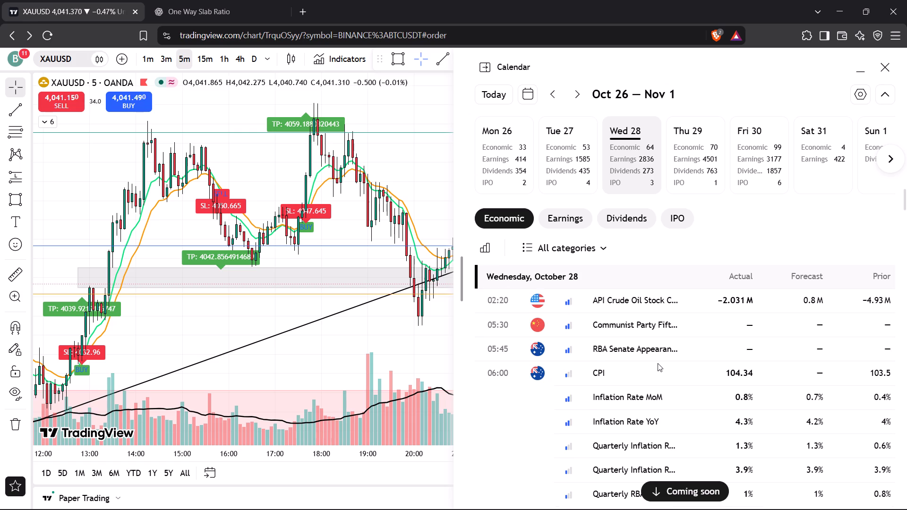
scroll(658, 363, "down", 4)
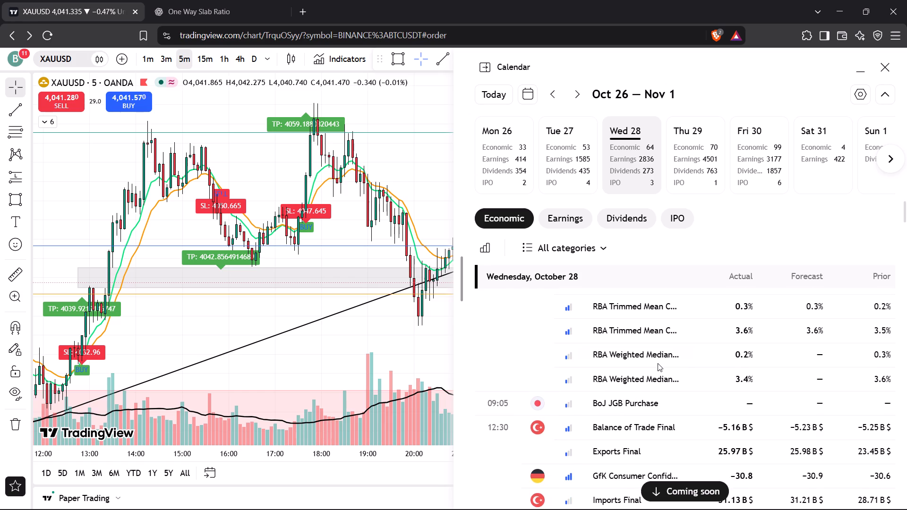
scroll(658, 363, "down", 4)
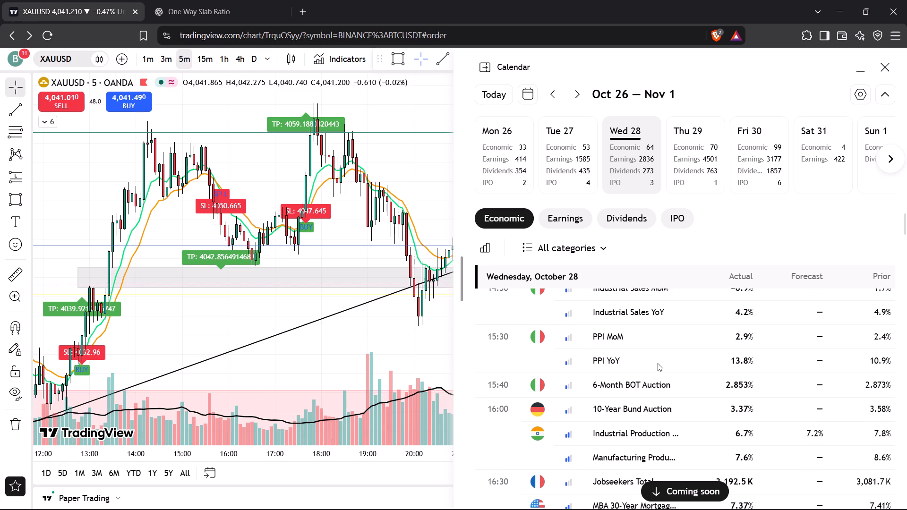
scroll(658, 363, "down", 4)
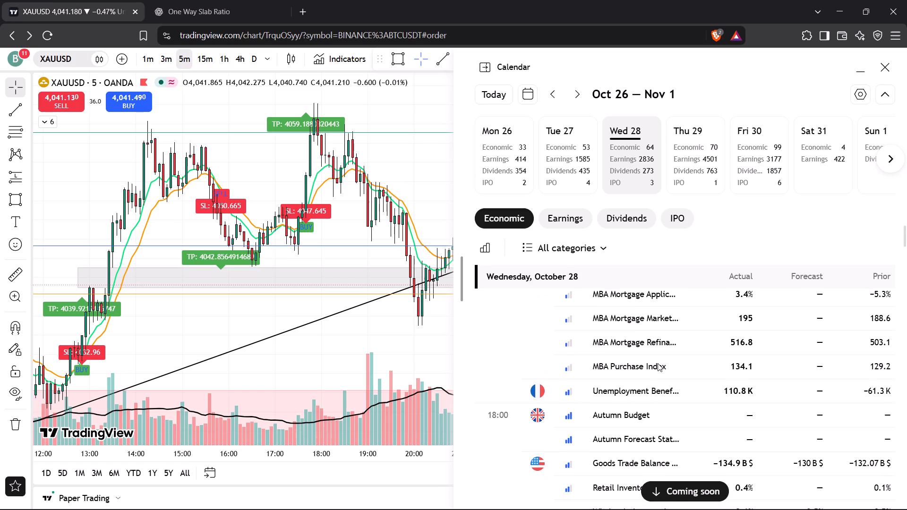
scroll(658, 363, "down", 4)
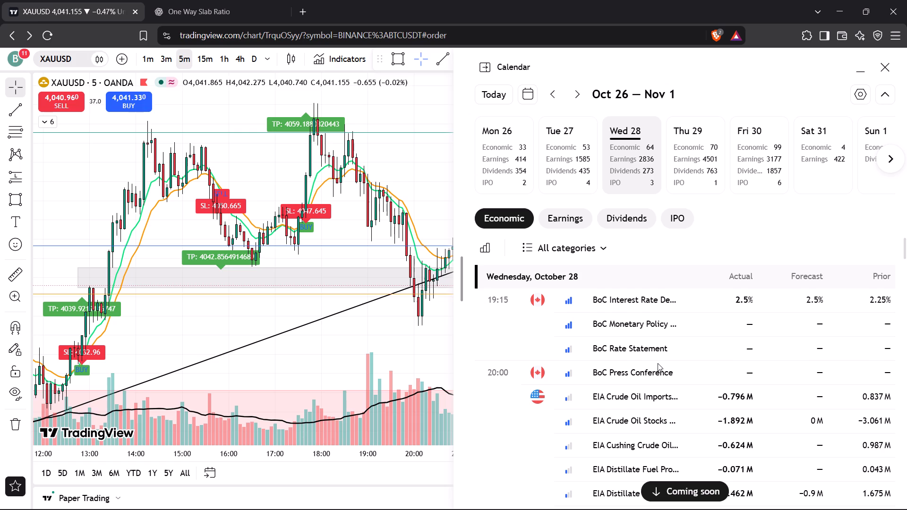
scroll(658, 363, "down", 3)
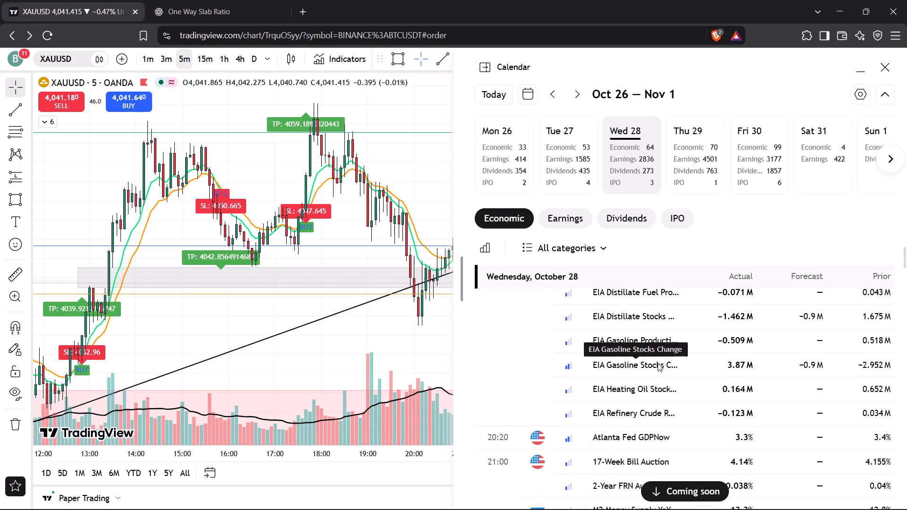
scroll(658, 363, "down", 1)
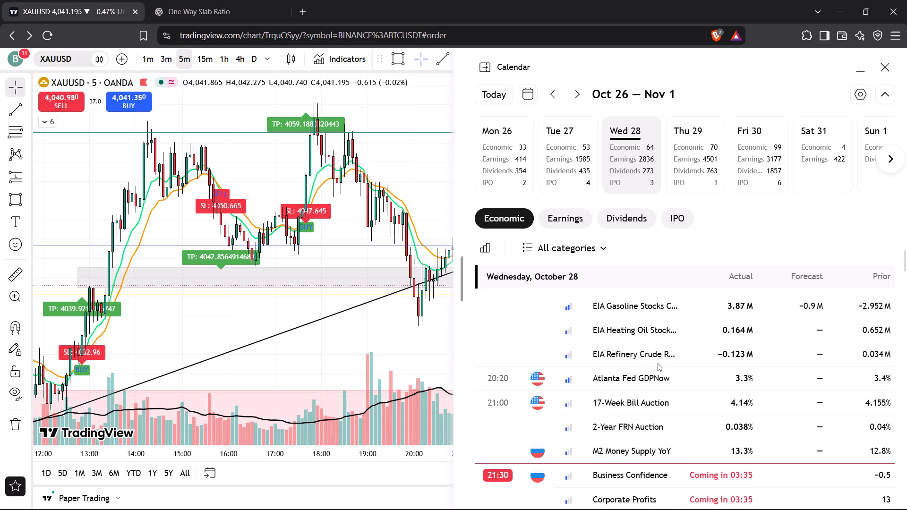
scroll(643, 371, "down", 1)
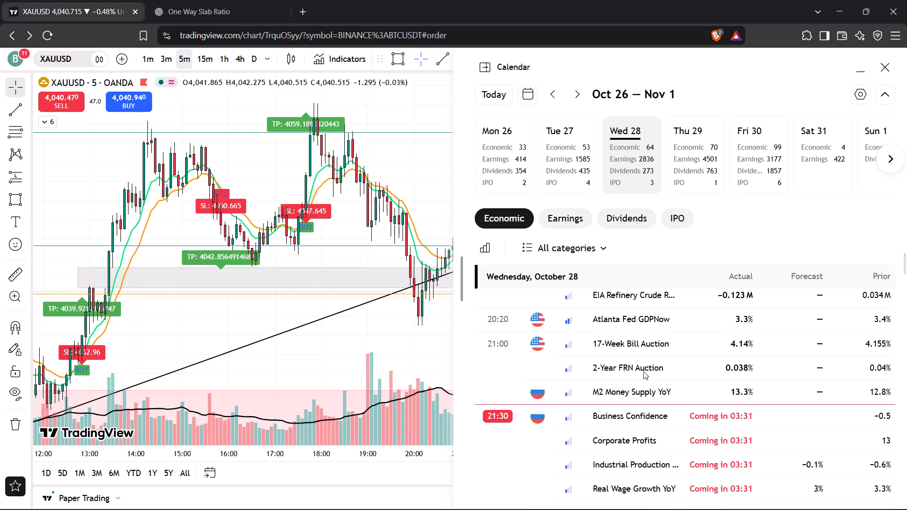
Examine the upcoming 21:30 releases and the 23:30 Fed interest rate decision and FOMC statement, and close the calendar.
scroll(643, 371, "up", 1)
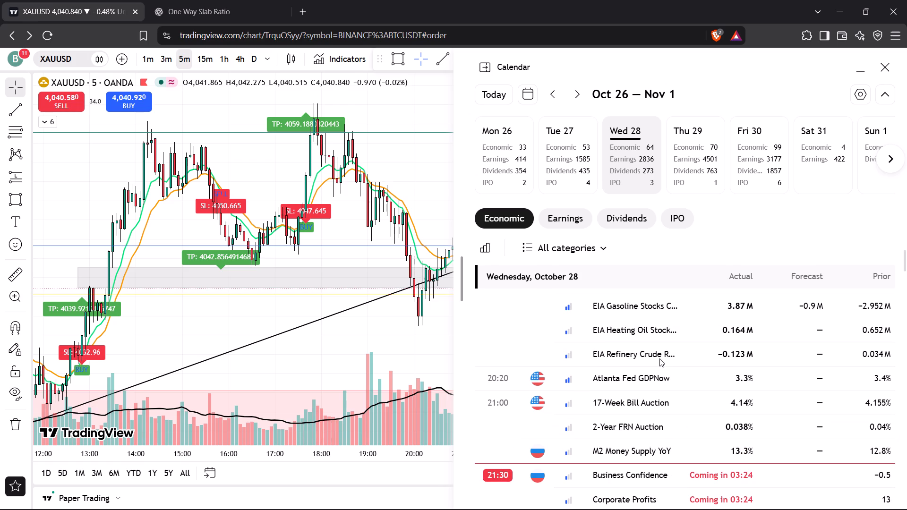
scroll(659, 358, "down", 3)
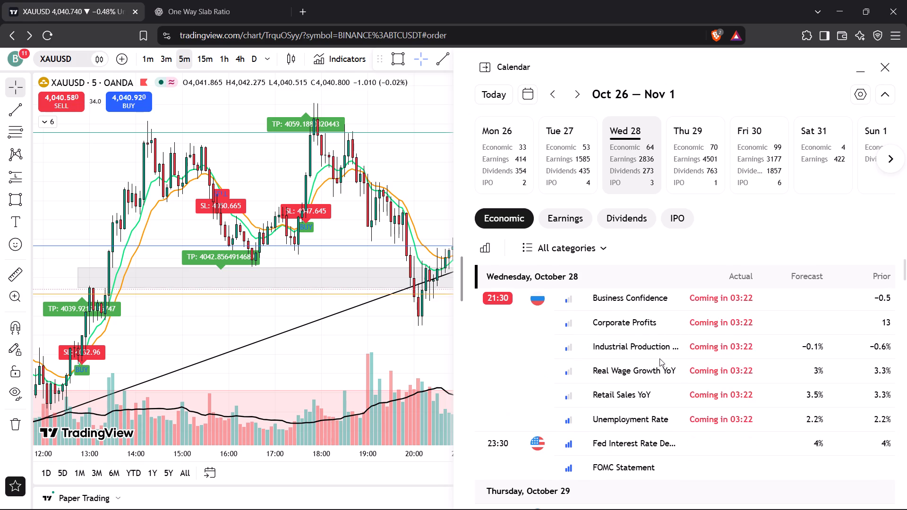
scroll(672, 361, "down", 2)
scroll(672, 363, "up", 1)
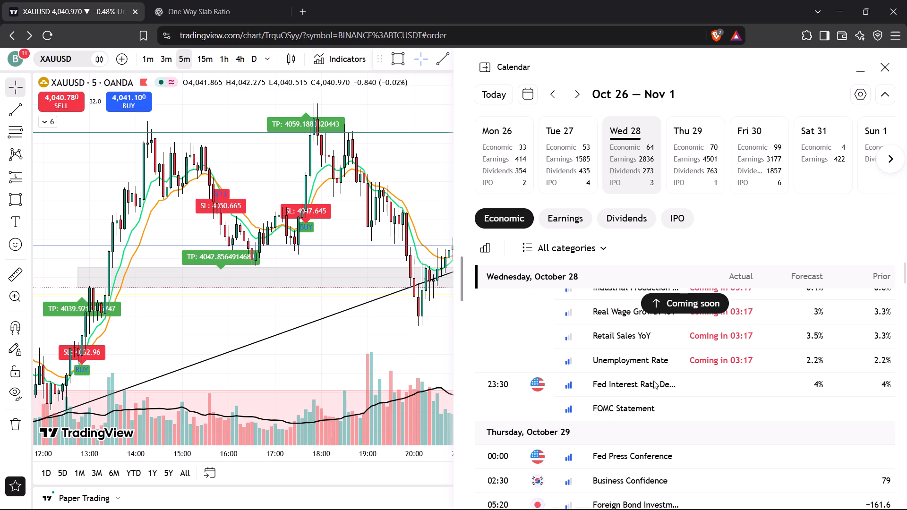
scroll(716, 347, "up", 1)
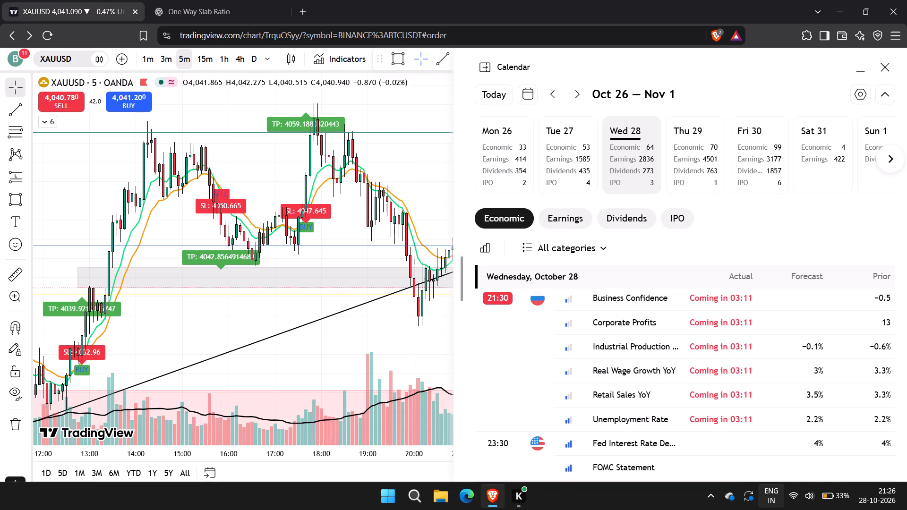
scroll(724, 399, "up", 1)
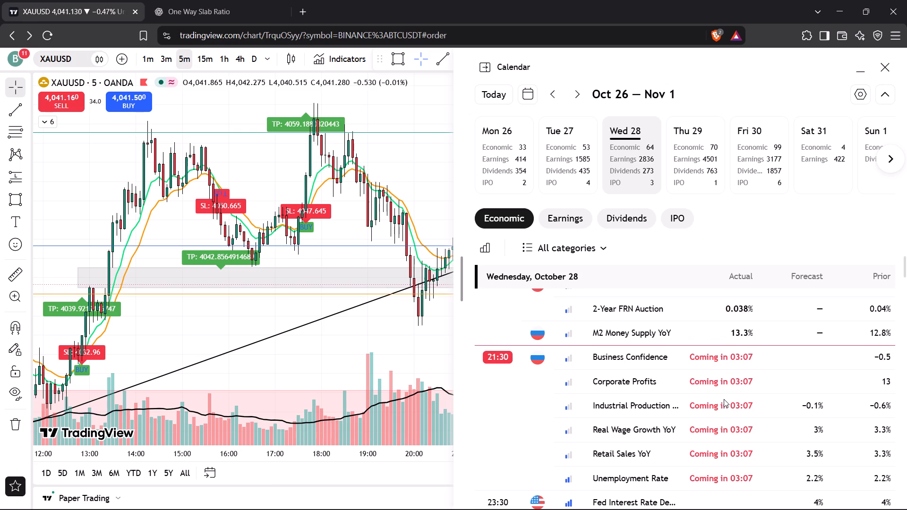
scroll(724, 399, "up", 1)
scroll(724, 399, "down", 1)
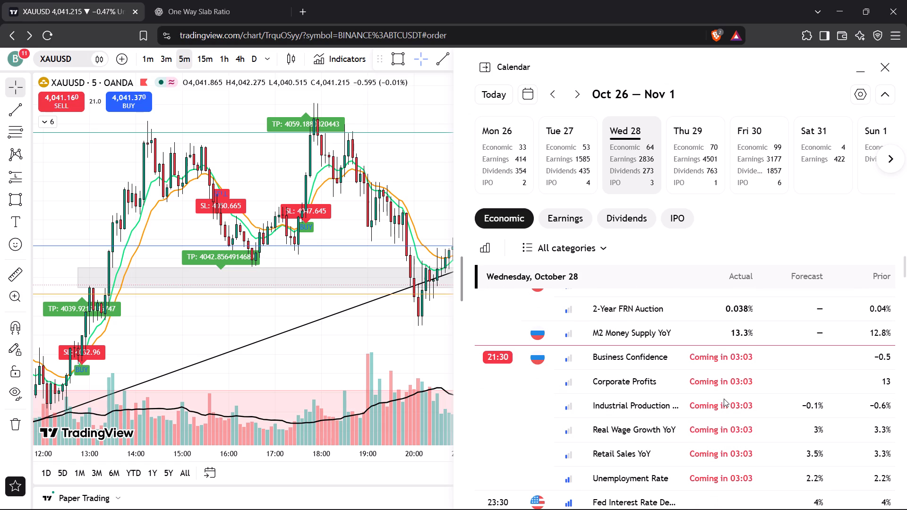
scroll(724, 399, "down", 1)
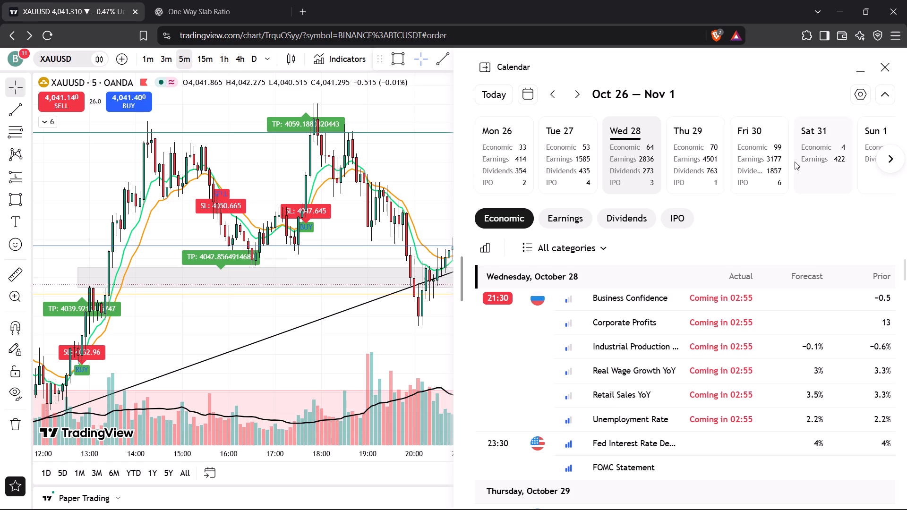
left_click(879, 67)
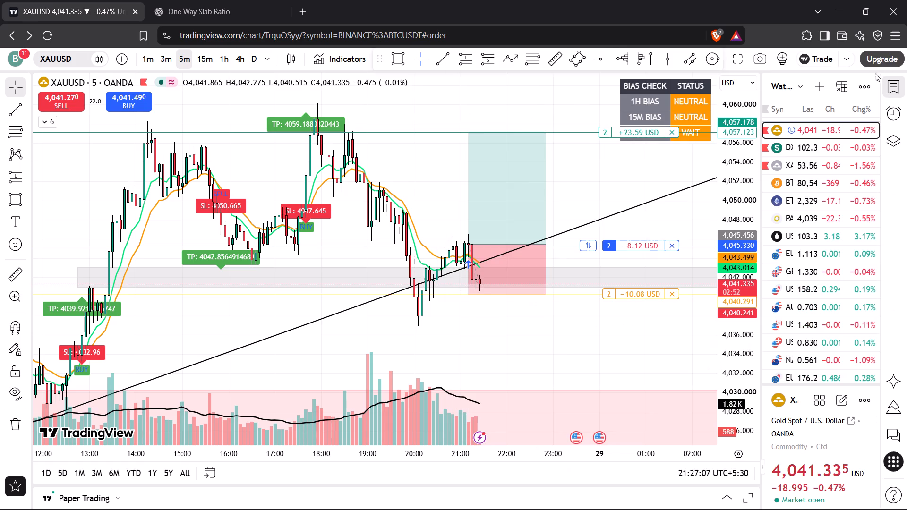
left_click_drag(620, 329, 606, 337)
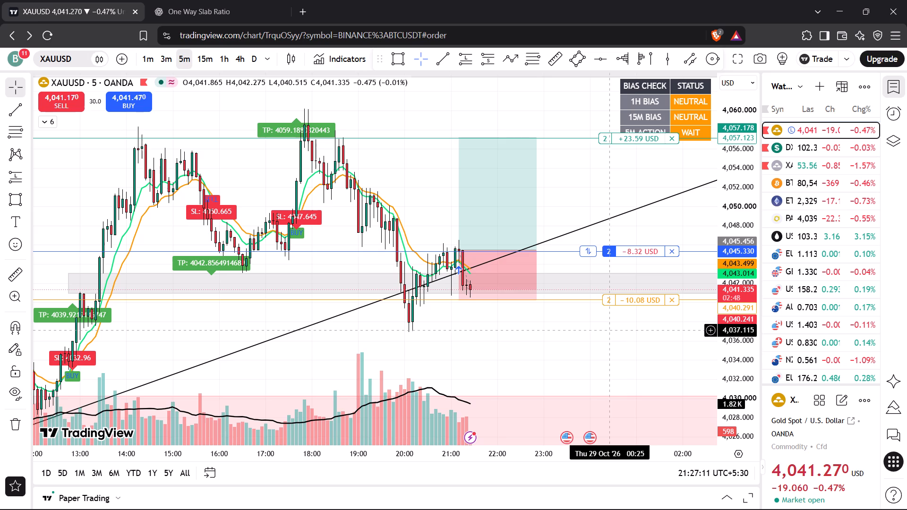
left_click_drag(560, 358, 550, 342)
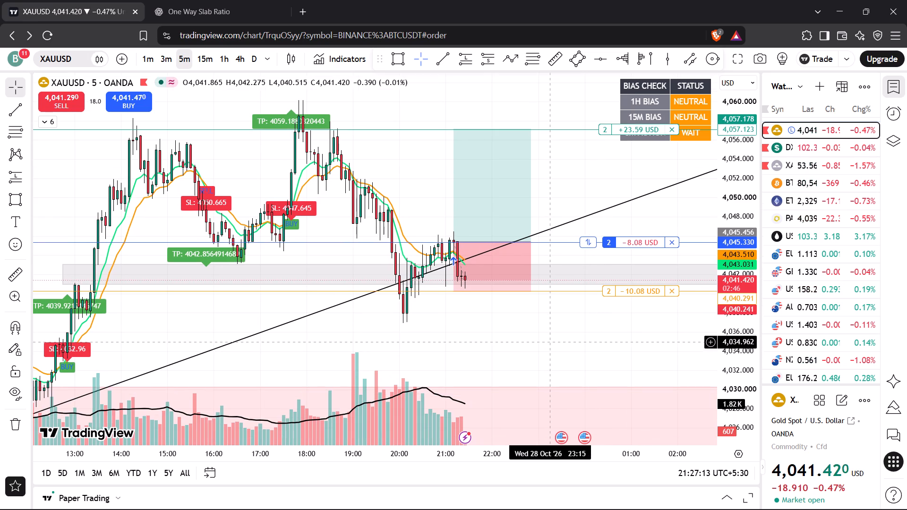
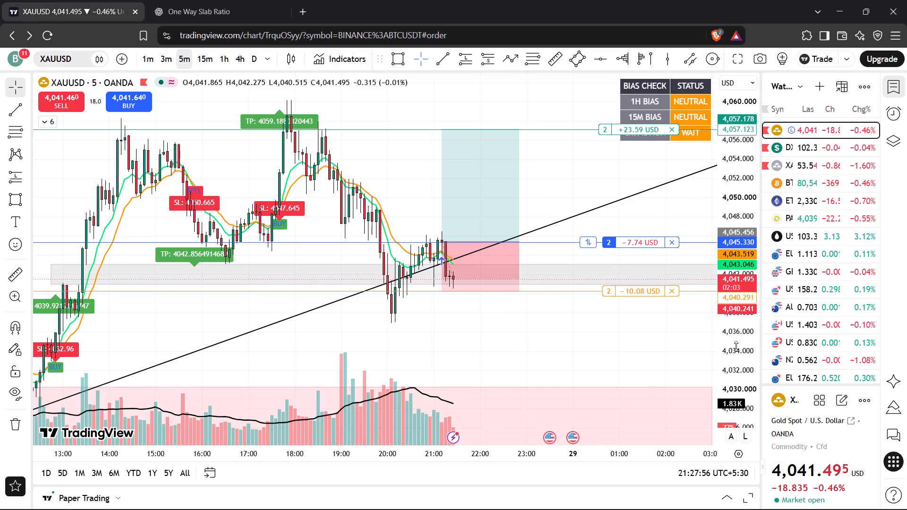
Open the economic calendar from the 28 October 23:30 Fed Interest Rate Decision event on the XAUUSD chart.
left_click_drag(736, 347, 728, 309)
left_click_drag(582, 359, 581, 335)
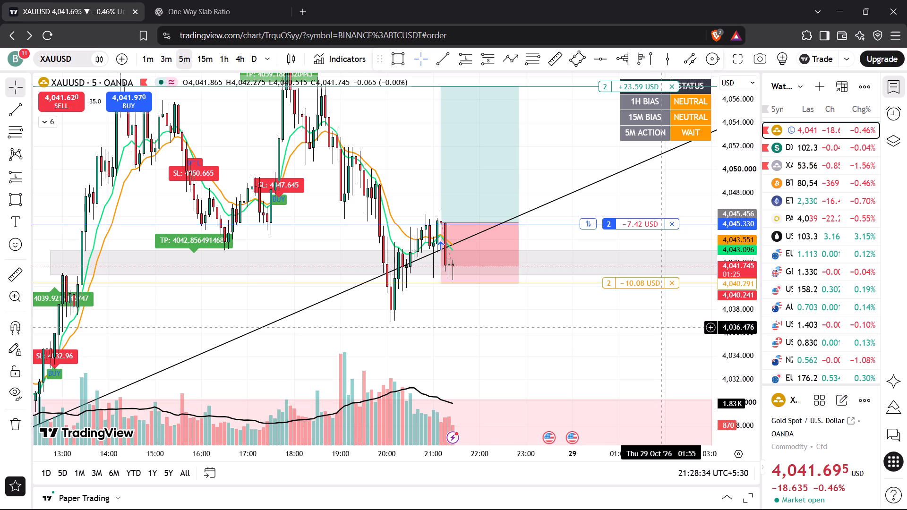
left_click_drag(666, 317, 666, 322)
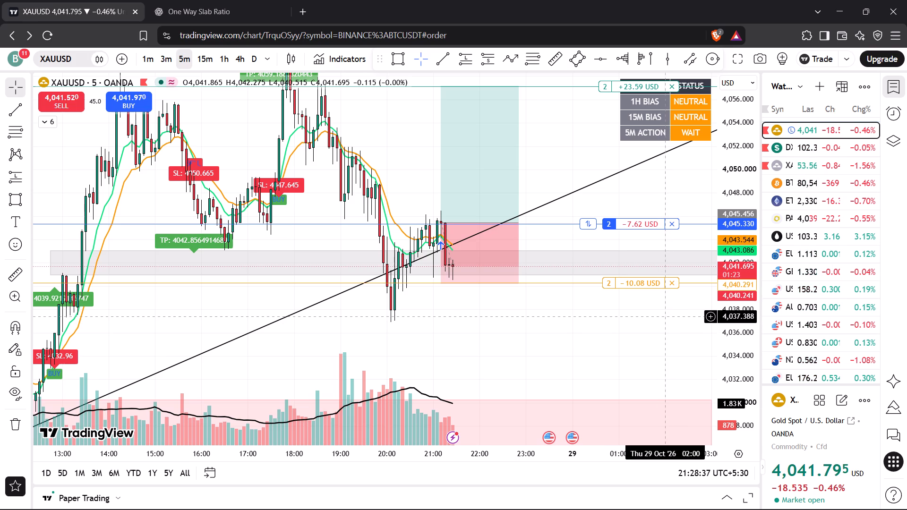
left_click_drag(666, 322, 668, 332)
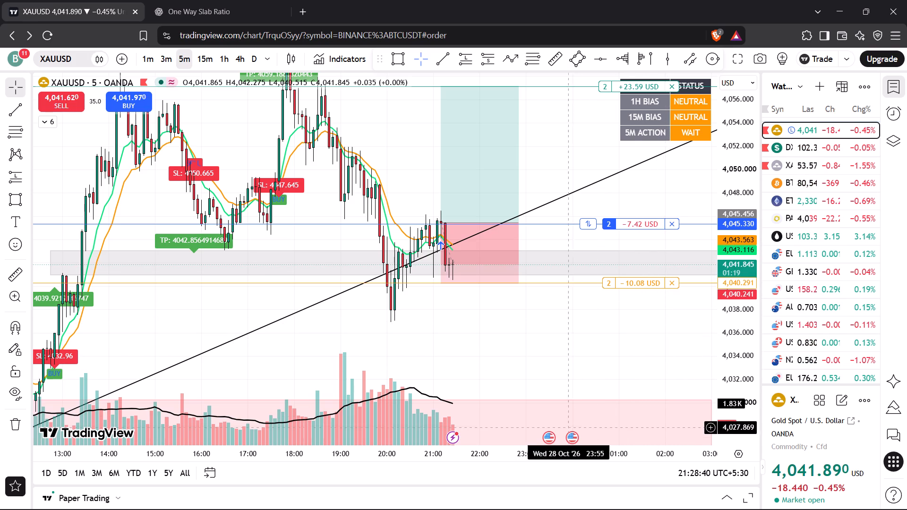
left_click(548, 436)
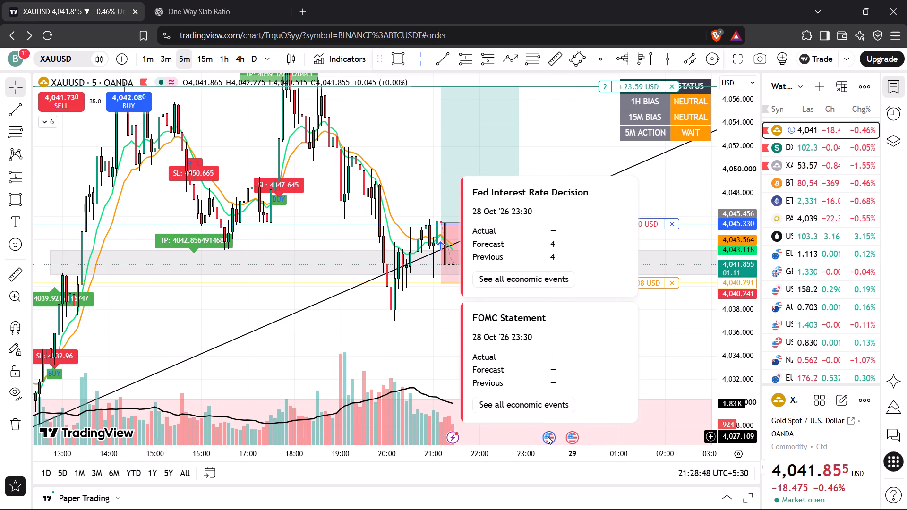
left_click(558, 284)
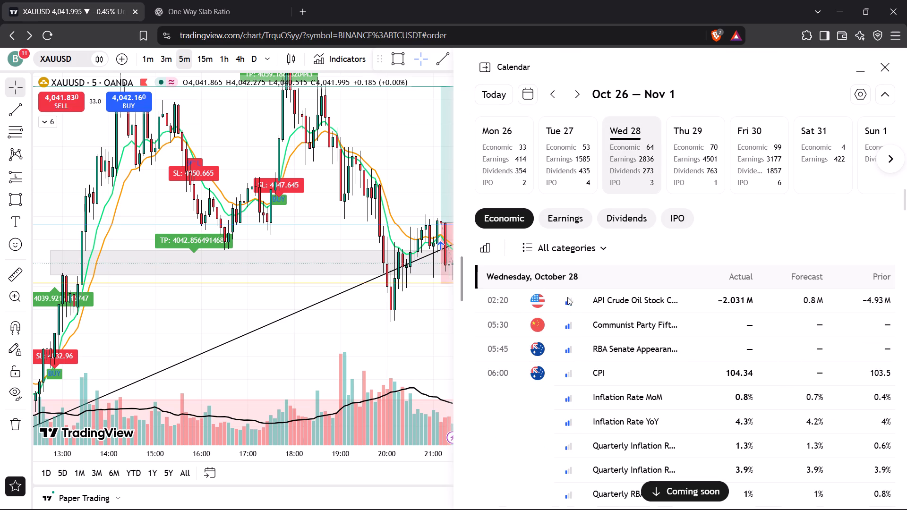
Examine the Wednesday, October 28 economic releases from 02:20 through the 16:00 entries.
scroll(571, 331, "down", 1)
scroll(571, 338, "up", 1)
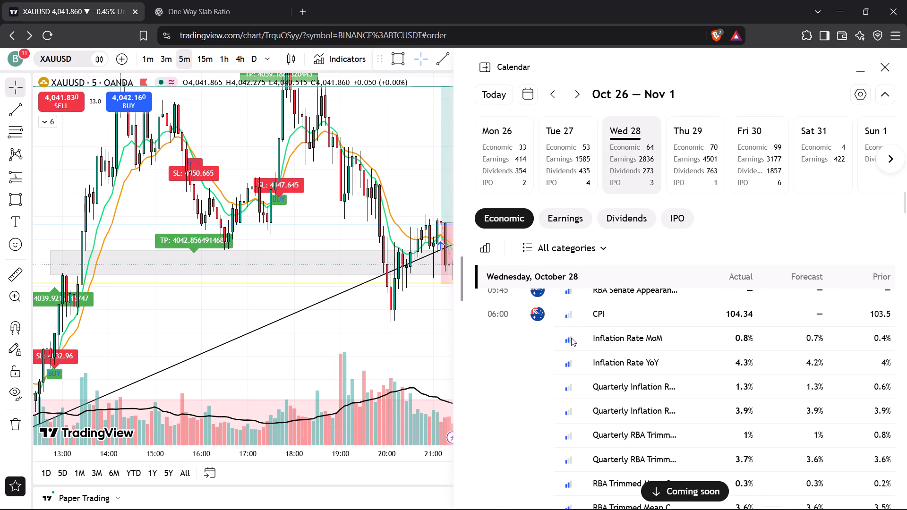
scroll(571, 338, "down", 3)
scroll(571, 339, "up", 4)
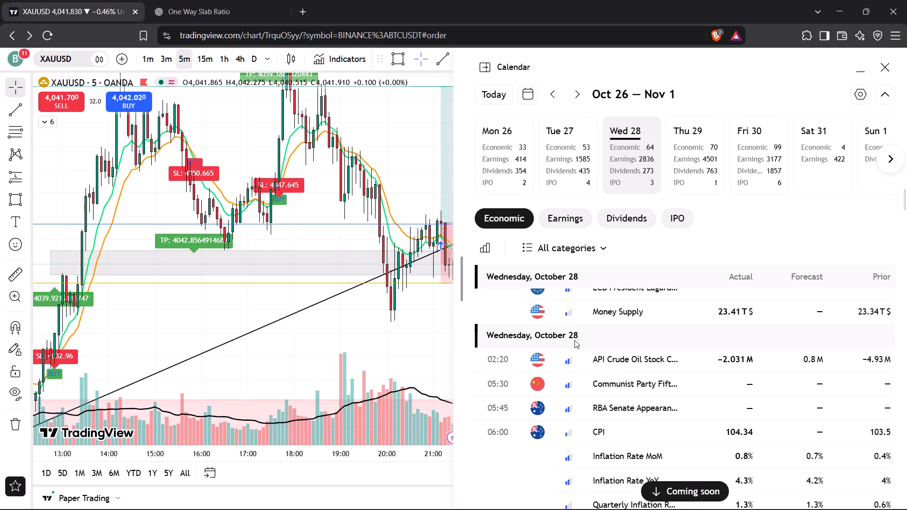
scroll(607, 394, "down", 2)
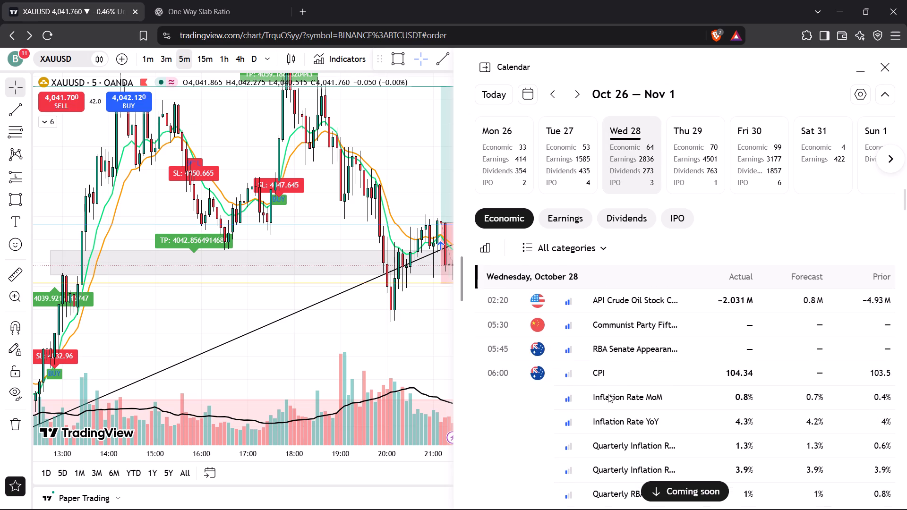
scroll(608, 394, "down", 7)
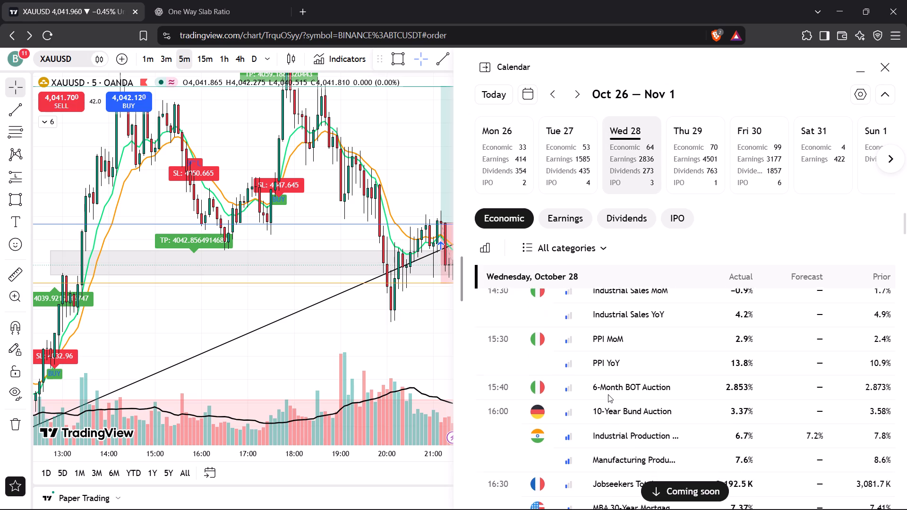
Examine the October 28 releases from 16:30 through the upcoming 21:30 Russian events, comparing actual, forecast and prior figures.
scroll(608, 394, "down", 3)
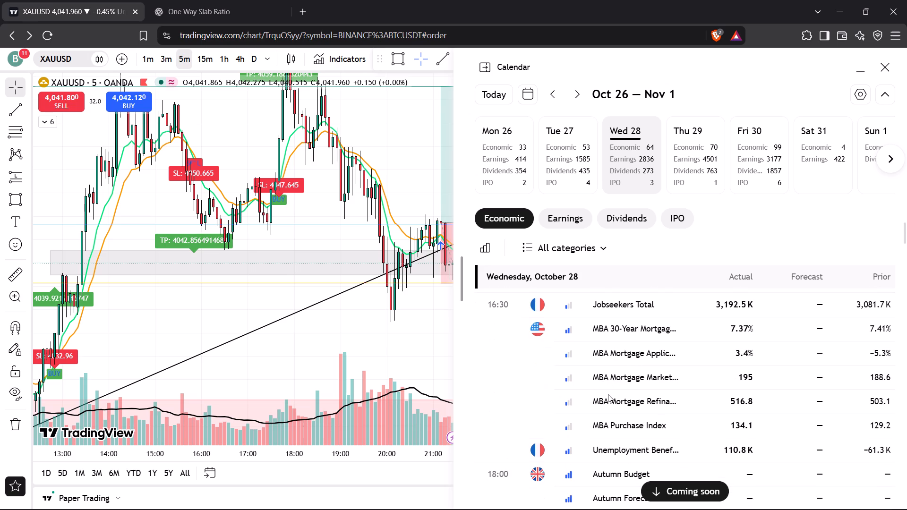
scroll(608, 394, "down", 1)
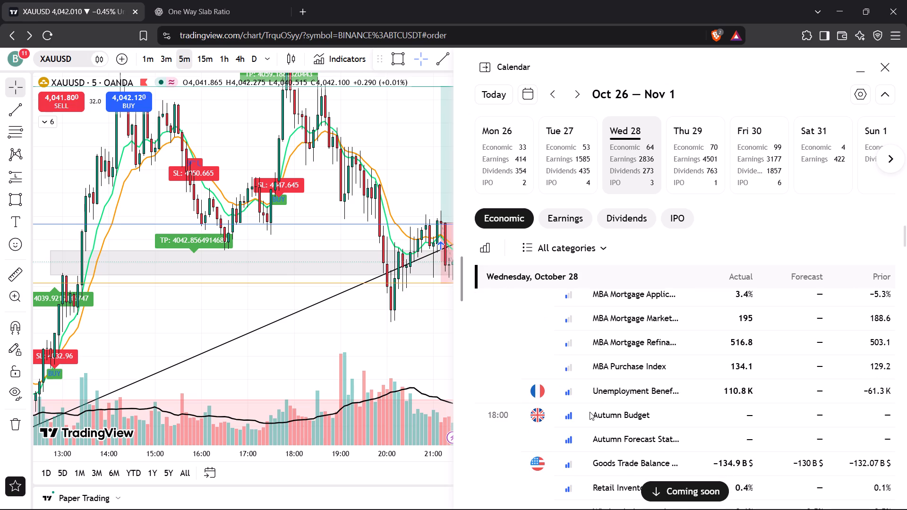
scroll(589, 413, "down", 1)
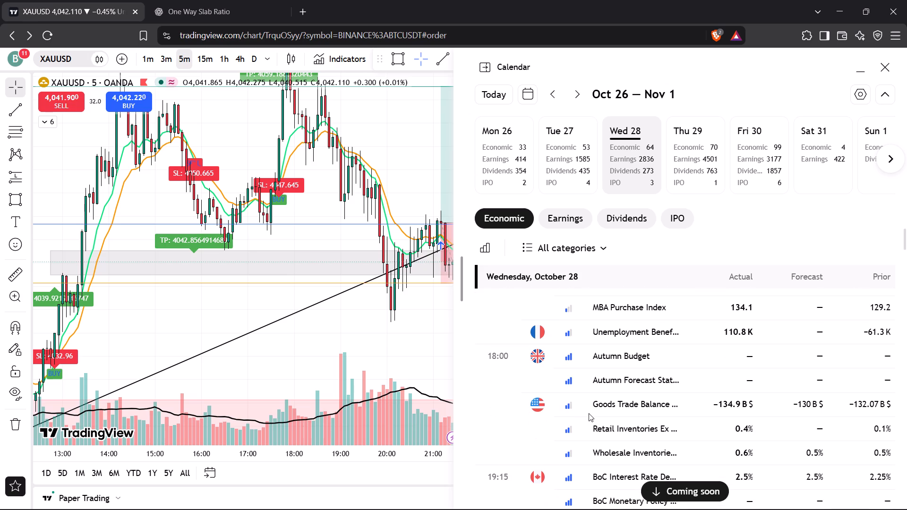
scroll(589, 413, "down", 1)
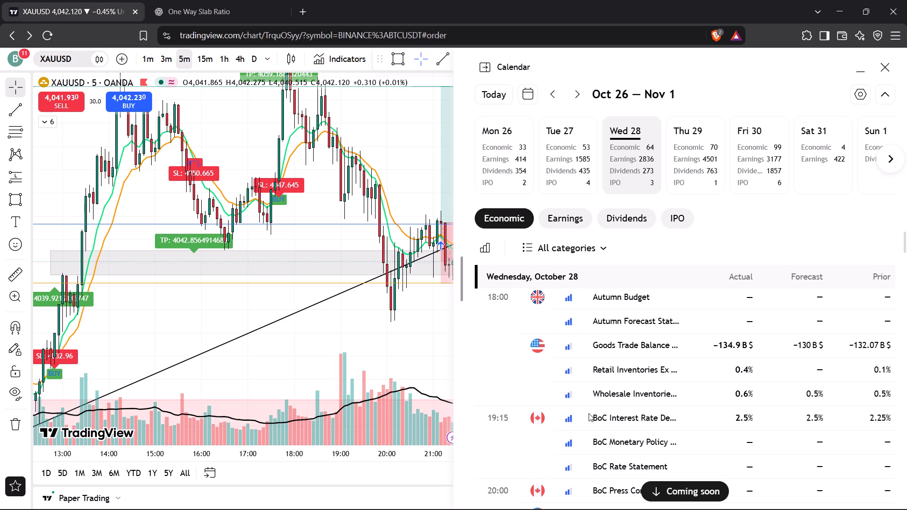
scroll(589, 413, "down", 1)
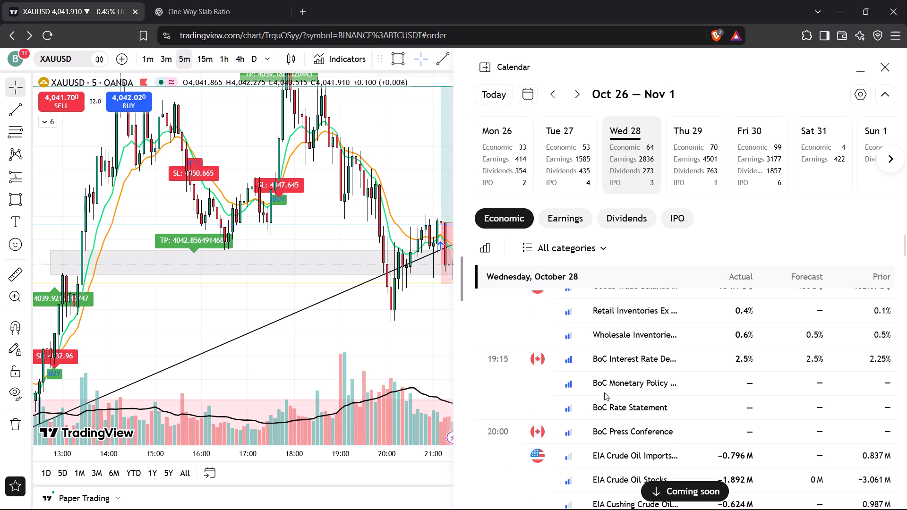
scroll(601, 397, "down", 1)
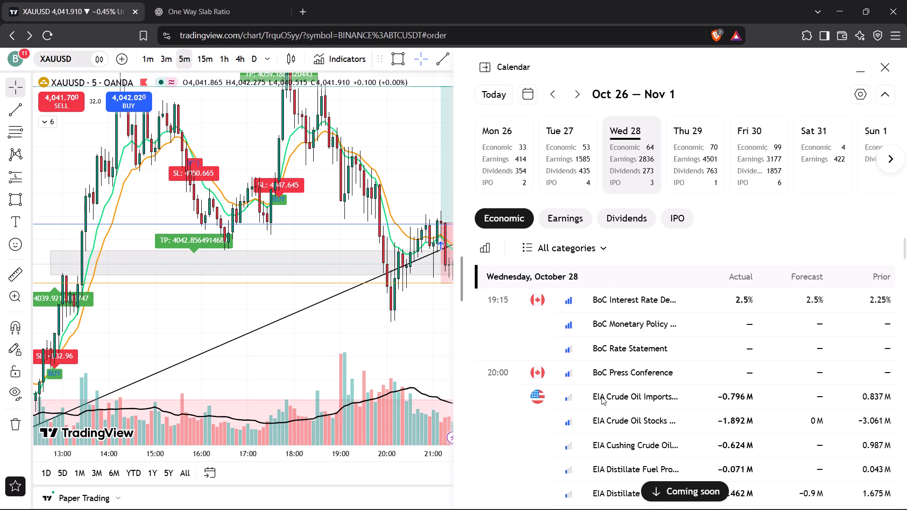
scroll(601, 397, "down", 3)
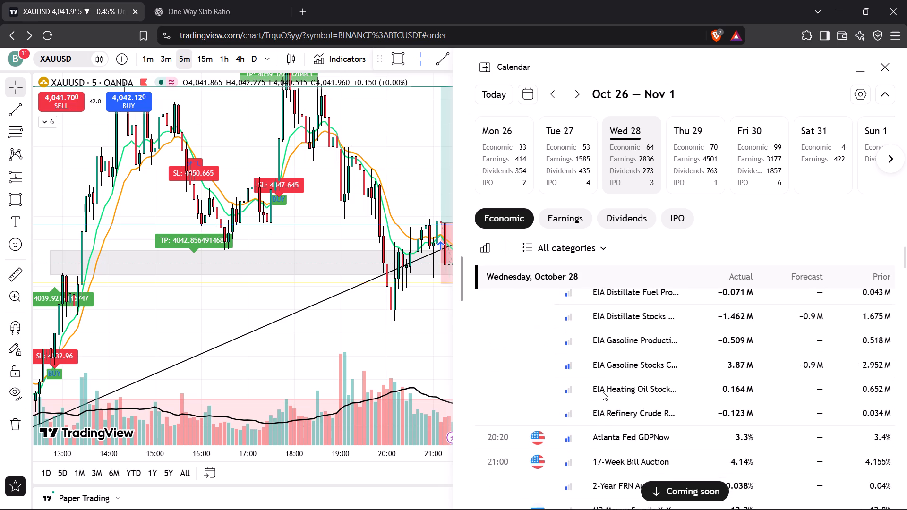
scroll(603, 392, "down", 3)
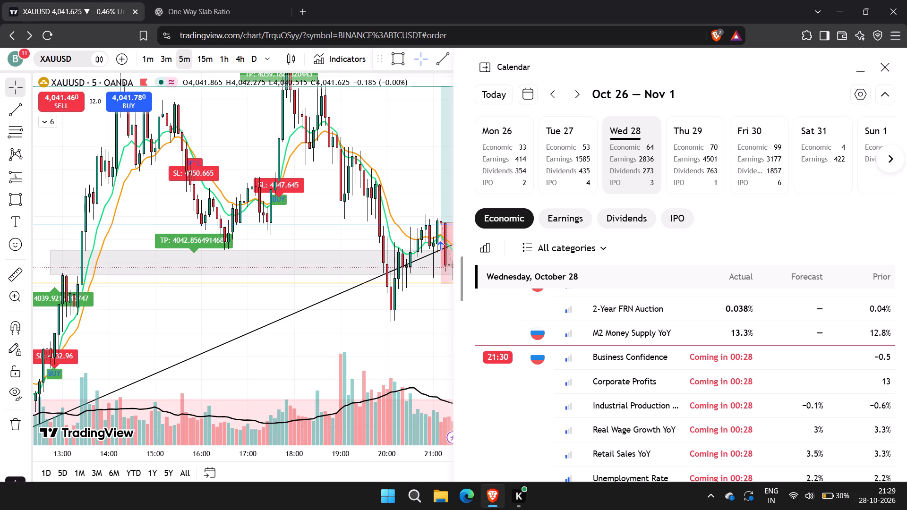
left_click(536, 361)
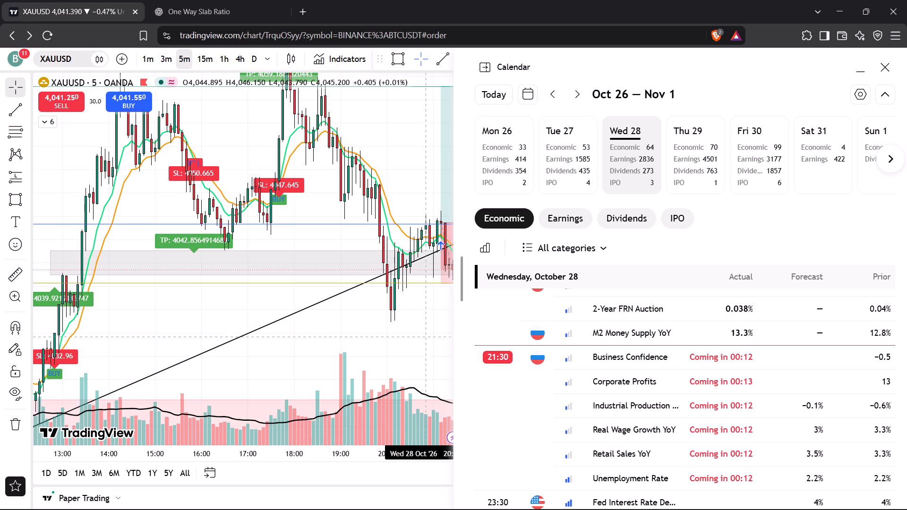
Check the open XAUUSD long position on the chart beside the calendar and review the 21:30 and 23:30 October 28 events.
left_click_drag(424, 337, 244, 366)
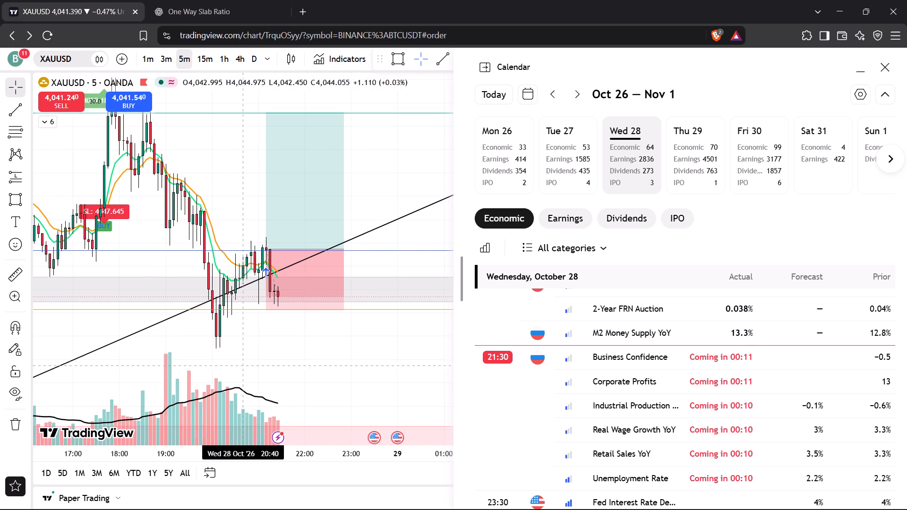
left_click_drag(393, 187, 360, 208)
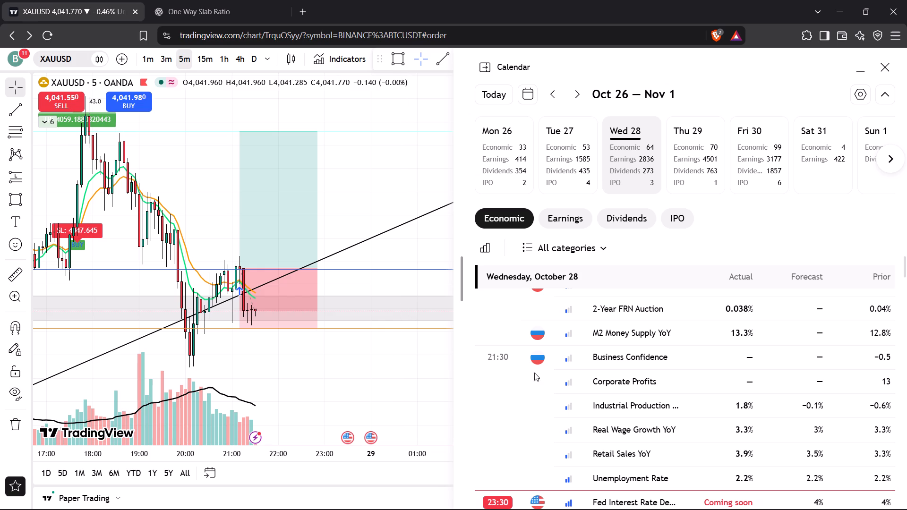
scroll(637, 386, "down", 1)
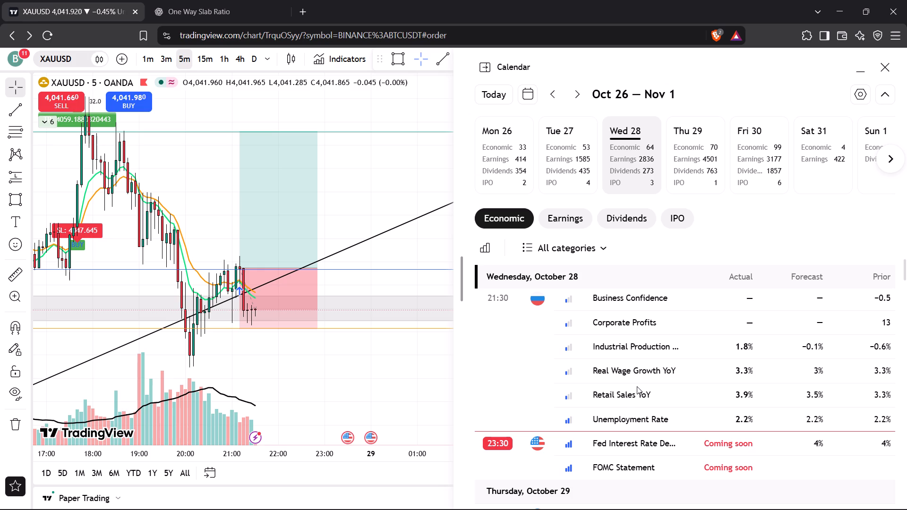
Examine the Thursday, October 29 economic events from the 00:00 Fed Press Conference through the start of the 18:00 releases.
scroll(637, 386, "down", 3)
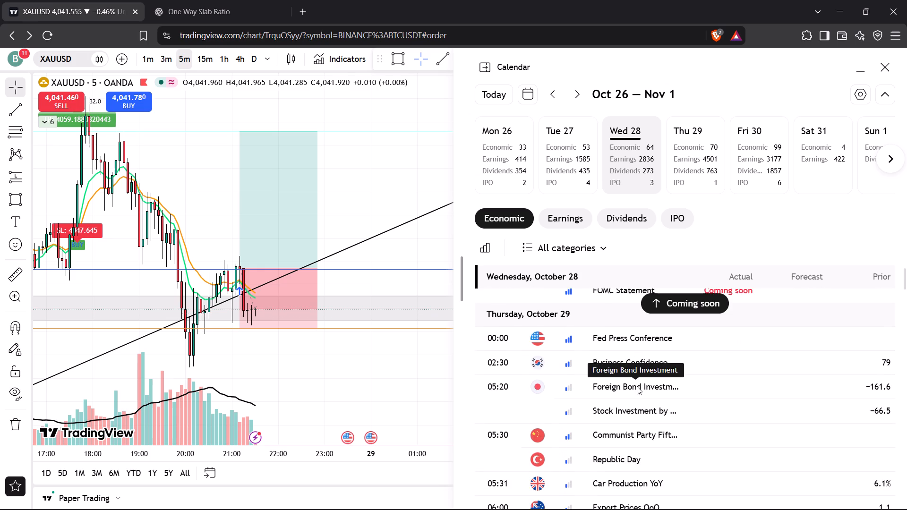
scroll(637, 386, "down", 3)
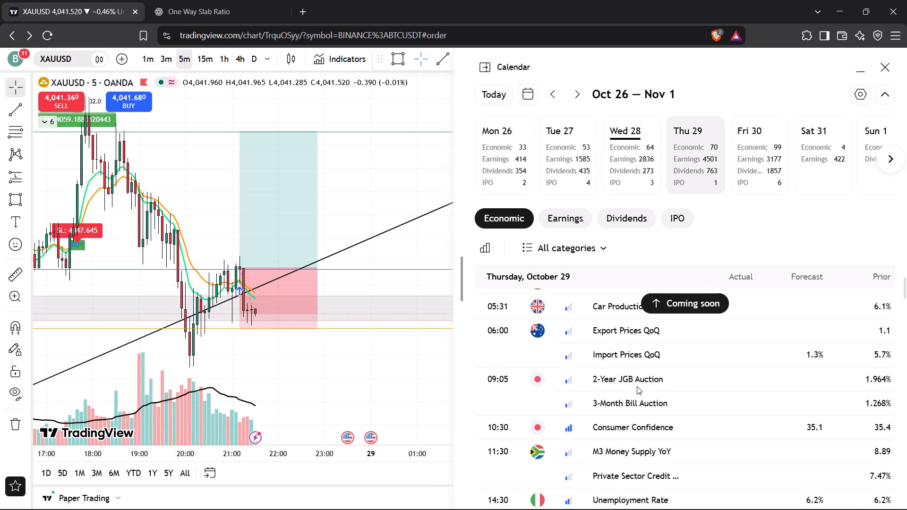
scroll(637, 386, "down", 4)
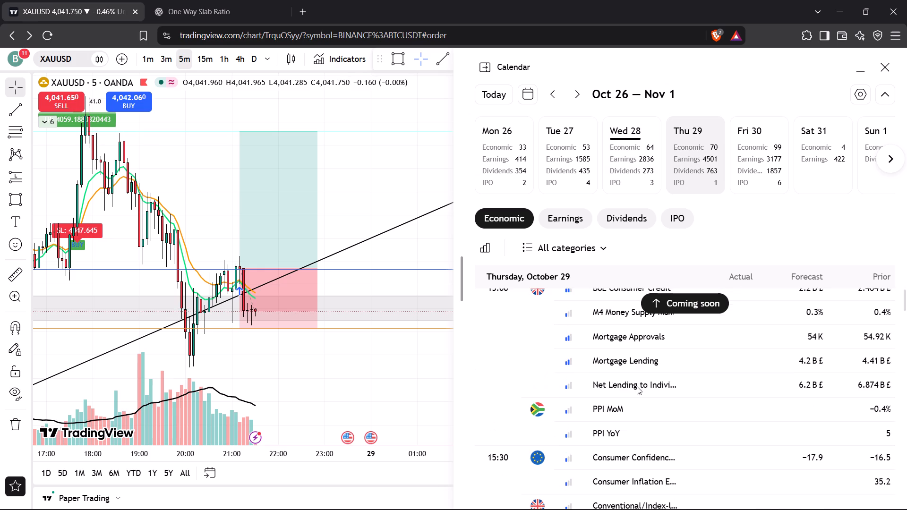
scroll(637, 386, "down", 2)
scroll(637, 386, "up", 2)
scroll(637, 386, "down", 2)
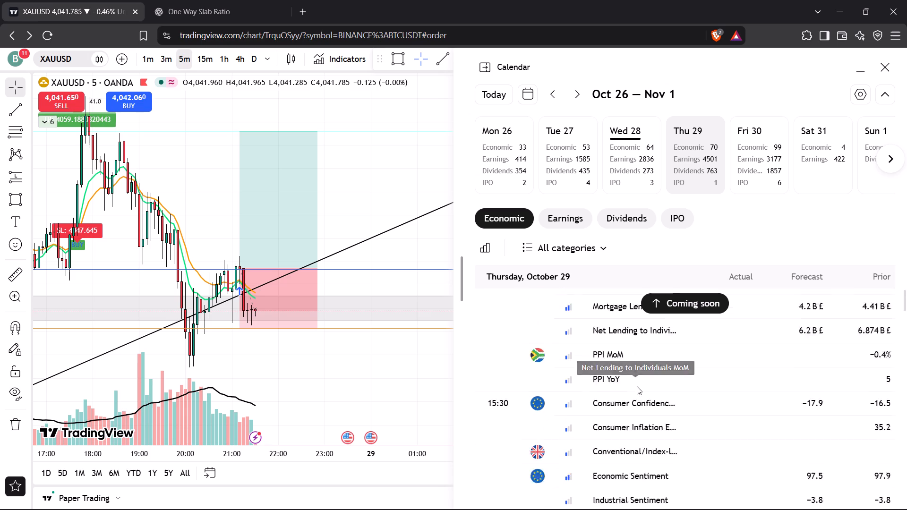
scroll(637, 386, "down", 5)
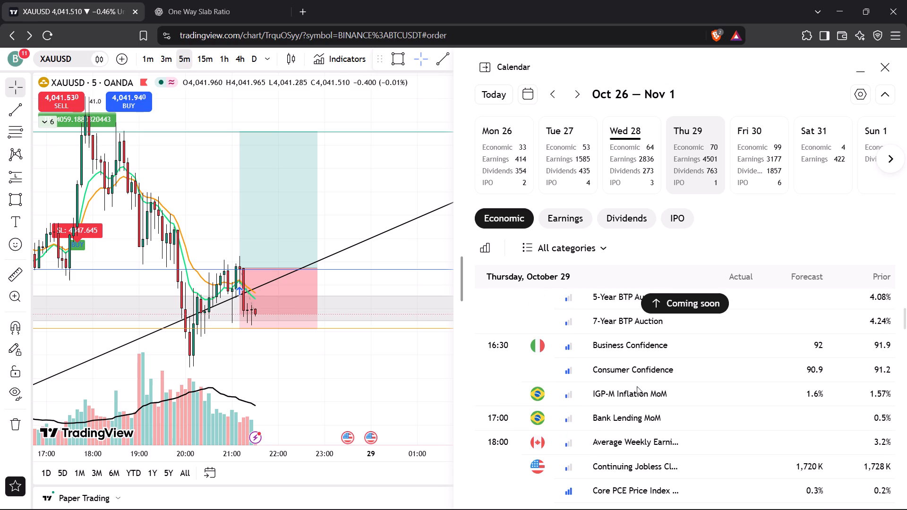
Examine the rest of the October 29 events, including the US GDP and PCE releases and the 18:45 ECB rate decision.
scroll(637, 386, "down", 3)
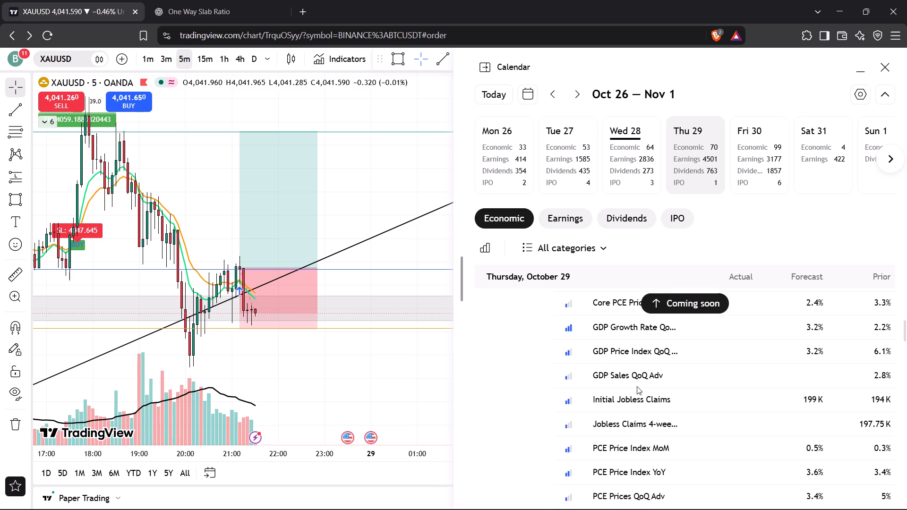
scroll(637, 386, "down", 4)
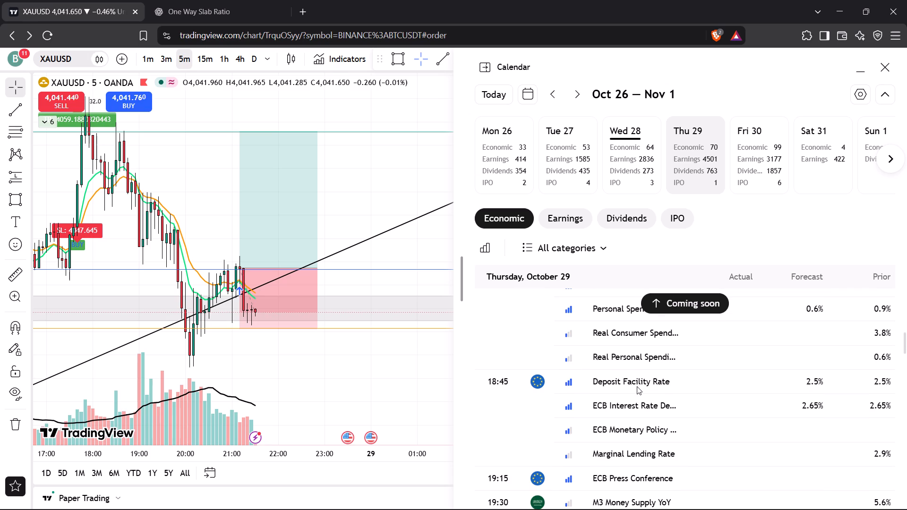
scroll(637, 386, "down", 4)
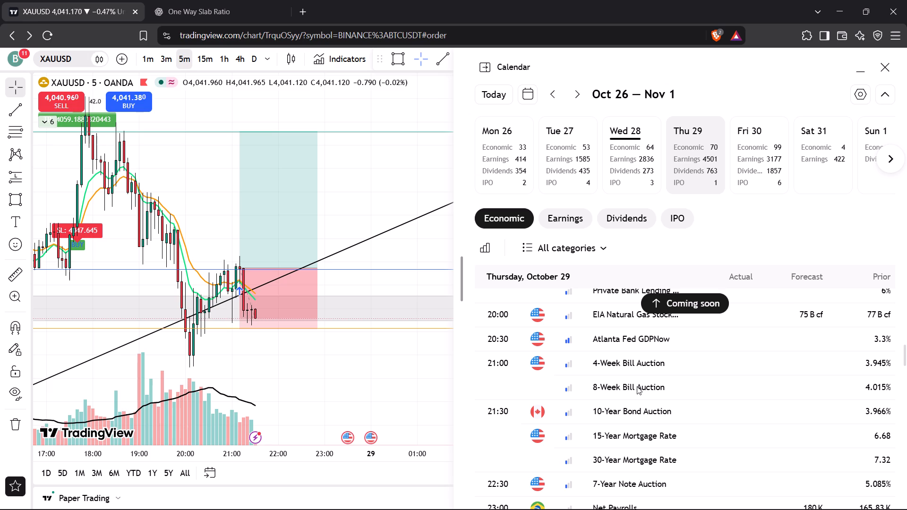
scroll(637, 386, "down", 1)
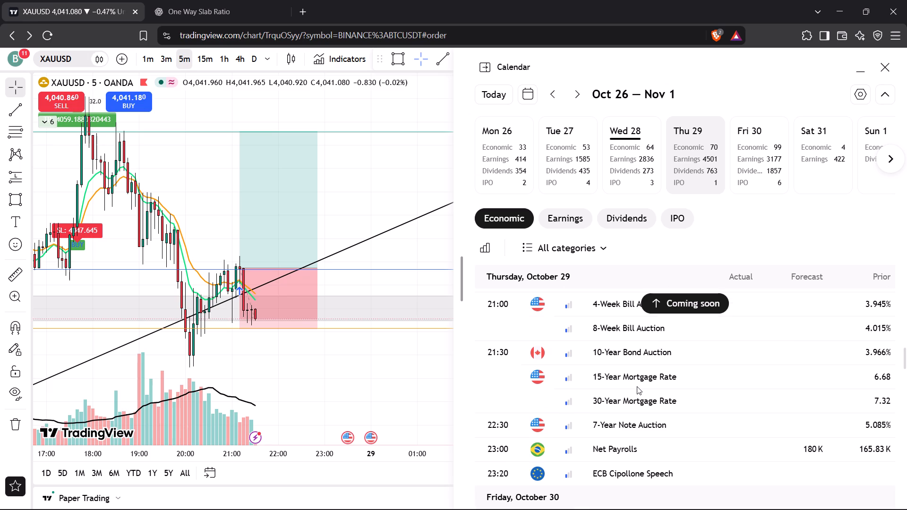
scroll(637, 386, "down", 1)
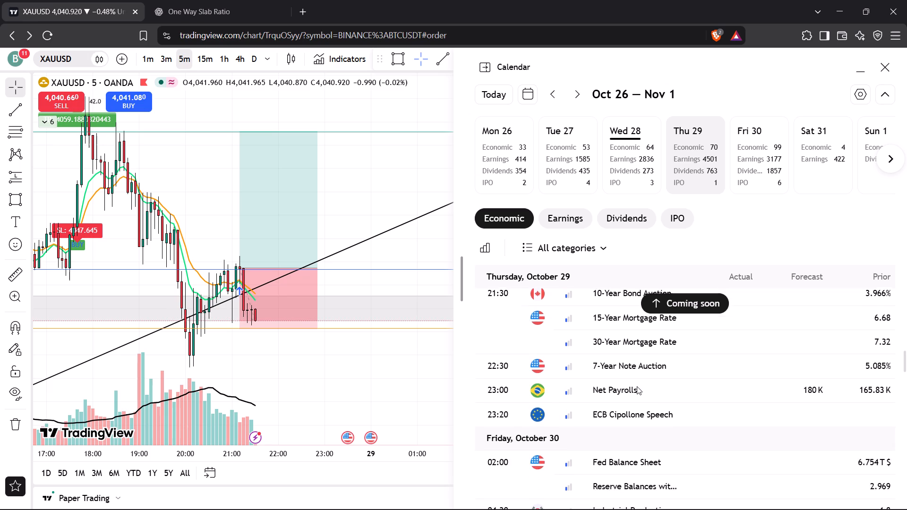
Look through the early Friday, October 30 economic events and return to the early October 29 entries.
scroll(637, 386, "down", 11)
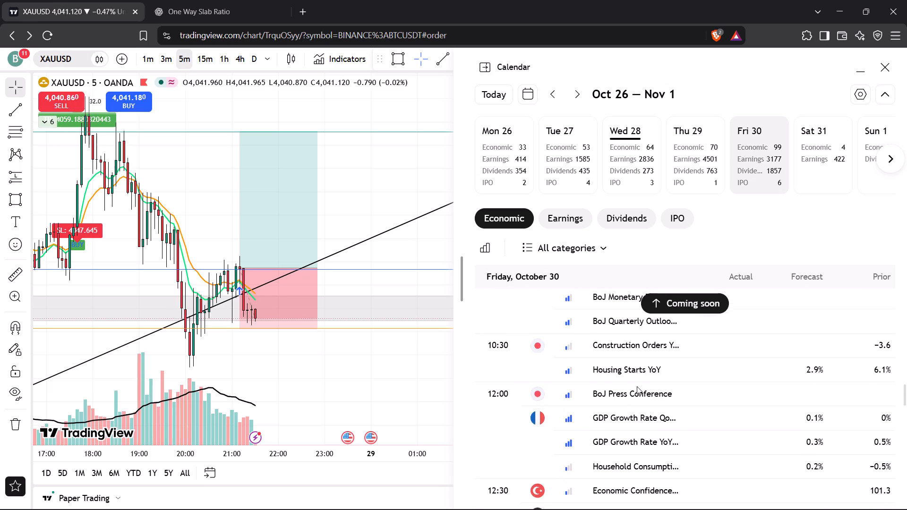
scroll(637, 386, "up", 20)
scroll(637, 386, "up", 7)
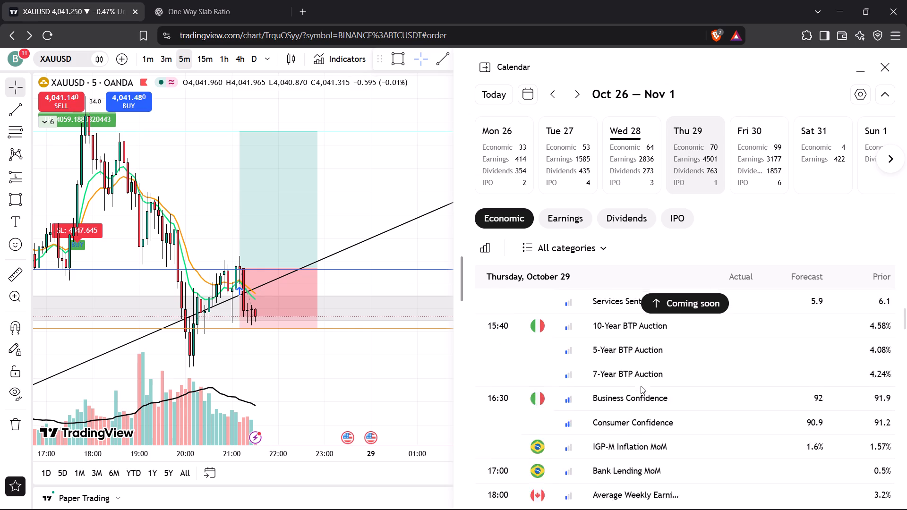
scroll(641, 386, "up", 8)
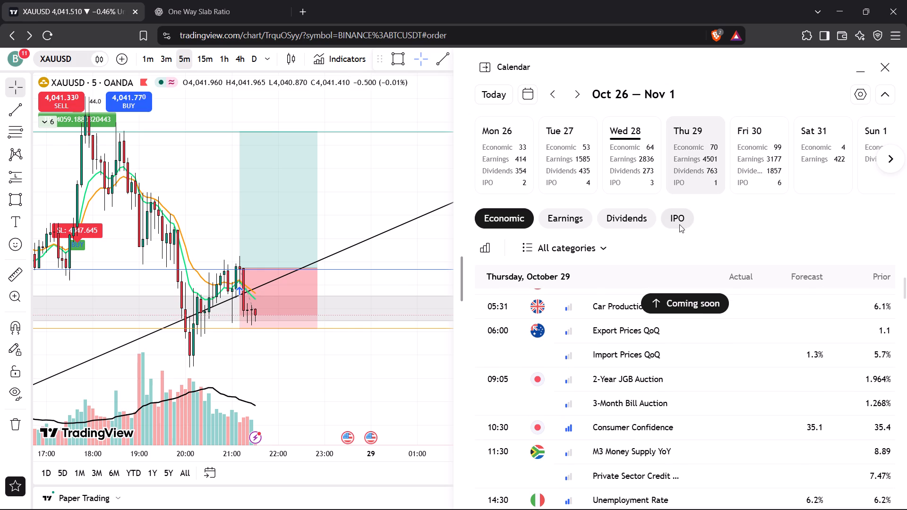
Switch the calendar to the IPO listings for the week of October 26 to November 1.
left_click(679, 224)
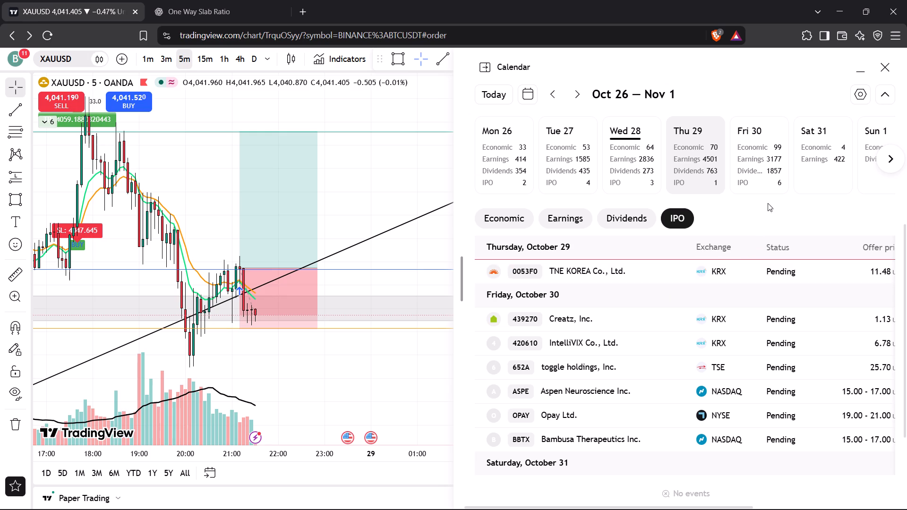
Close the calendar and review the 5-minute charts of XAUUSD, USOIL and XAGUSD.
left_click(889, 64)
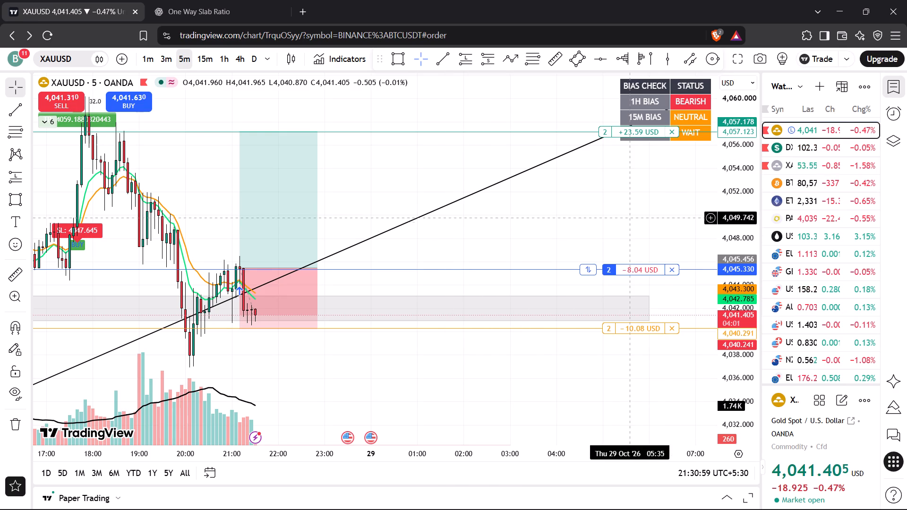
left_click_drag(628, 215, 657, 268)
left_click_drag(454, 237, 491, 221)
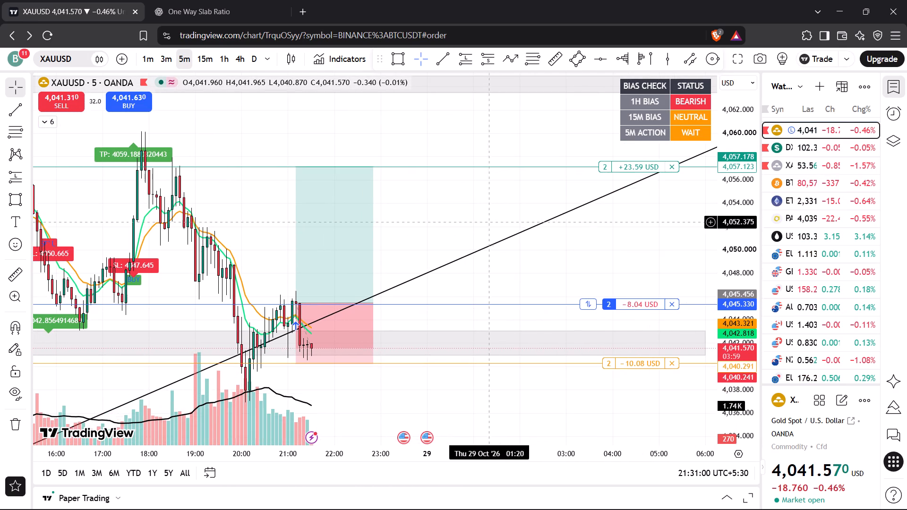
scroll(485, 230, "down", 2)
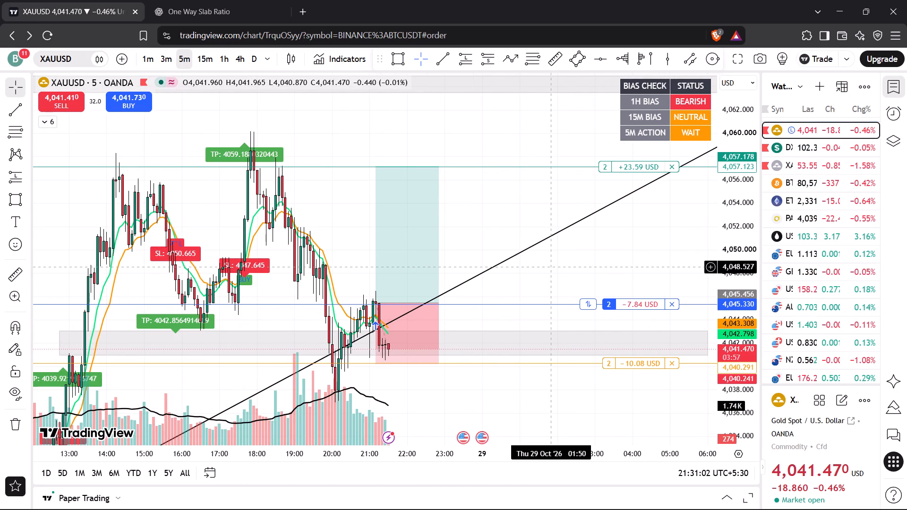
left_click_drag(572, 247, 563, 255)
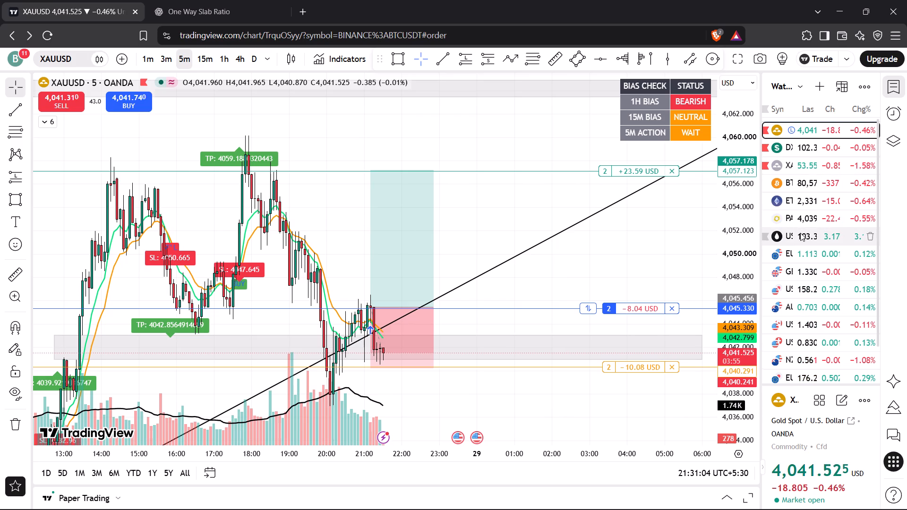
left_click(800, 233)
left_click(801, 166)
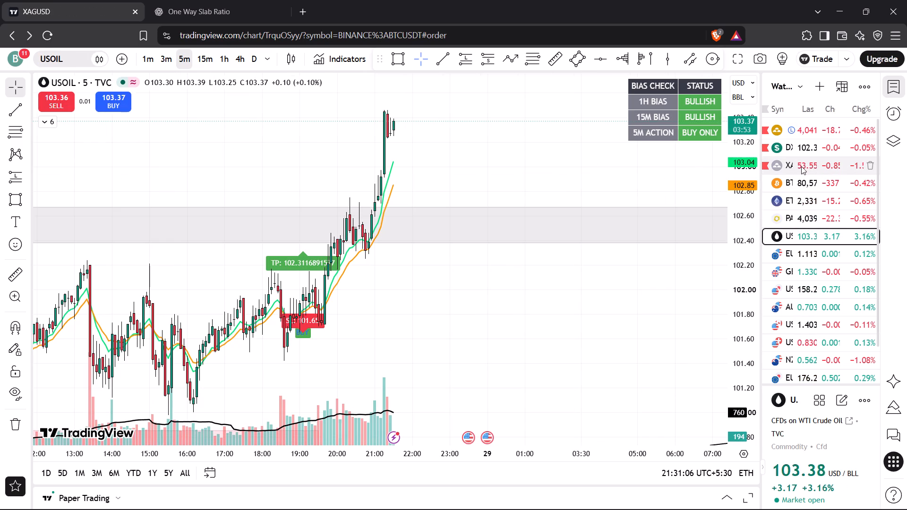
left_click_drag(622, 263, 624, 218)
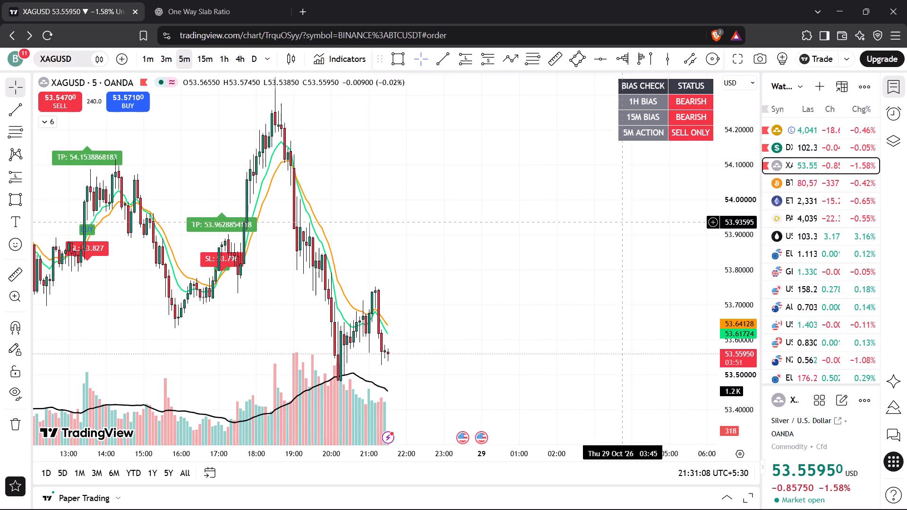
left_click_drag(624, 218, 624, 217)
On the EURUSD 5-minute chart, draw a rising trend line along the highs from about 1.11343 at 15:10 to 1.11409 at 23:10.
left_click(792, 260)
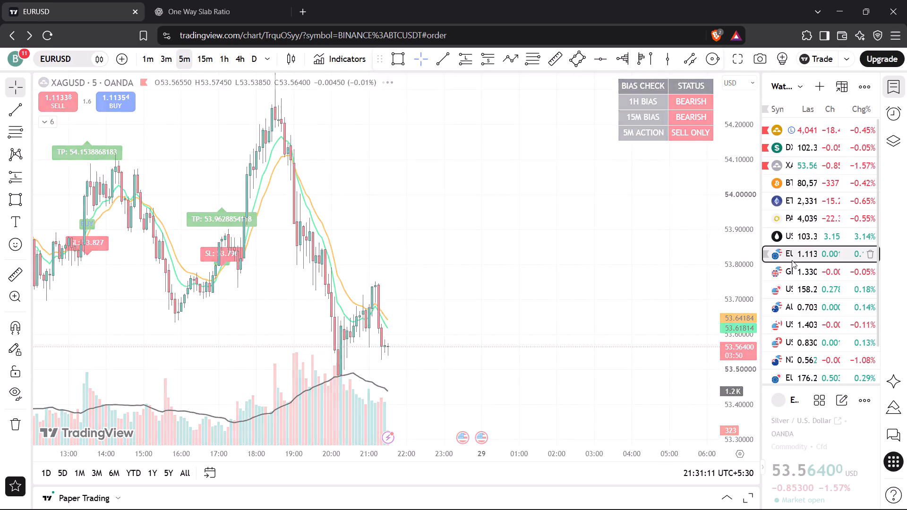
left_click_drag(578, 244, 568, 322)
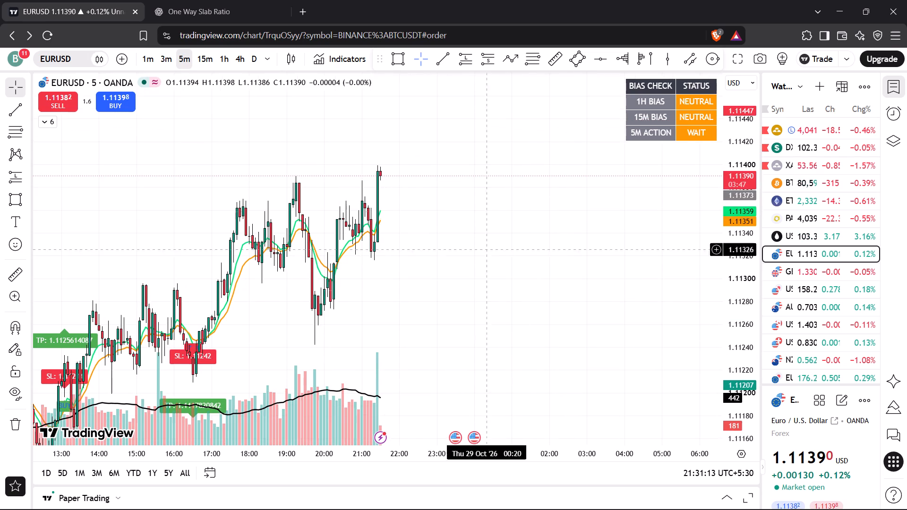
left_click(445, 57)
left_click(142, 230)
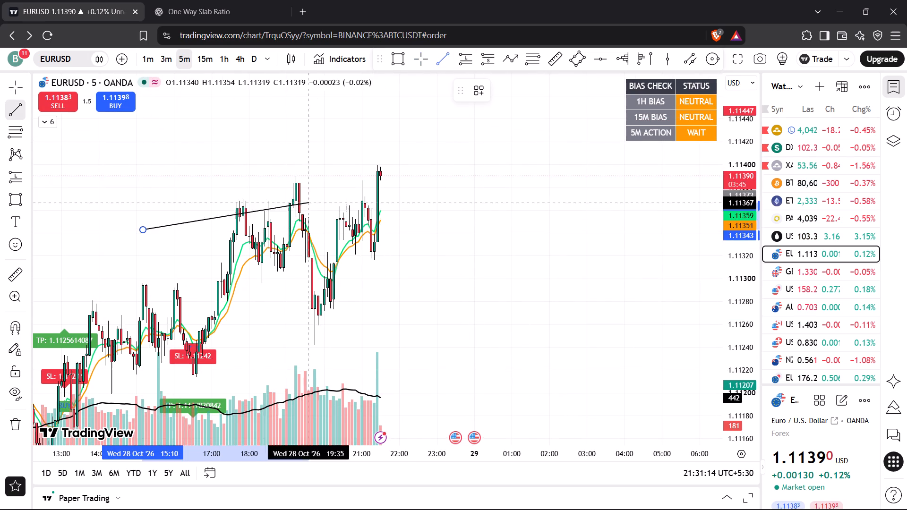
left_click(444, 154)
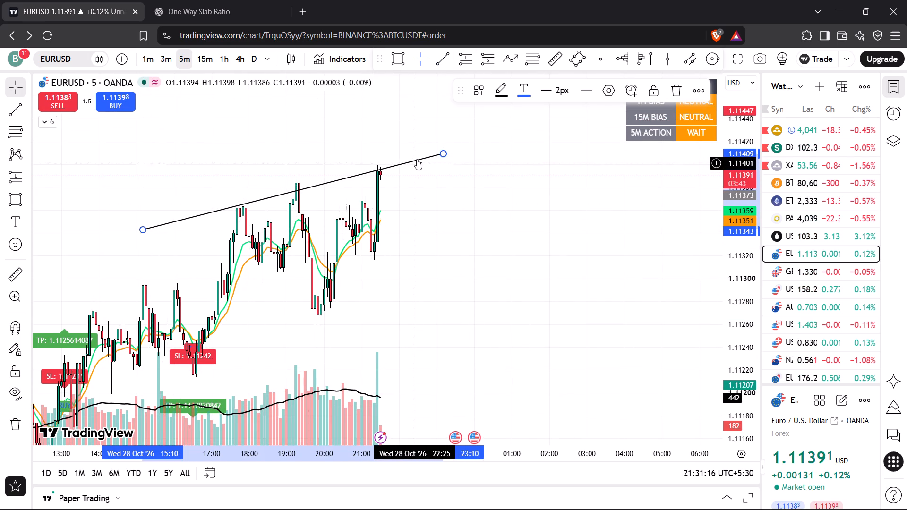
Clone the EURUSD trend line and place the copy below price as a lower channel line, starting near 1.11272 at 15:40.
right_click(417, 158)
left_click(443, 275)
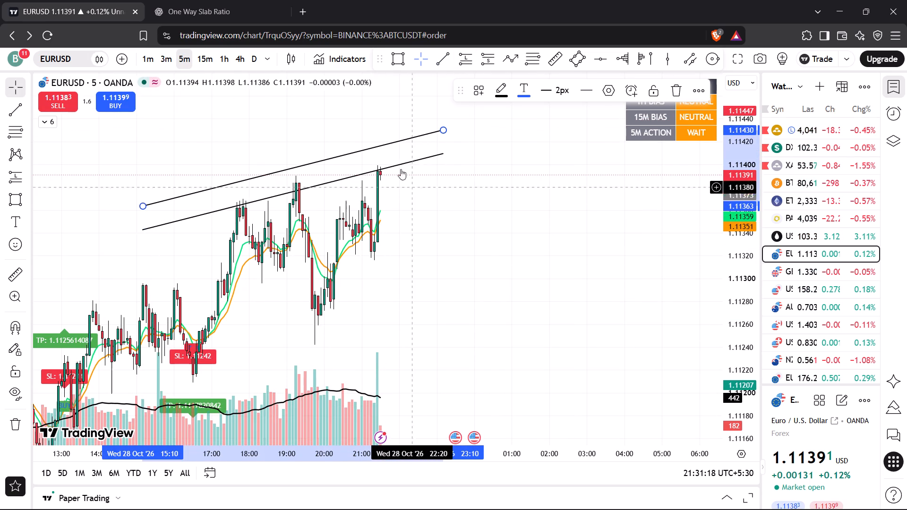
left_click_drag(385, 143, 400, 233)
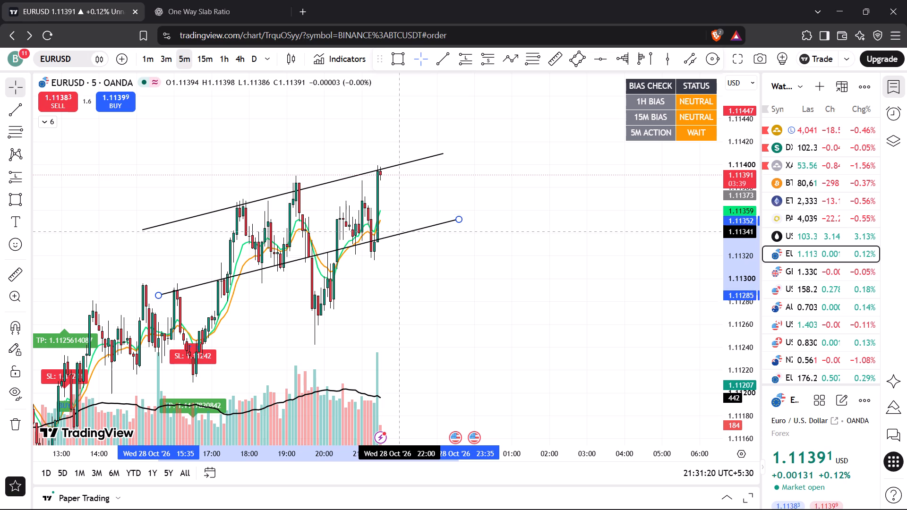
left_click_drag(400, 233, 402, 247)
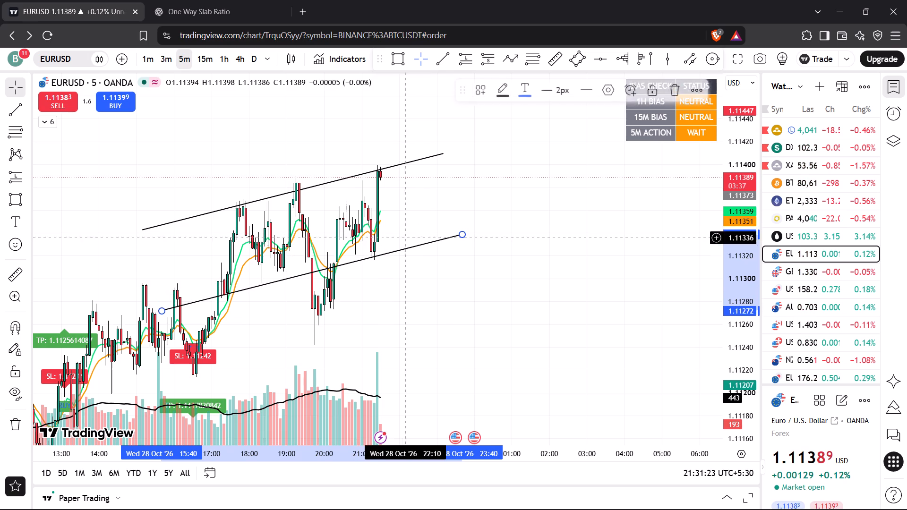
left_click(447, 205)
Examine price within the EURUSD channel and compare it with the XAUUSD 5-minute chart.
left_click_drag(447, 205, 424, 226)
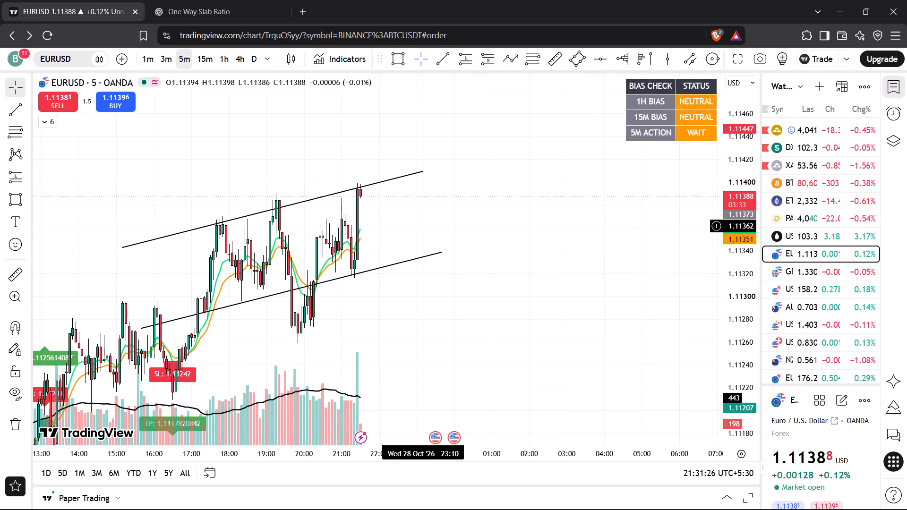
left_click_drag(424, 226, 585, 191)
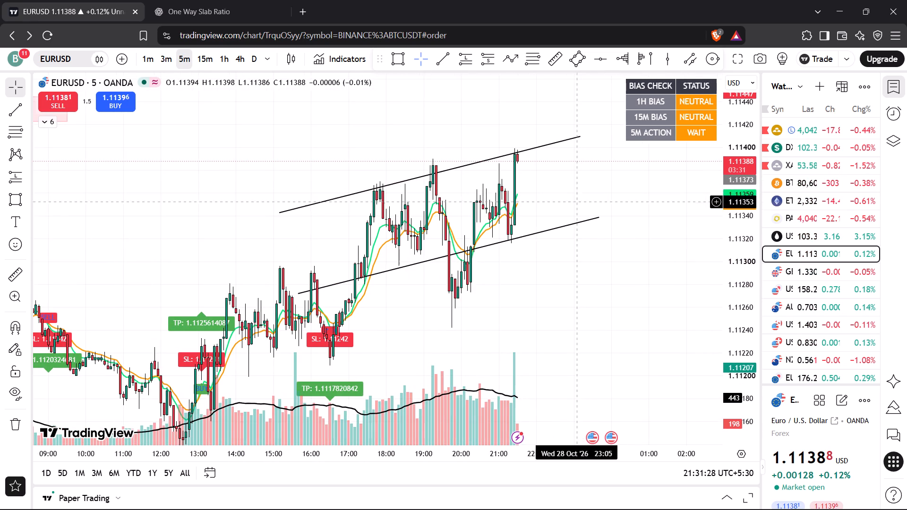
left_click_drag(603, 263, 571, 303)
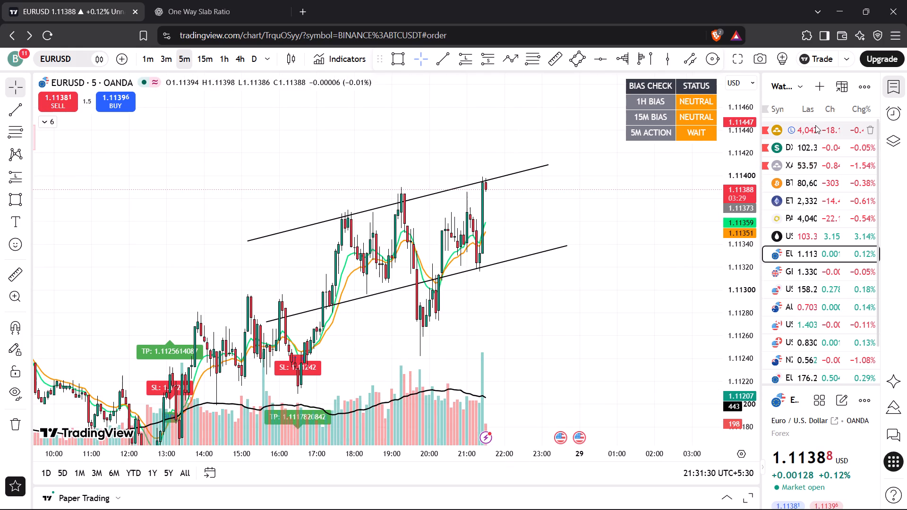
left_click(815, 125)
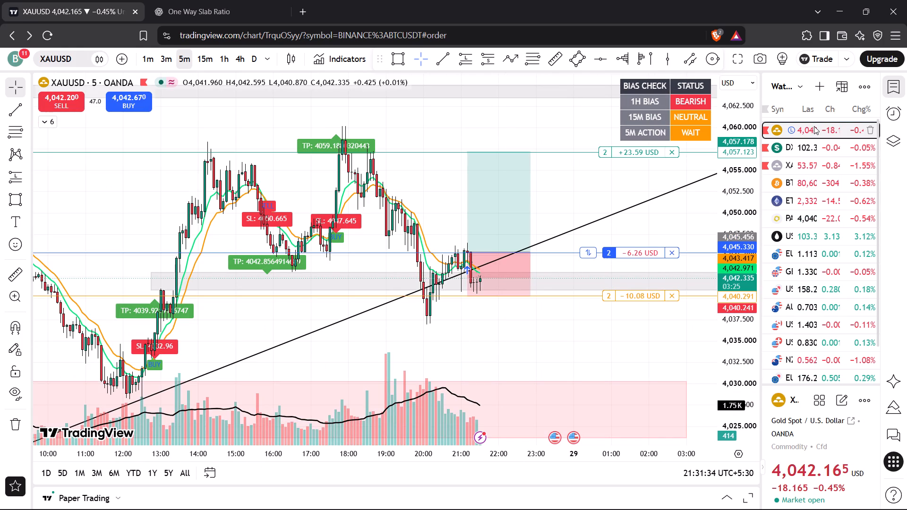
left_click(804, 249)
left_click_drag(655, 236, 651, 297)
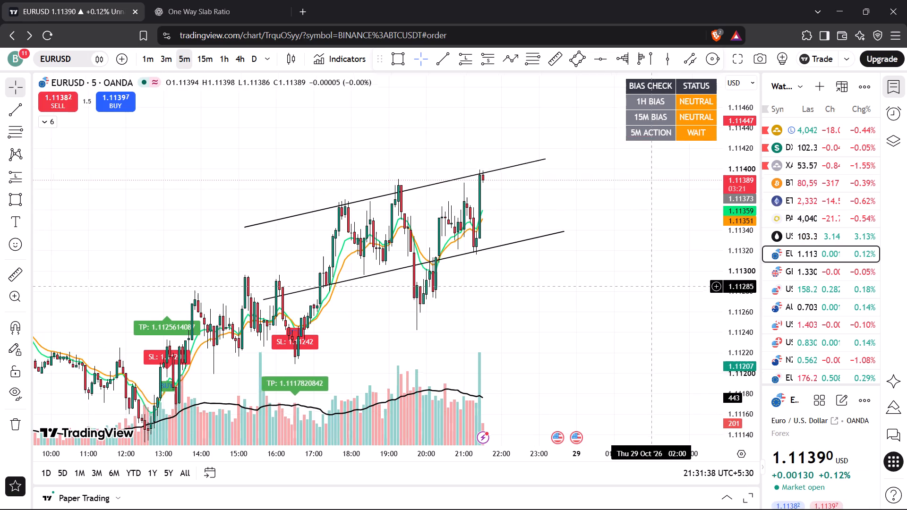
left_click_drag(651, 297, 651, 324)
scroll(634, 304, "up", 3)
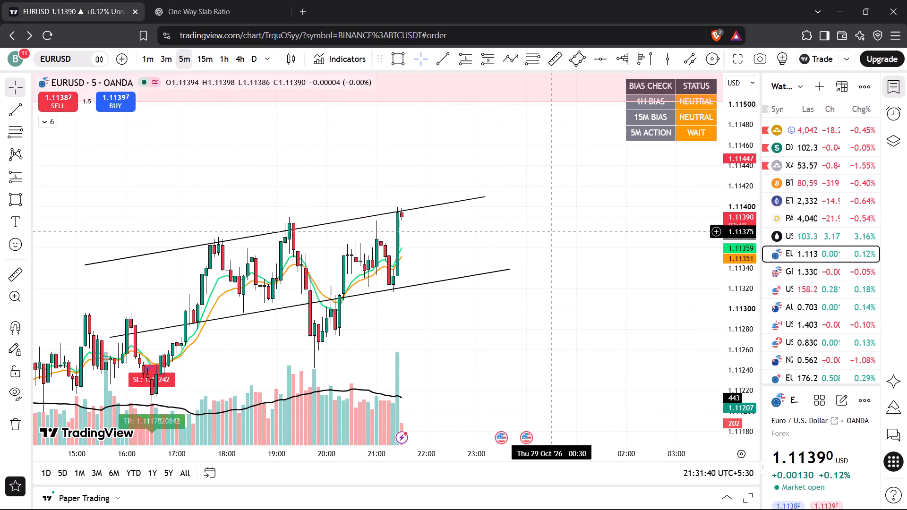
left_click_drag(546, 232, 576, 223)
Show EURUSD on the 15-minute timeframe and delete the short position drawing spanning October 27, 23:00 to October 28, 08:00.
left_click(203, 58)
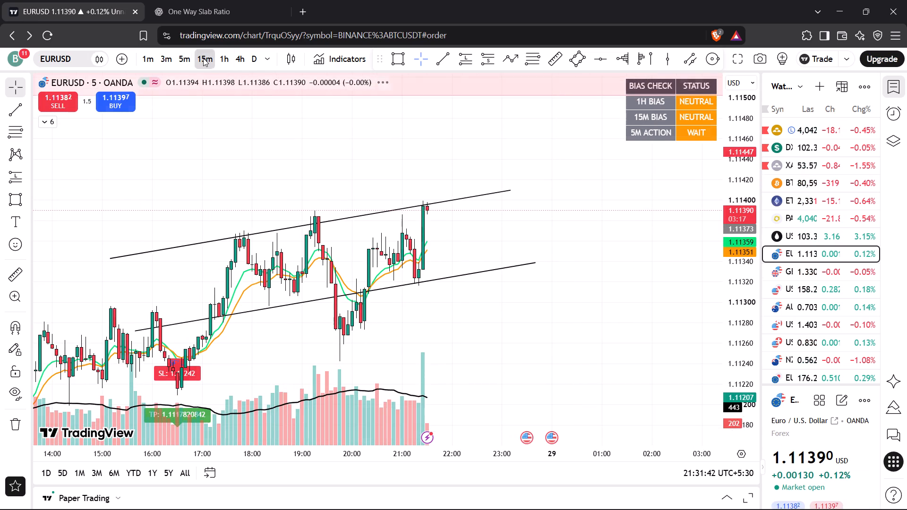
left_click_drag(288, 178, 372, 178)
left_click(257, 192)
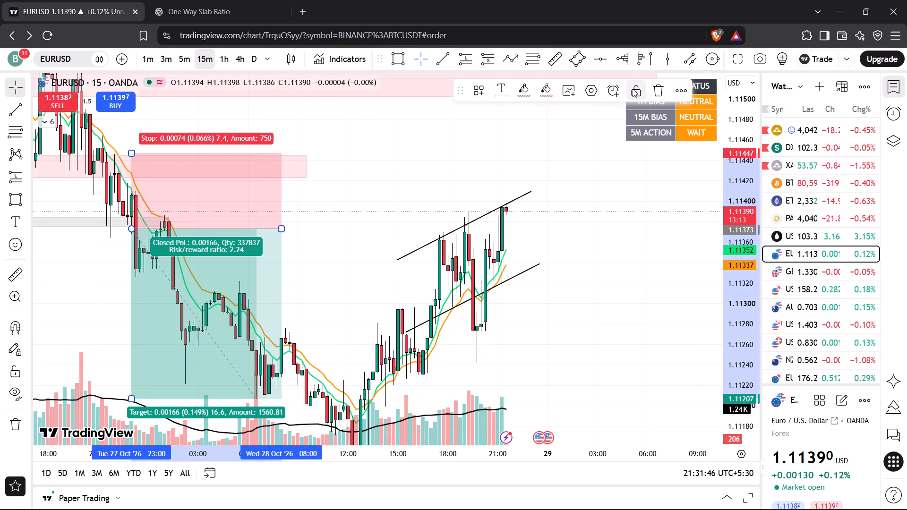
left_click(655, 90)
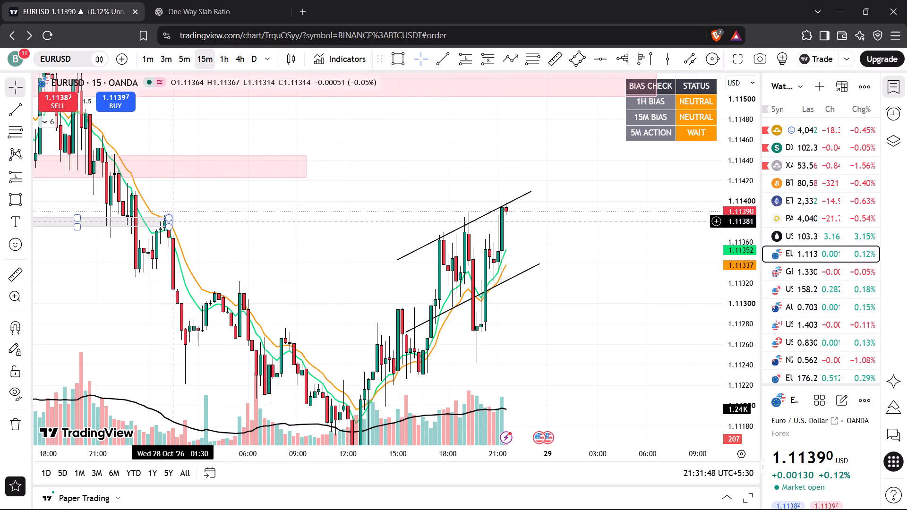
Extend the grey zone rectangle near 1.1138 on EURUSD forward in time to October 29, 02:00.
left_click_drag(243, 208, 507, 210)
scroll(507, 210, "down", 3)
left_click_drag(474, 285, 349, 286)
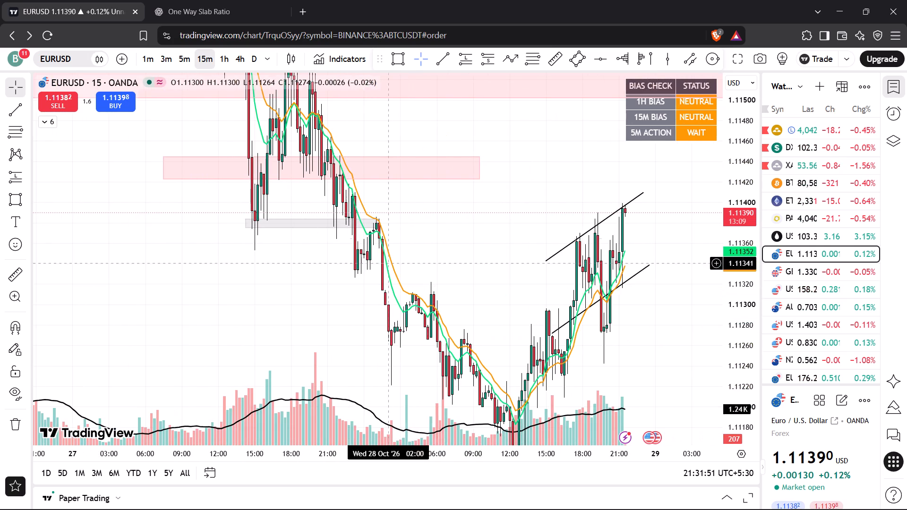
left_click_drag(497, 225, 455, 229)
left_click_drag(738, 318, 748, 275)
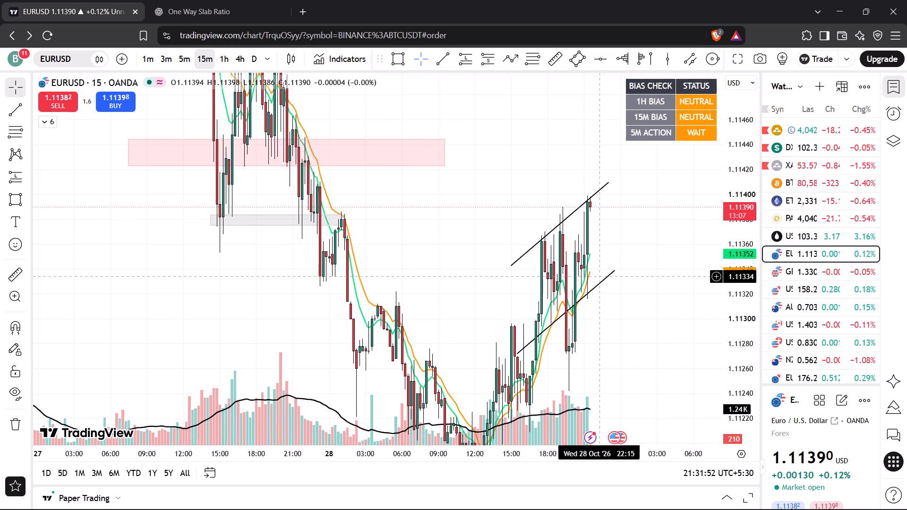
scroll(600, 277, "up", 4)
left_click(168, 219)
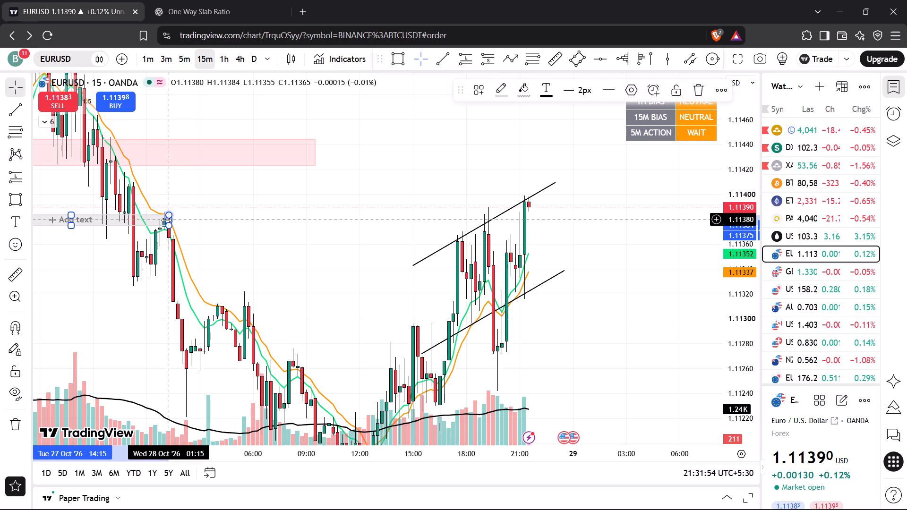
left_click_drag(166, 220, 608, 227)
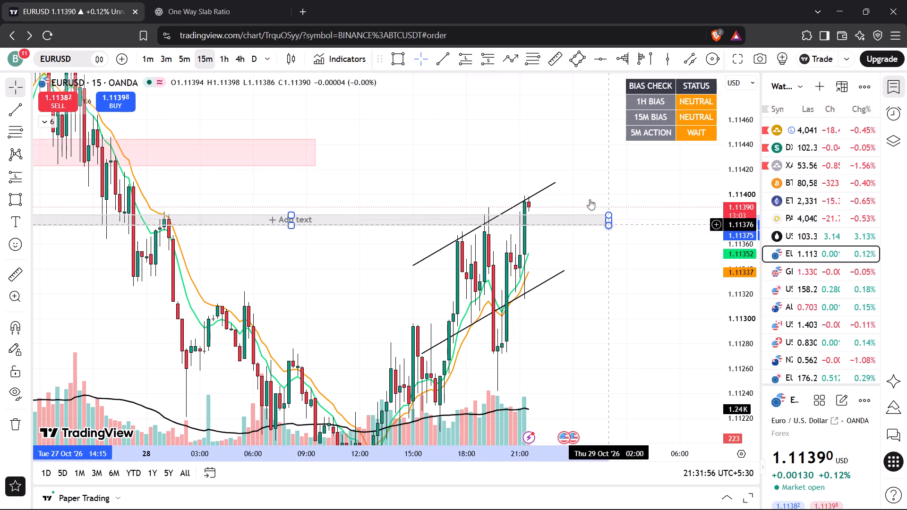
left_click(551, 161)
Review the XAUUSD long on the 15-minute and 5-minute charts and examine the DXY 5-minute chart and its drawings.
left_click_drag(494, 173, 496, 171)
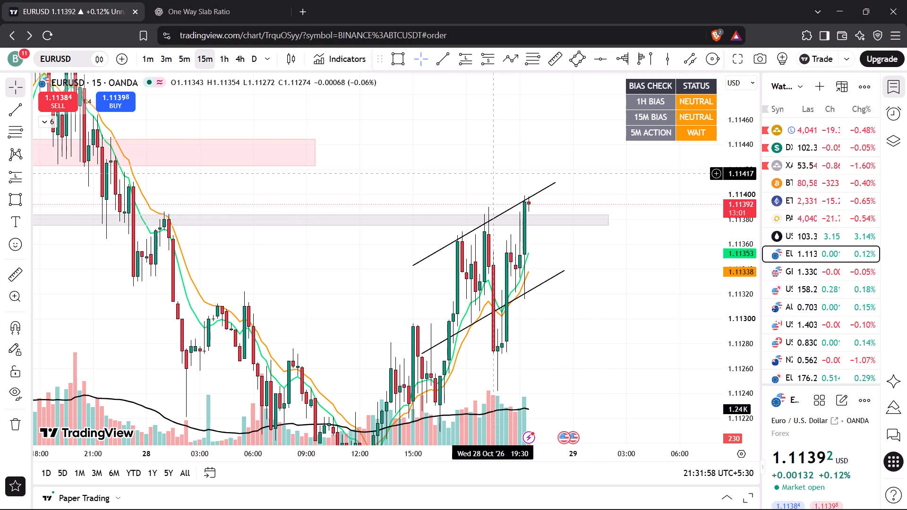
left_click_drag(496, 171, 531, 149)
left_click(817, 133)
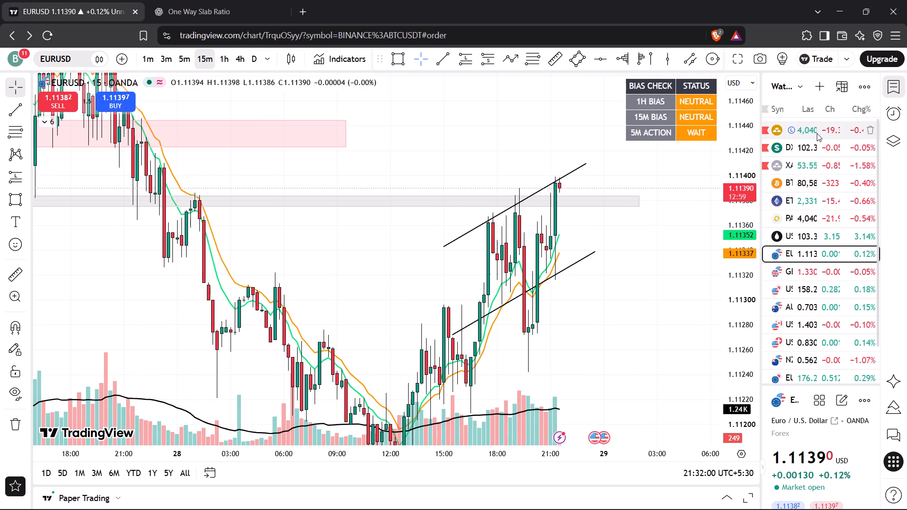
left_click_drag(617, 323, 617, 323)
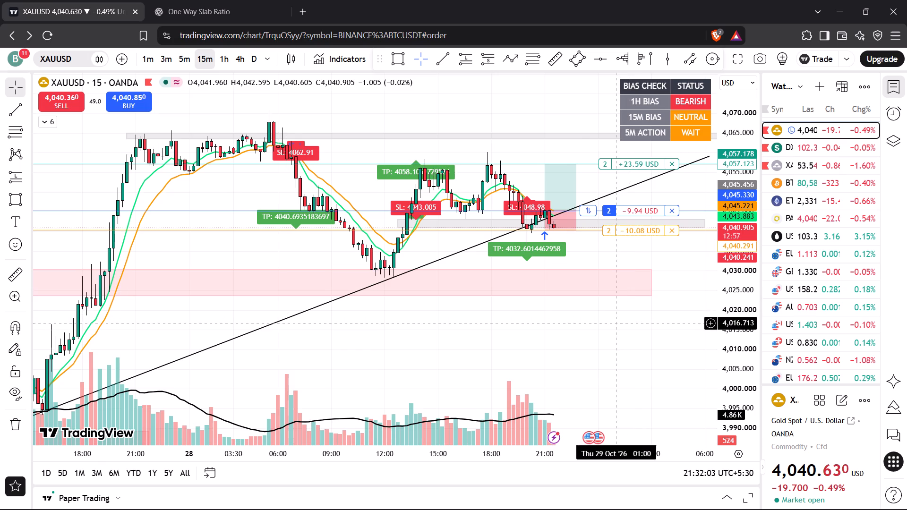
left_click_drag(617, 323, 482, 329)
left_click(186, 59)
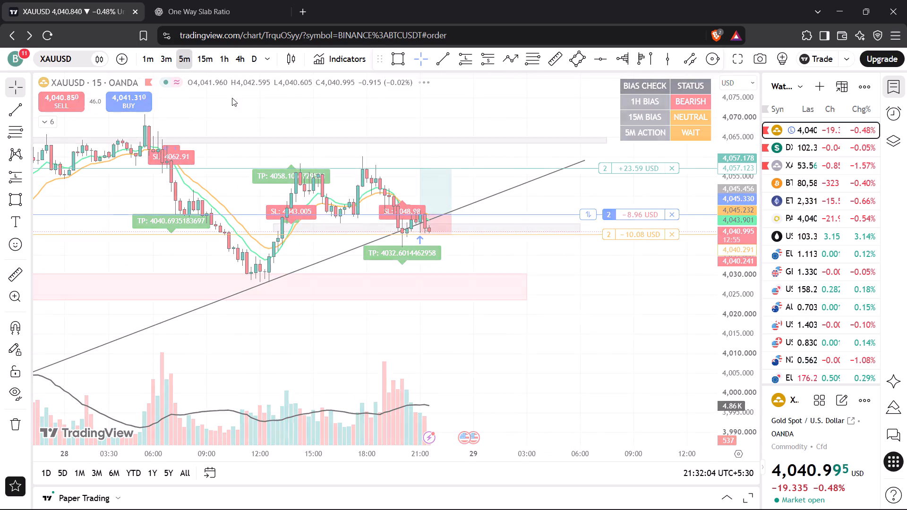
left_click_drag(728, 365, 752, 119)
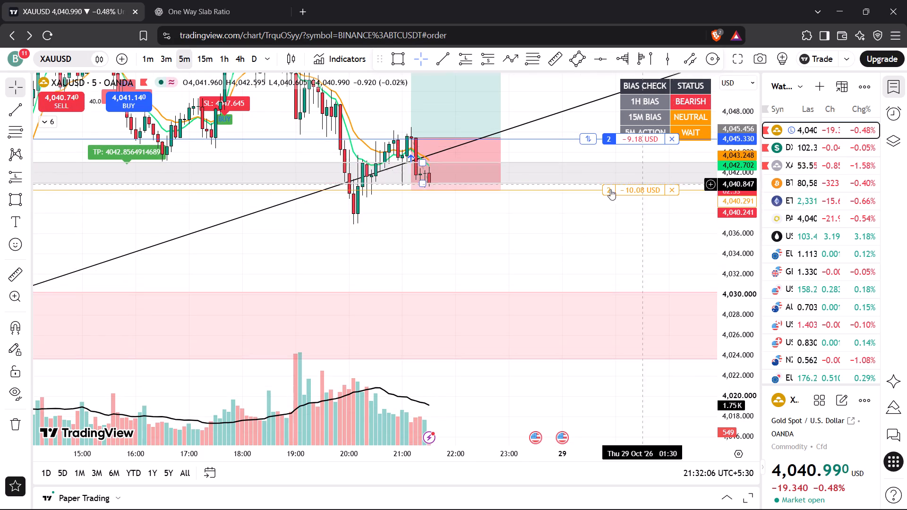
left_click_drag(556, 252, 540, 302)
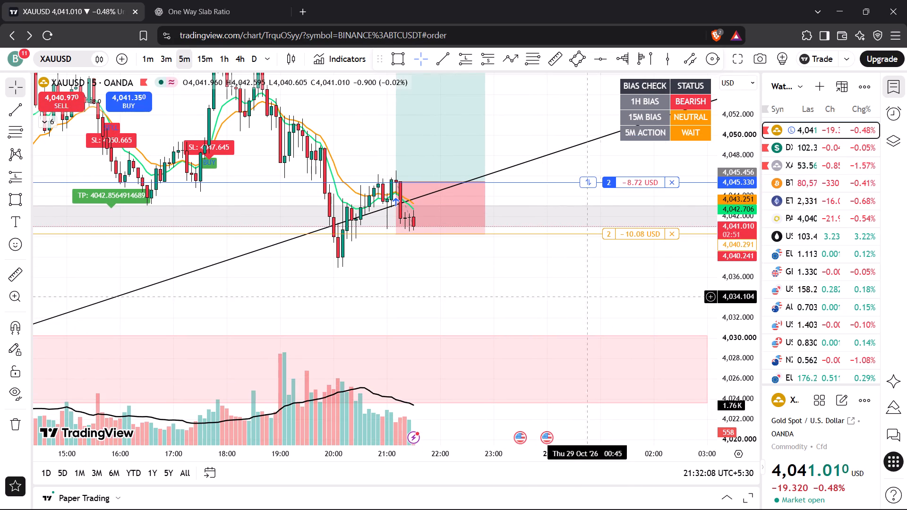
left_click(798, 145)
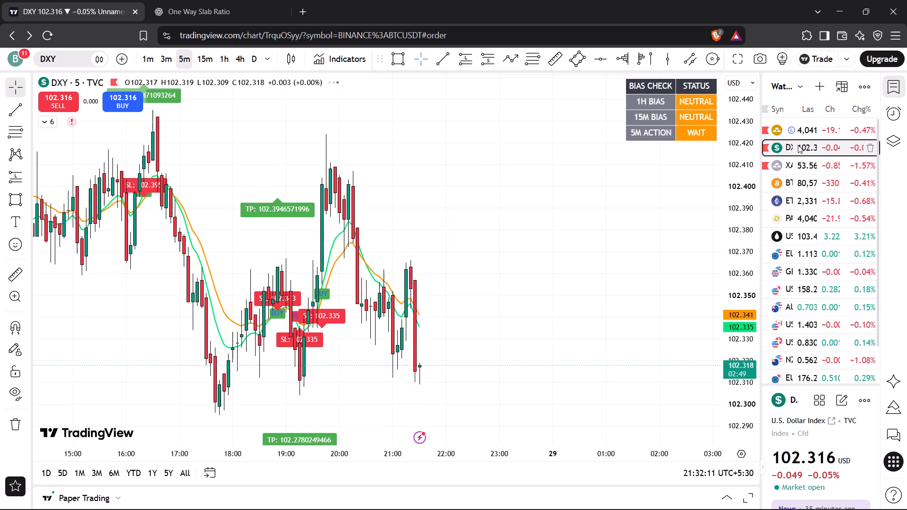
left_click_drag(752, 170, 742, 278)
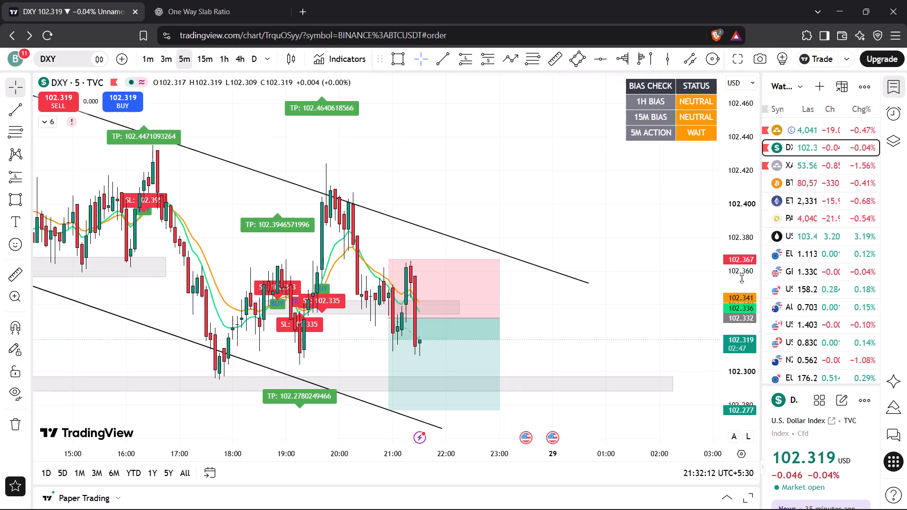
left_click_drag(742, 278, 741, 281)
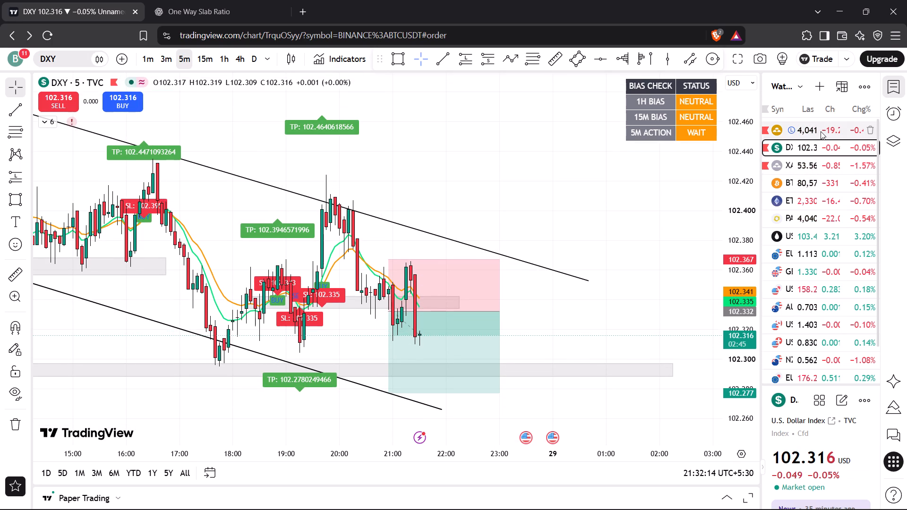
Compare the XAUUSD and DXY 5-minute charts, checking price against the open long's stop and the DXY short position drawing.
left_click(821, 131)
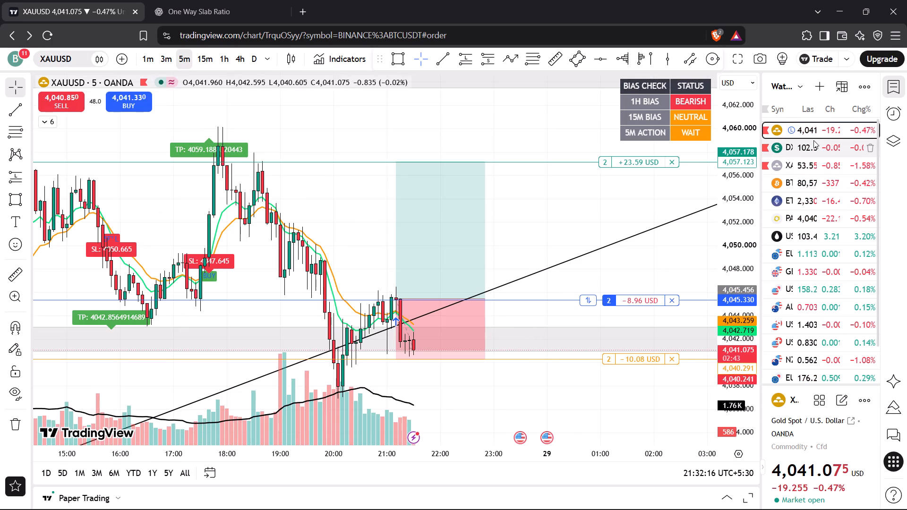
left_click(813, 140)
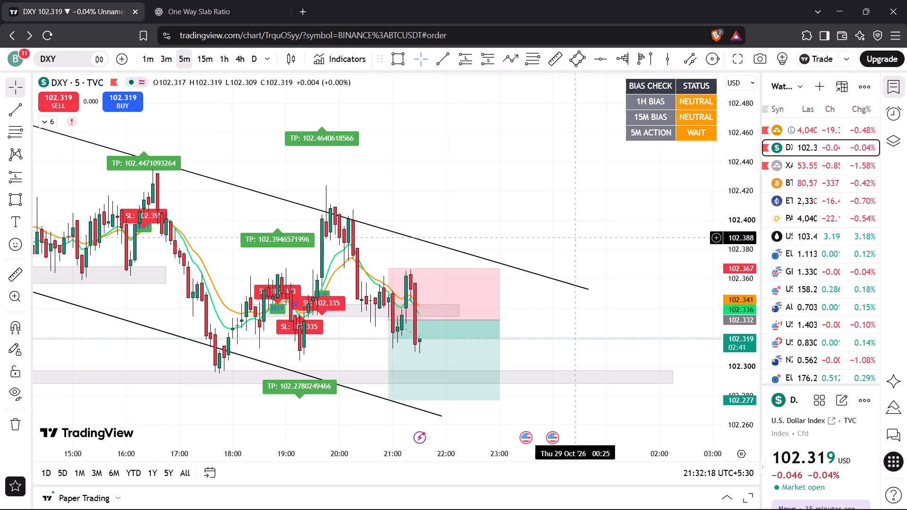
left_click_drag(580, 229, 581, 210)
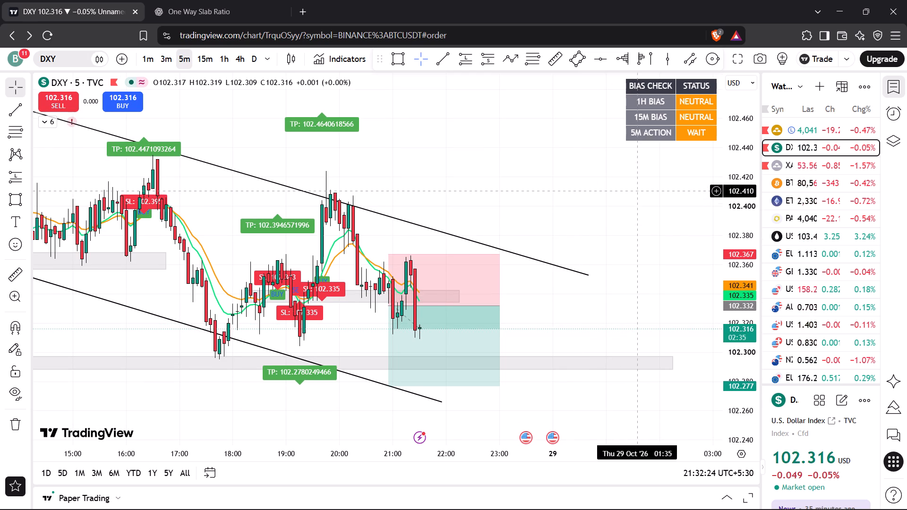
left_click(811, 127)
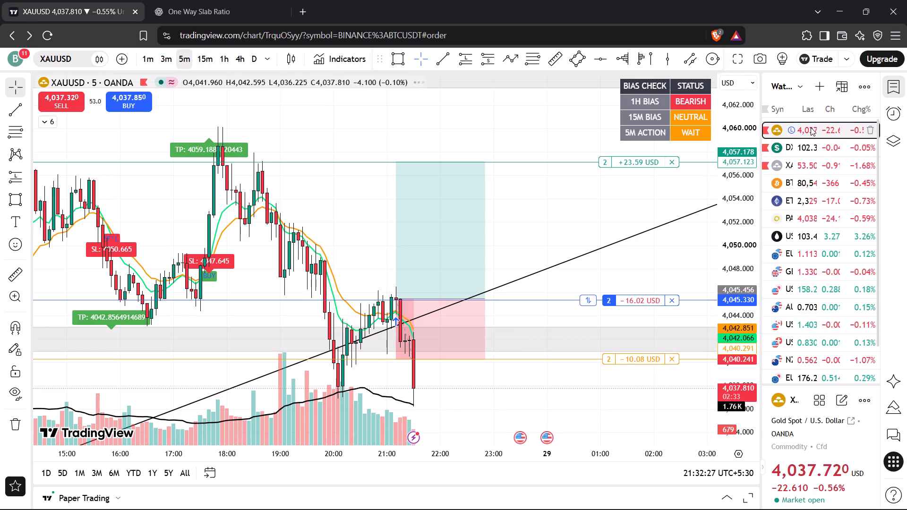
left_click_drag(592, 215, 584, 170)
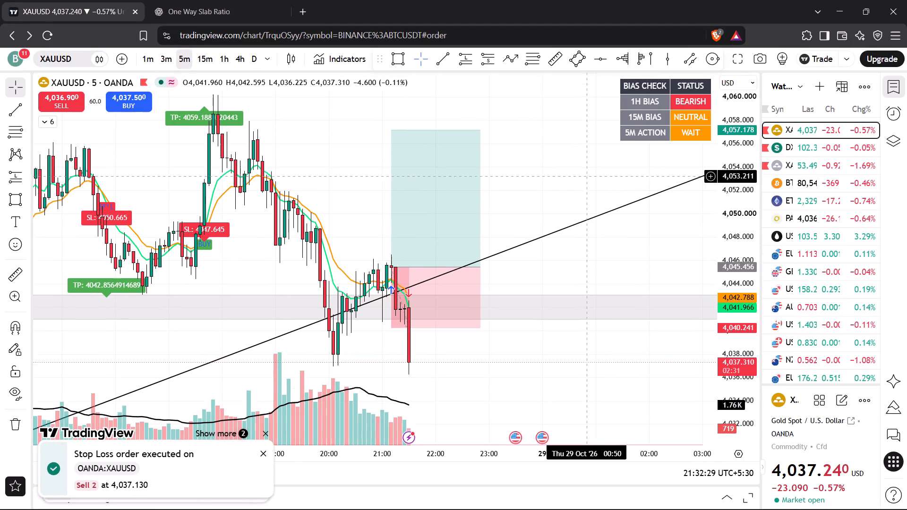
left_click_drag(584, 170, 582, 162)
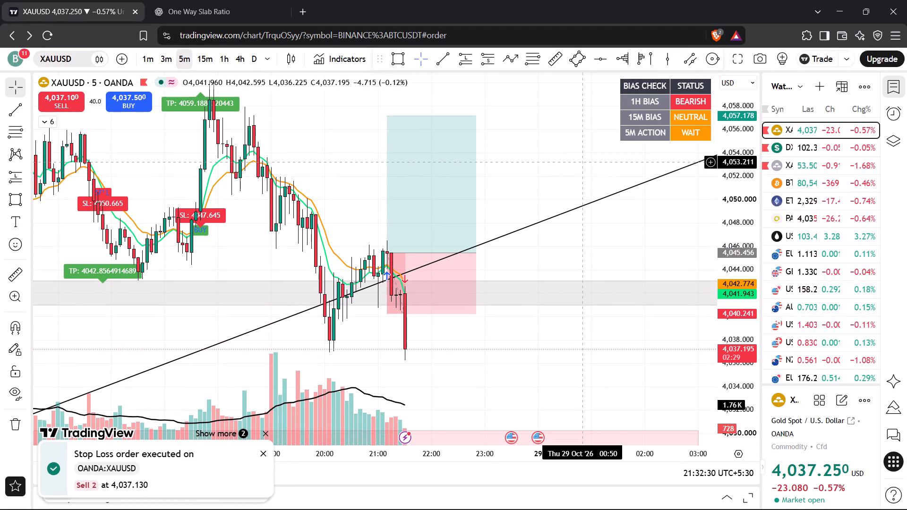
left_click(806, 145)
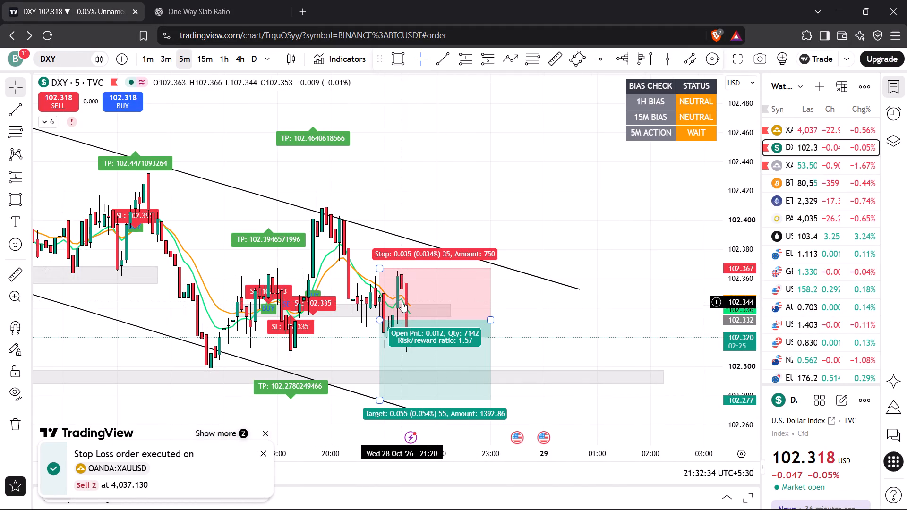
Delete the long position drawing from the XAUUSD 5-minute chart.
left_click(809, 129)
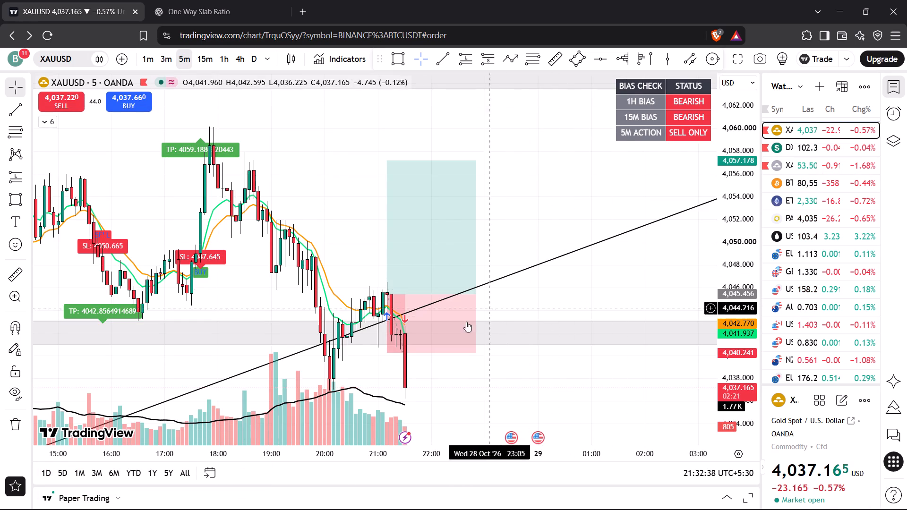
left_click(454, 225)
left_click(652, 94)
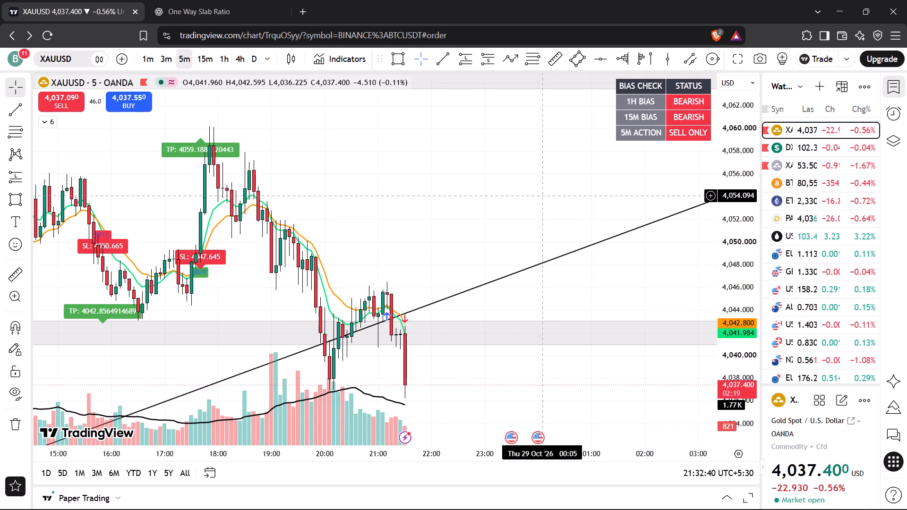
Examine XAUUSD down to the pink zone below 4,030 on the 5- and 15-minute timeframes and compare it with DXY and EURUSD.
left_click_drag(537, 198, 552, 150)
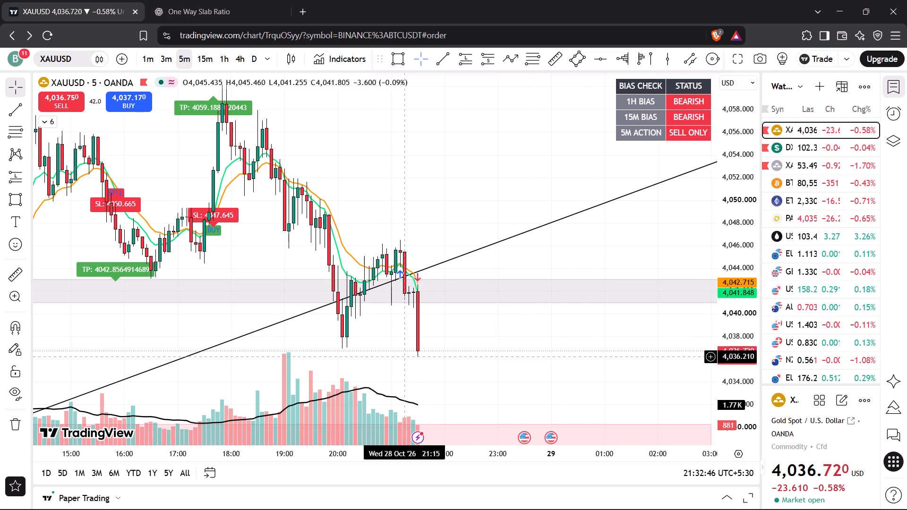
left_click_drag(474, 365, 505, 314)
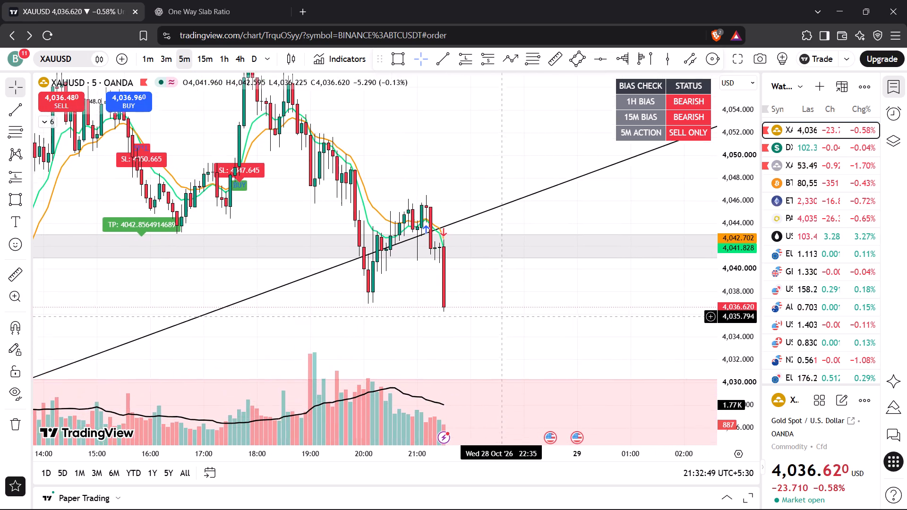
left_click_drag(505, 314, 505, 228)
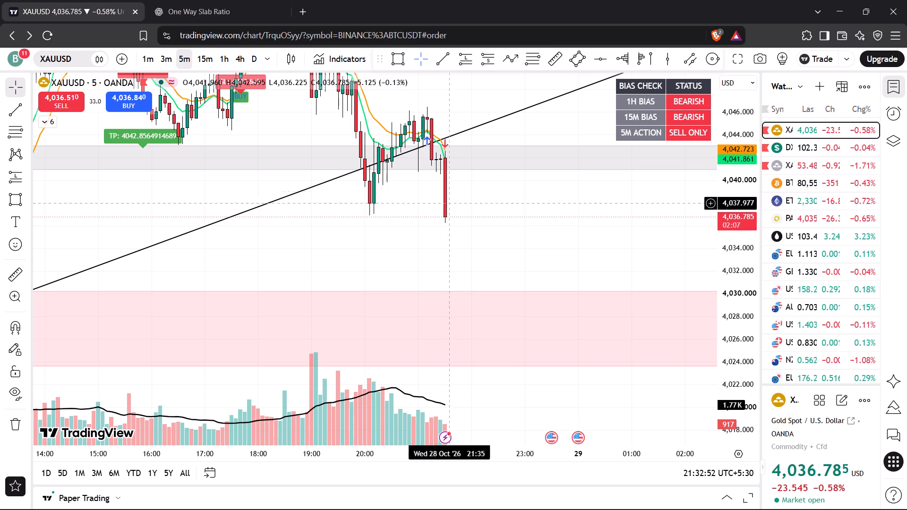
left_click(210, 56)
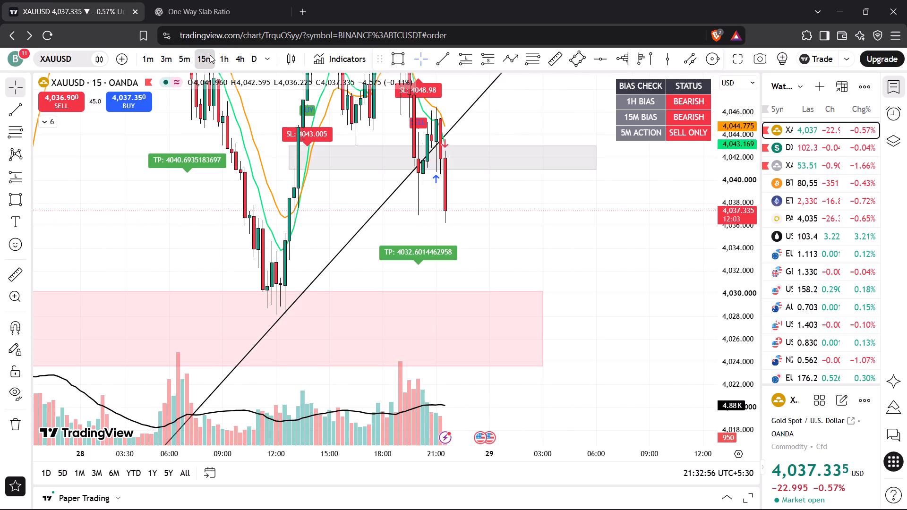
left_click(186, 56)
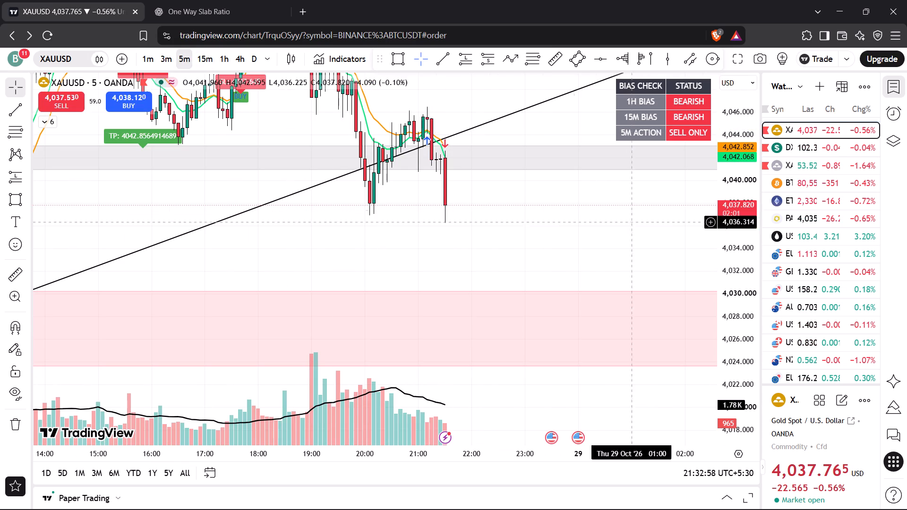
left_click(791, 152)
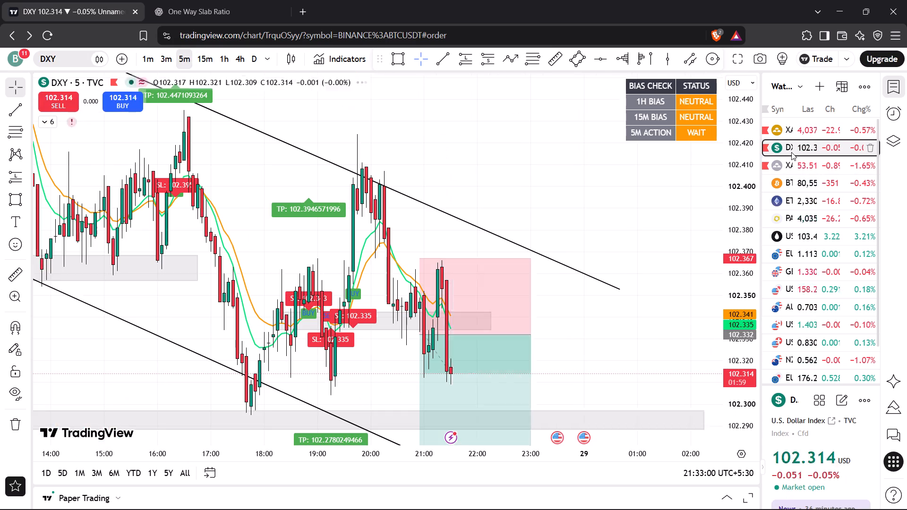
left_click_drag(747, 196, 737, 294)
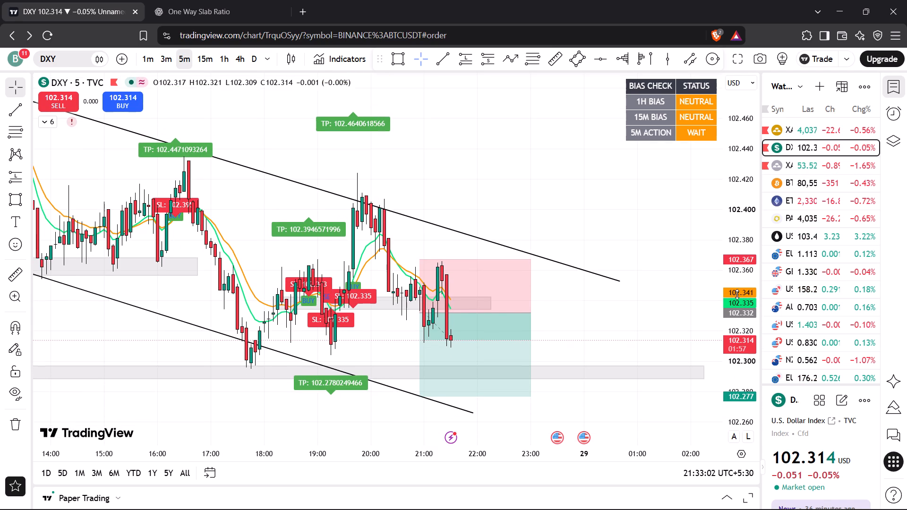
left_click(812, 129)
left_click_drag(597, 217, 597, 164)
left_click(802, 251)
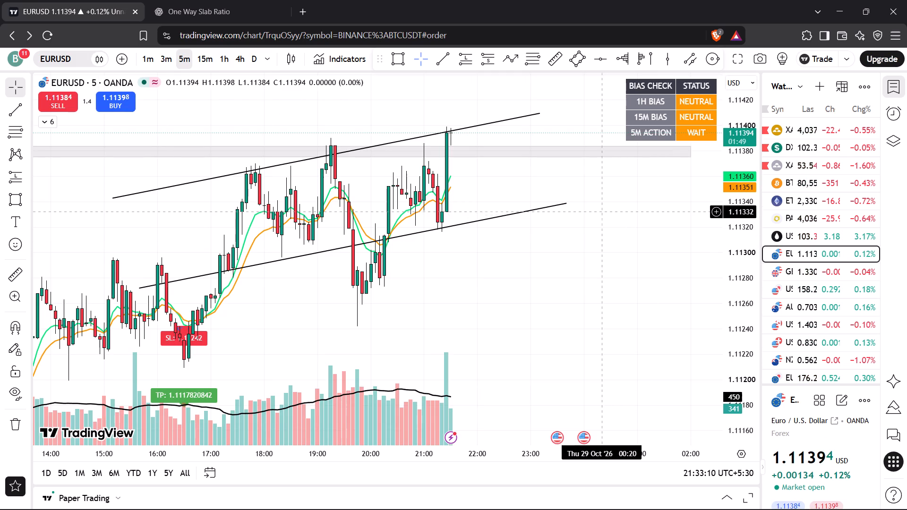
left_click_drag(603, 257, 612, 306)
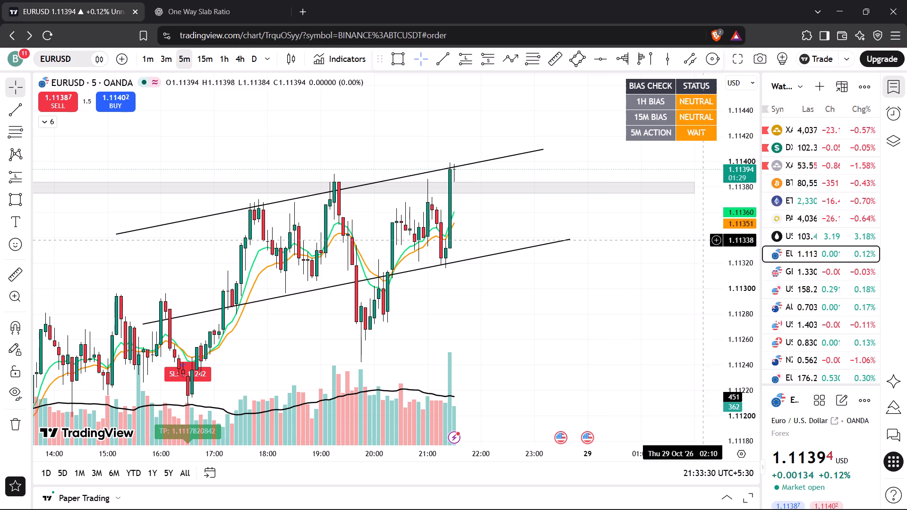
Examine XAUUSD price action around the grey zone and rising trendline on the 5-minute and 1-minute timeframes.
left_click(814, 136)
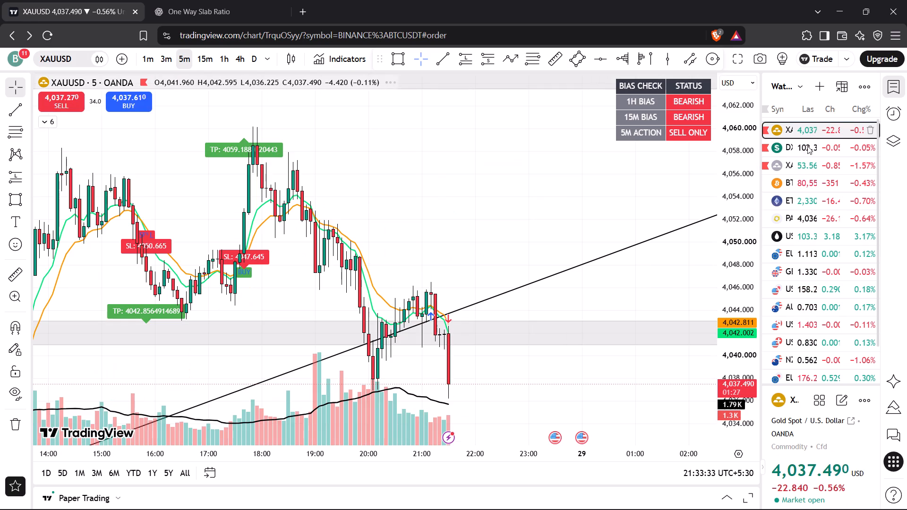
left_click_drag(553, 246, 556, 214)
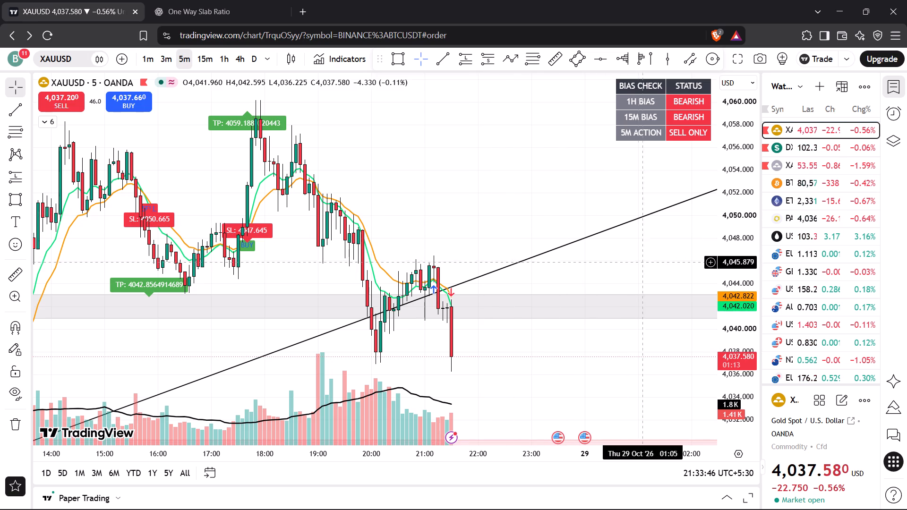
left_click_drag(747, 213, 736, 266)
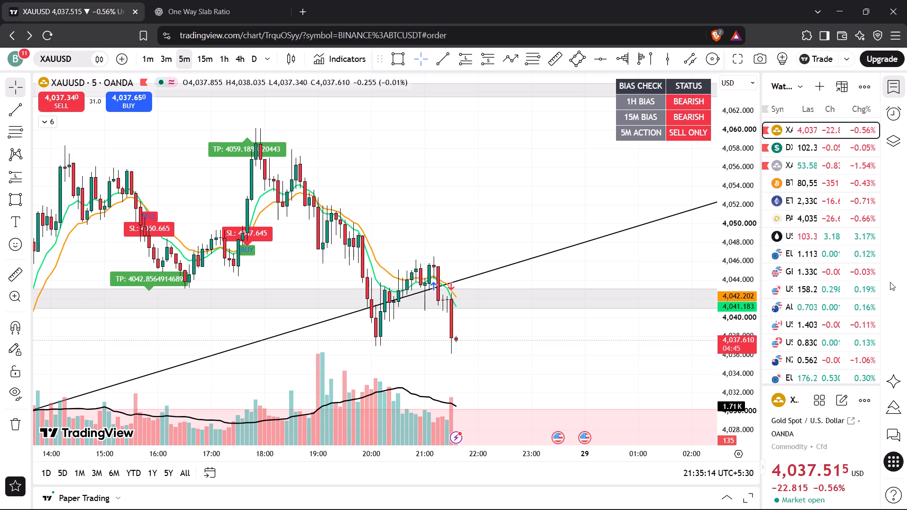
left_click(151, 62)
left_click_drag(467, 189, 483, 144)
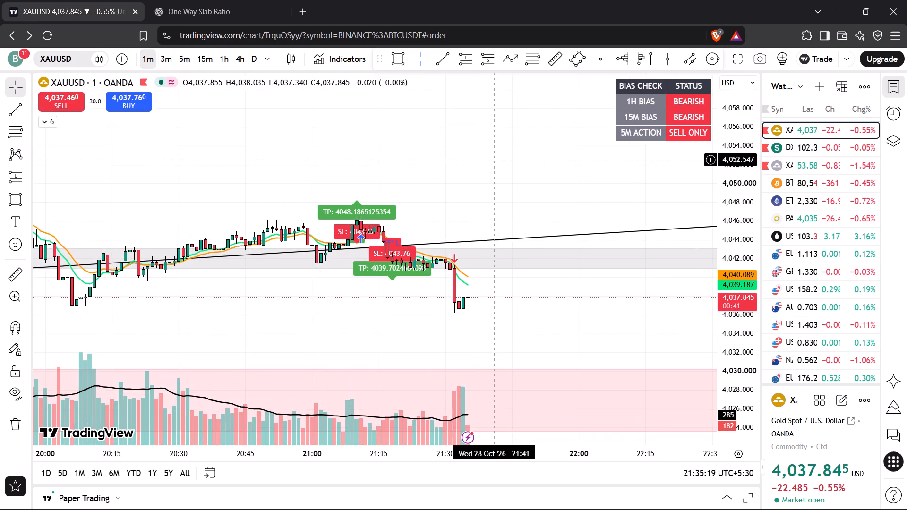
scroll(495, 161, "down", 3)
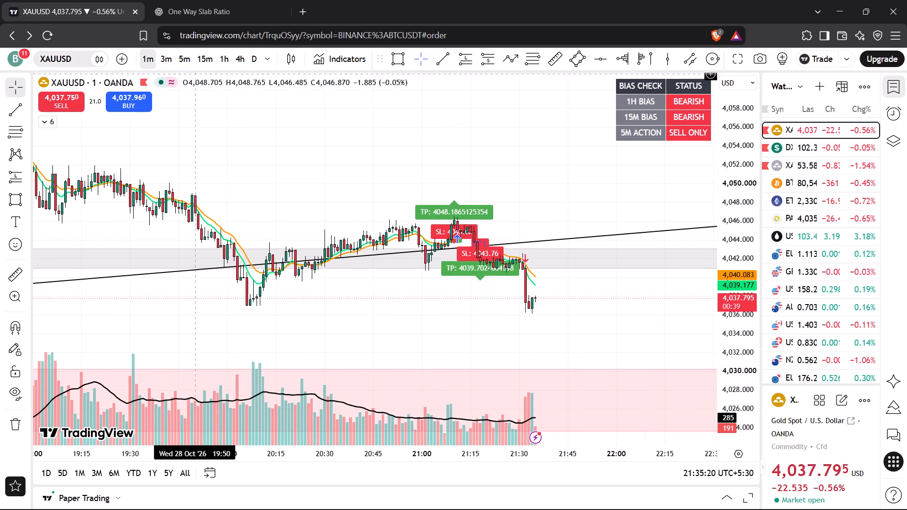
left_click(188, 63)
left_click_drag(565, 201, 536, 199)
left_click(572, 161)
Compare the 5-minute charts of DXY, XAUUSD and EURUSD, examining price within the DXY and EURUSD channels.
left_click(818, 153)
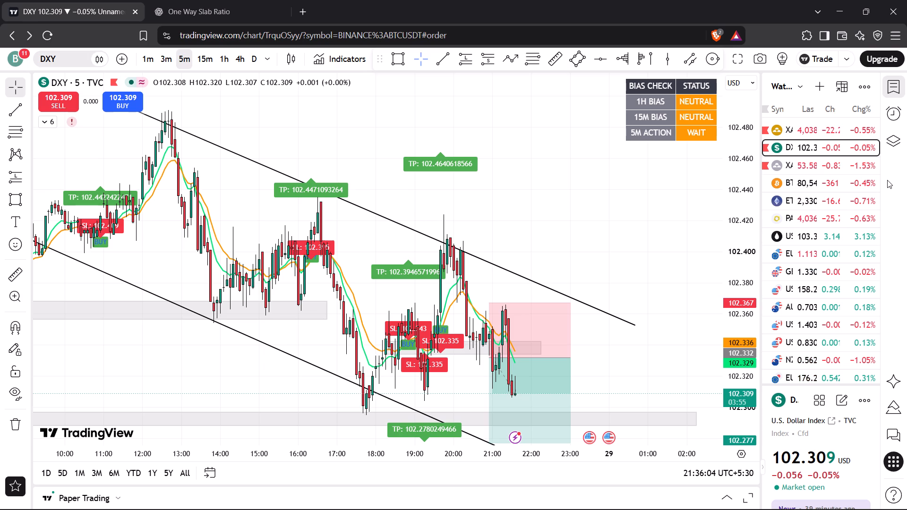
left_click_drag(742, 183, 733, 268)
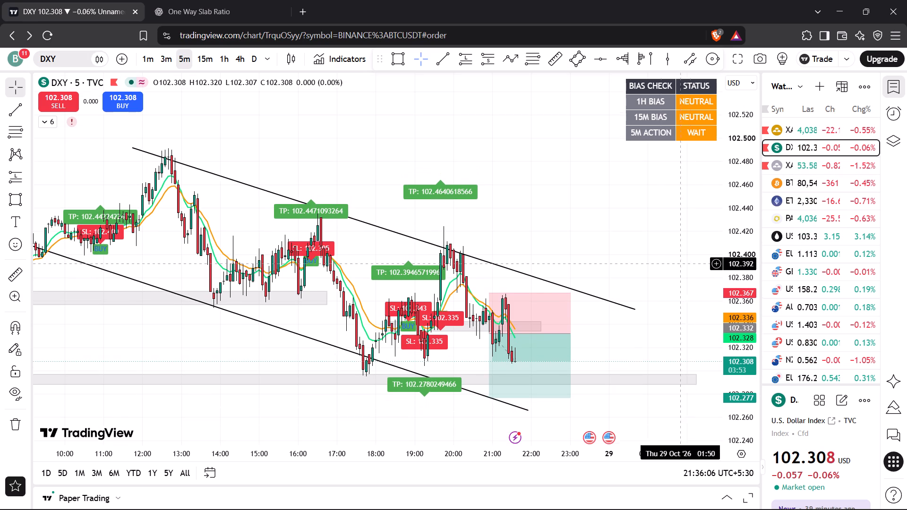
left_click_drag(640, 257, 615, 197)
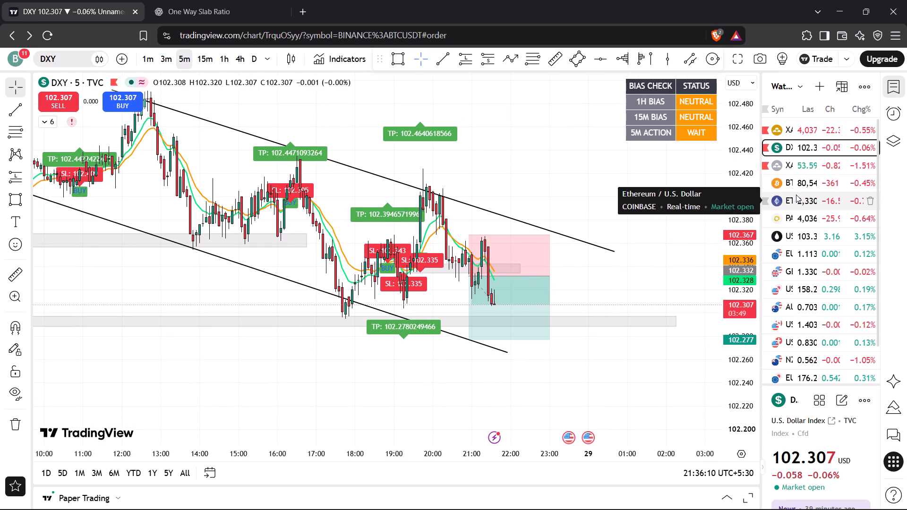
left_click(792, 129)
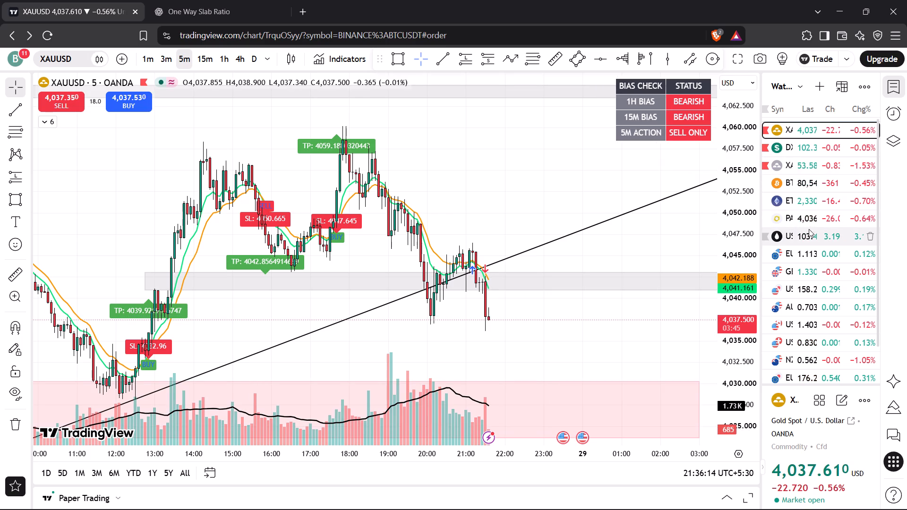
left_click(800, 258)
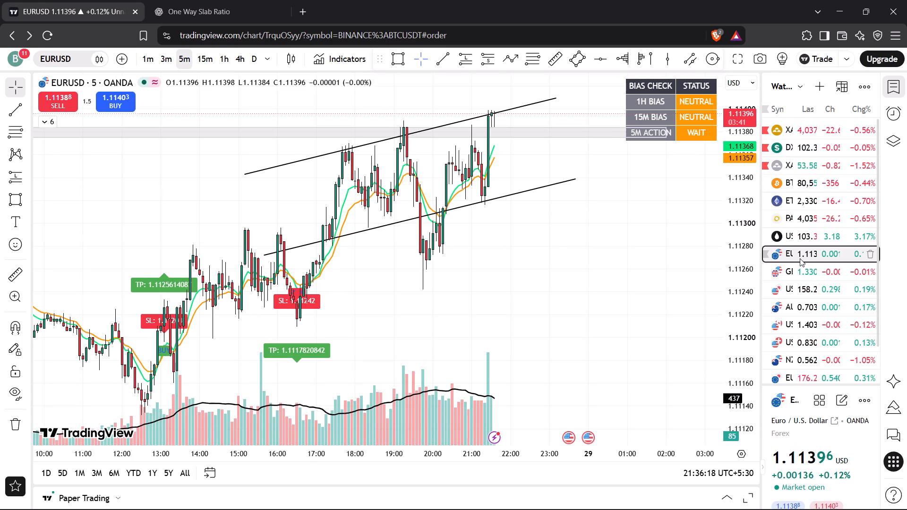
left_click_drag(641, 252, 643, 285)
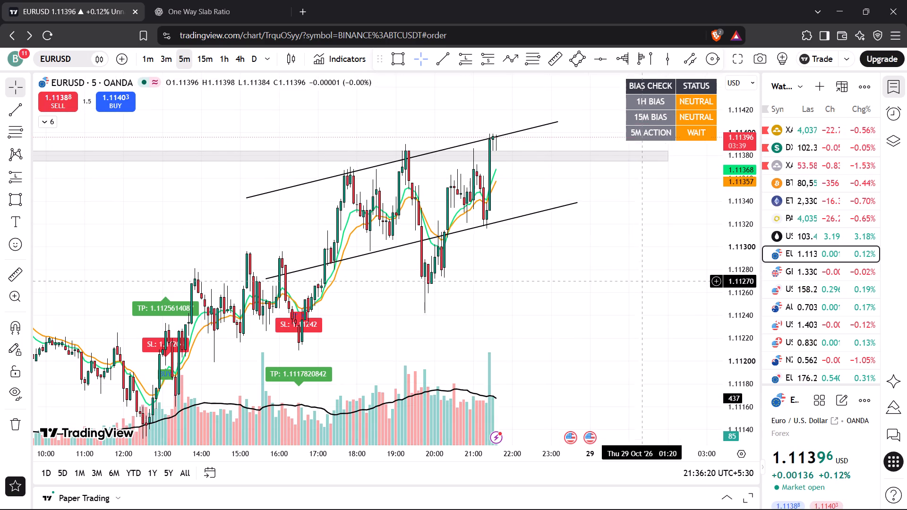
left_click_drag(643, 285, 643, 286)
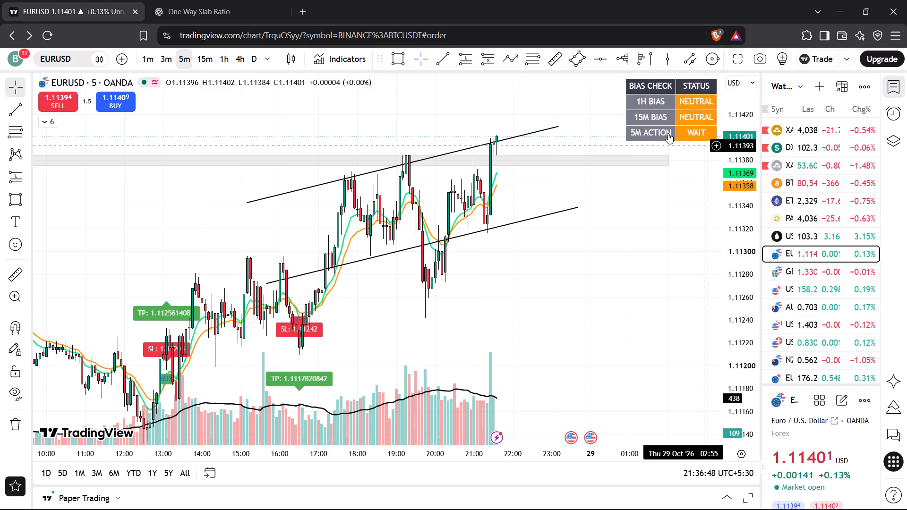
Examine recent XAUUSD candles below the grey zone on the 5-minute and 1-minute timeframes and check DXY on the 1-minute timeframe.
left_click(796, 133)
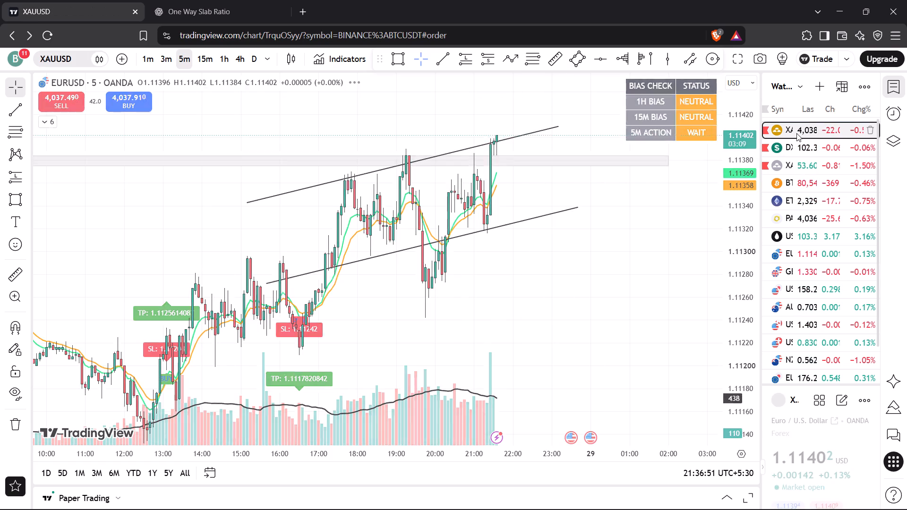
left_click_drag(650, 262, 660, 210)
scroll(639, 256, "up", 2)
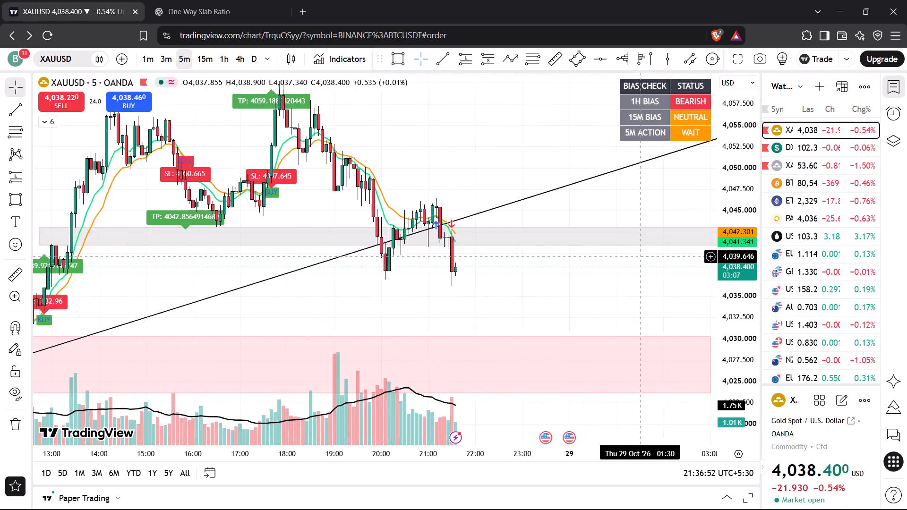
scroll(639, 256, "up", 3)
left_click_drag(731, 320, 739, 109)
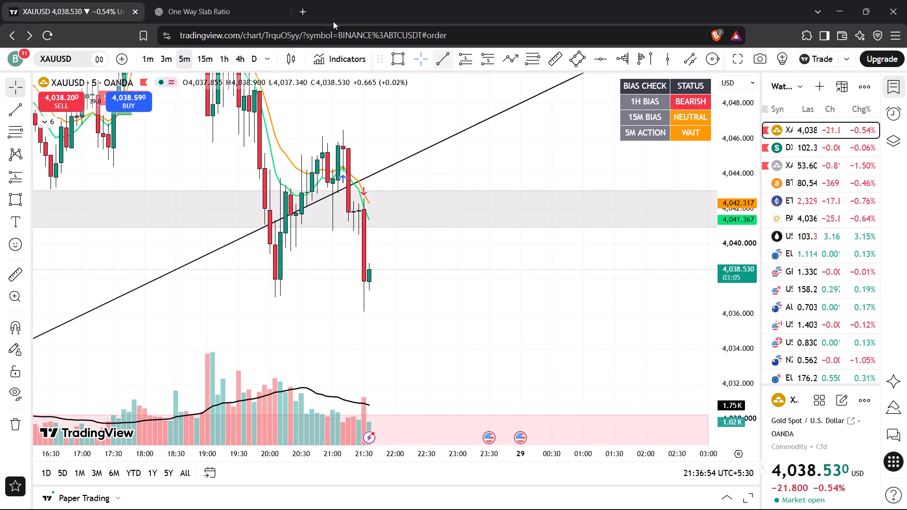
left_click(141, 62)
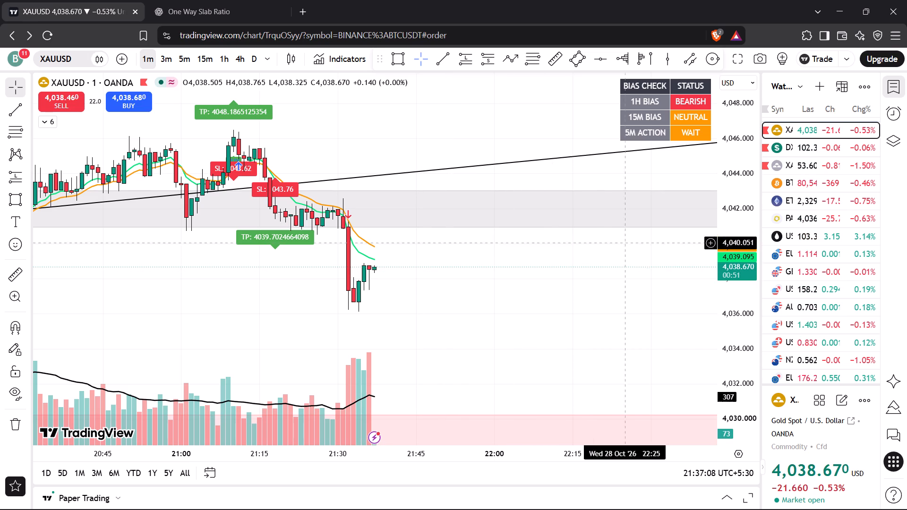
left_click(827, 136)
left_click(817, 145)
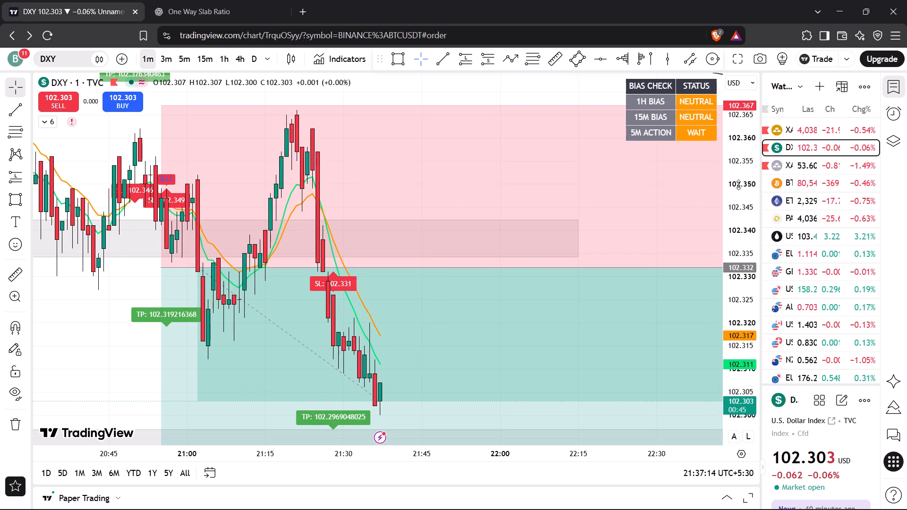
Examine DXY's 1-minute price history from the short position drawing back through the falling channel to its upper trendline around 12:30.
left_click_drag(740, 183, 723, 292)
scroll(562, 288, "down", 6)
left_click_drag(323, 334, 286, 289)
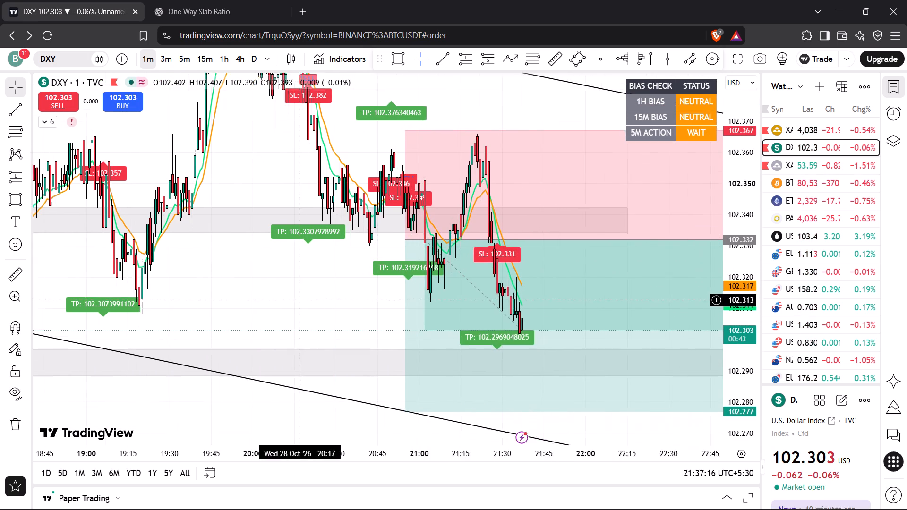
left_click_drag(286, 289, 274, 282)
left_click_drag(289, 288, 252, 266)
left_click_drag(258, 260, 241, 271)
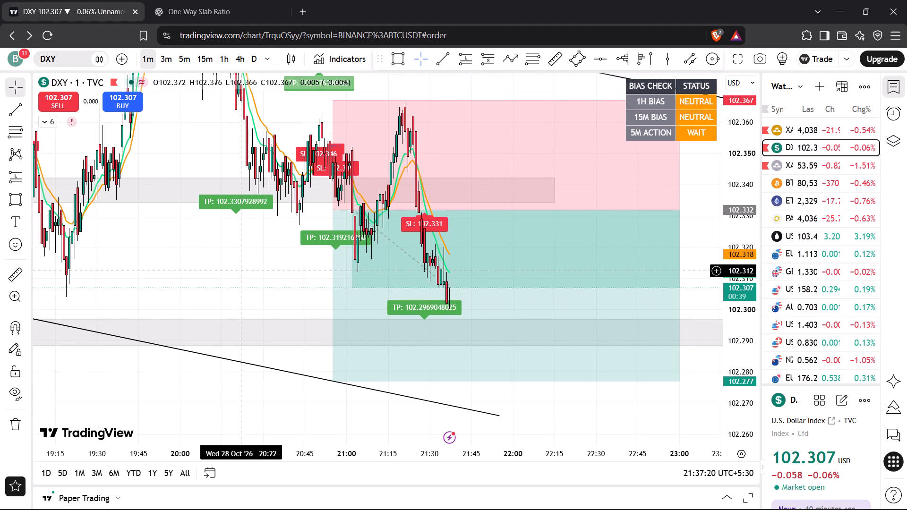
left_click_drag(259, 254, 279, 286)
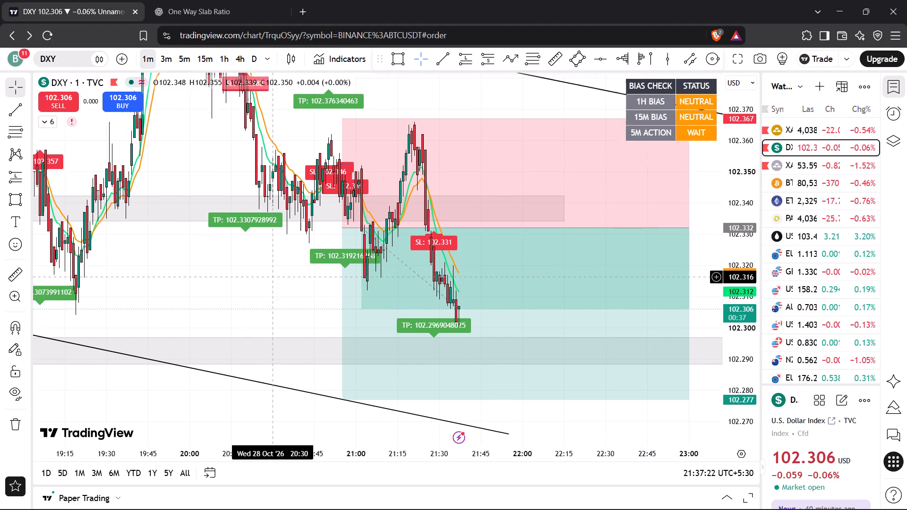
left_click_drag(279, 286, 298, 314)
left_click_drag(311, 312, 452, 331)
left_click_drag(337, 325, 476, 347)
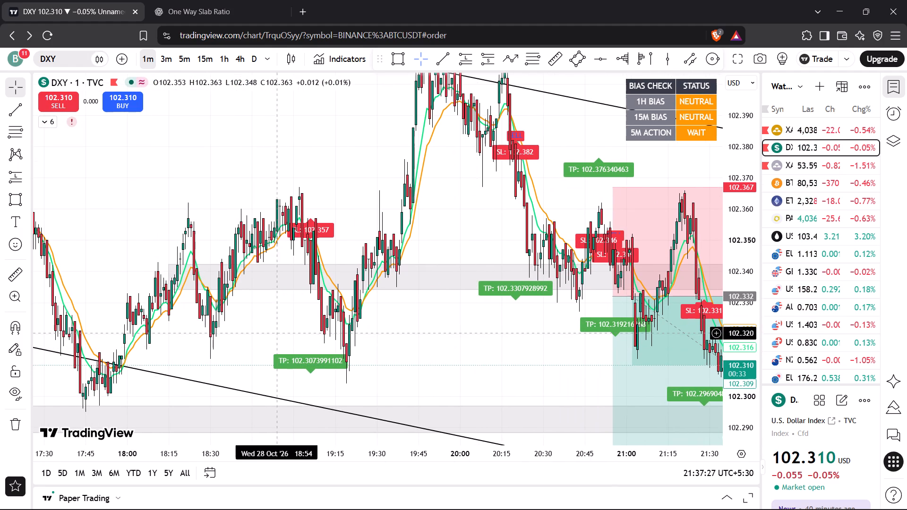
left_click_drag(260, 330, 436, 261)
left_click_drag(152, 254, 368, 352)
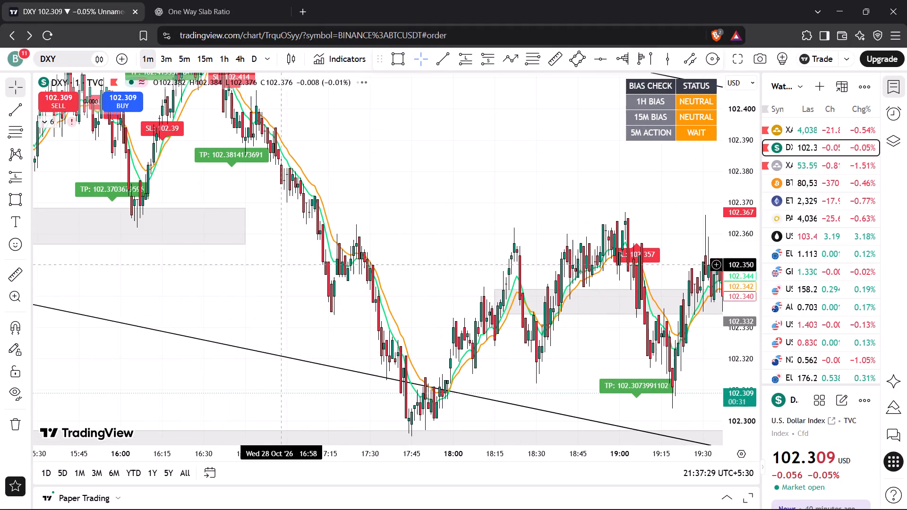
left_click_drag(282, 264, 375, 360)
left_click_drag(291, 265, 368, 288)
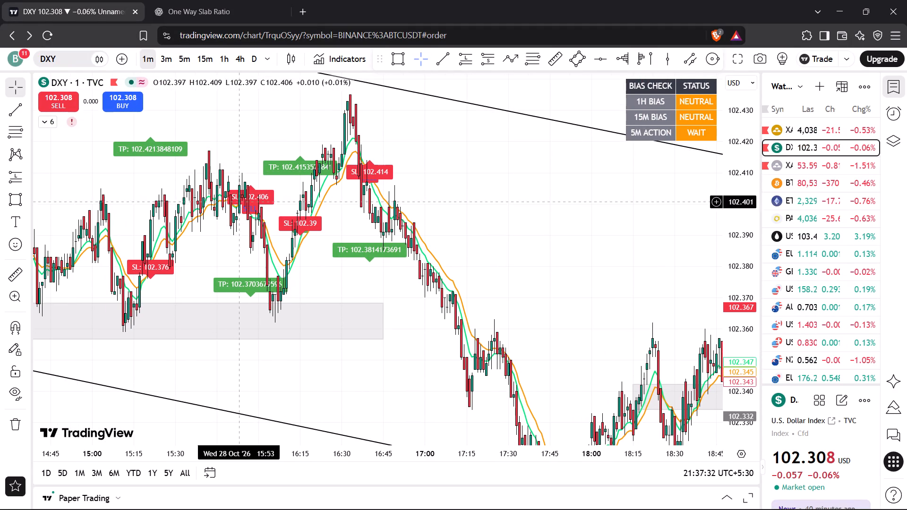
left_click_drag(231, 371, 482, 294)
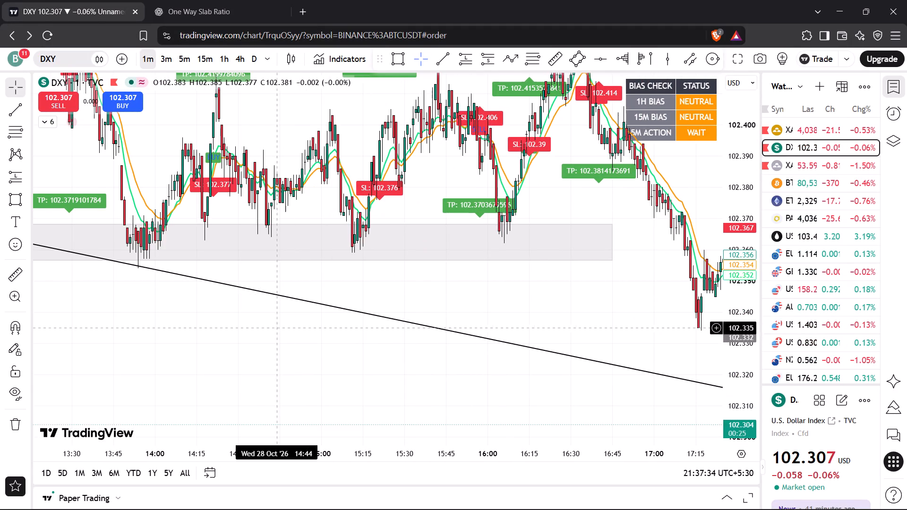
left_click_drag(276, 329, 372, 397)
left_click_drag(146, 217, 204, 275)
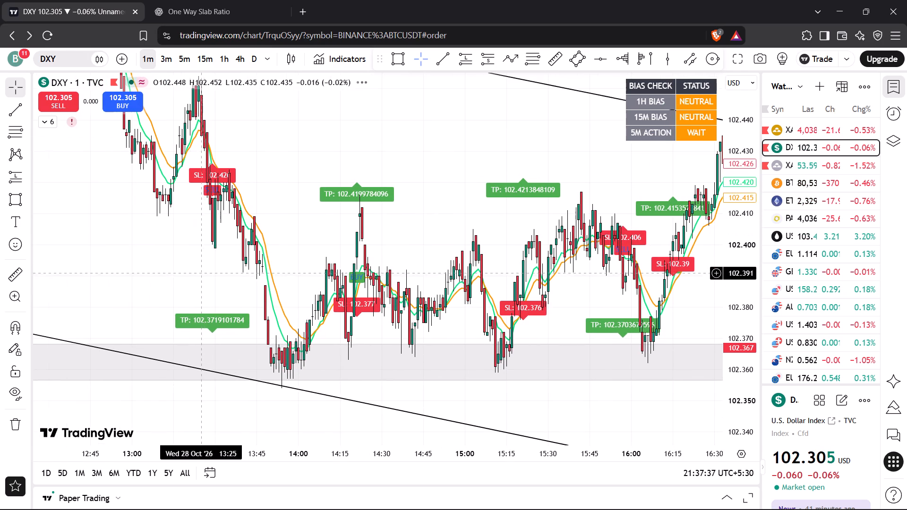
left_click_drag(180, 254, 297, 327)
left_click_drag(136, 213, 263, 337)
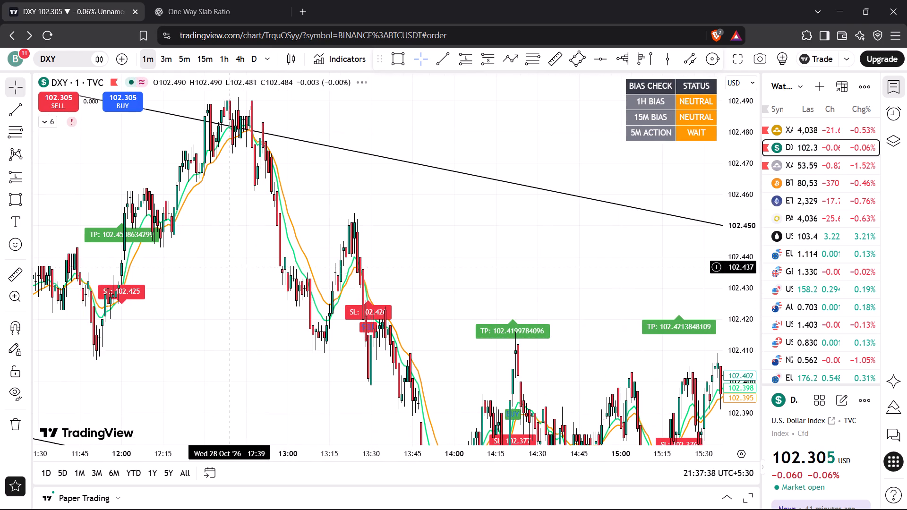
Examine DXY's 1-minute price action from the 14:00 grey zone forward to the current candles within the short position drawing.
left_click_drag(241, 291, 176, 194)
left_click_drag(428, 195, 212, 153)
left_click_drag(384, 176, 270, 119)
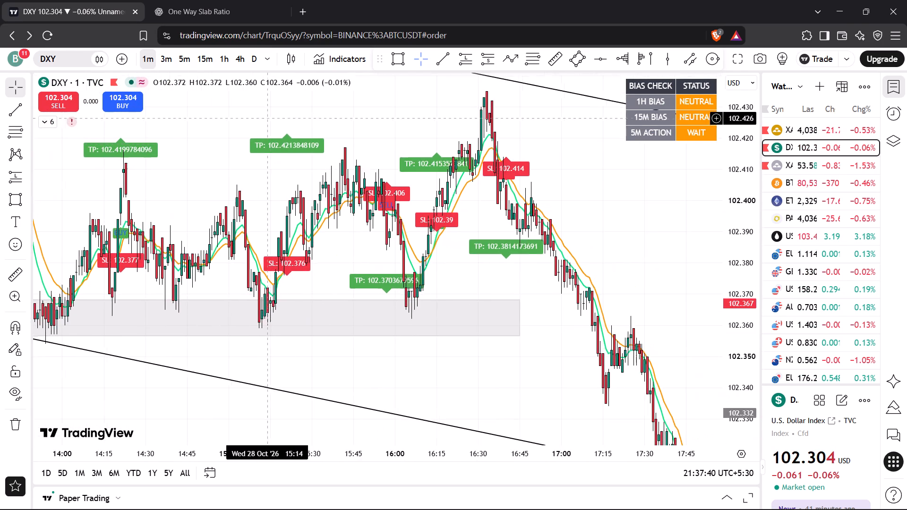
left_click_drag(528, 264, 381, 130)
left_click_drag(479, 223, 302, 191)
left_click_drag(512, 191, 317, 220)
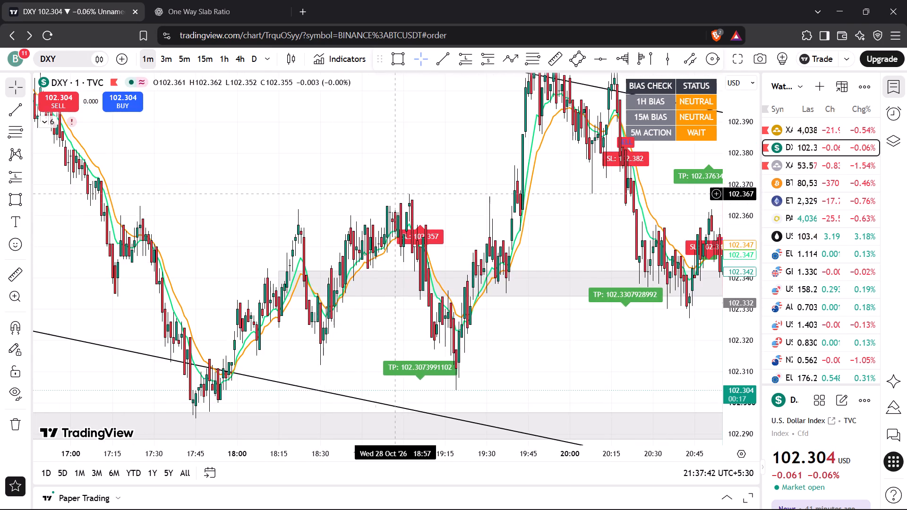
left_click_drag(405, 189, 274, 267)
left_click_drag(354, 254, 265, 211)
left_click_drag(340, 259, 305, 186)
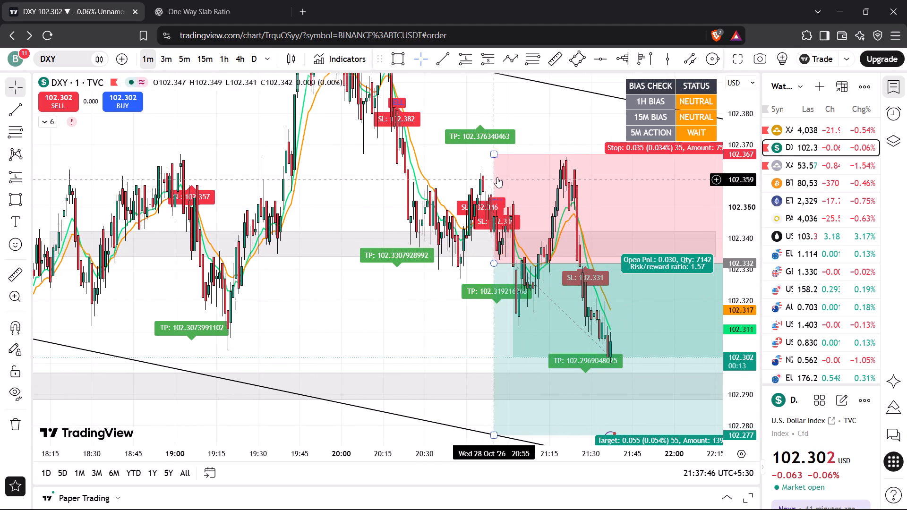
left_click_drag(437, 329, 301, 310)
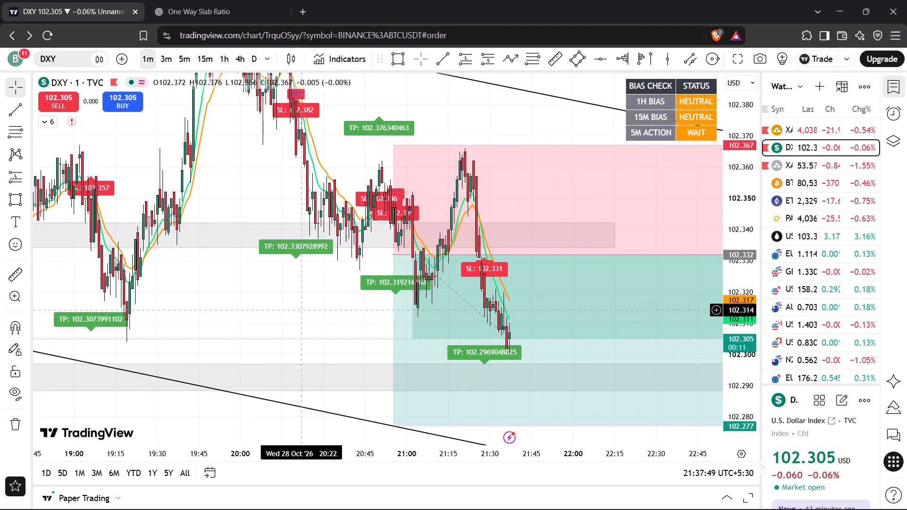
left_click_drag(325, 314, 264, 216)
Switch to XAUUSD and examine its 1-minute price history from the grey zone back to the swings around 14:15 to 16:30.
left_click(800, 128)
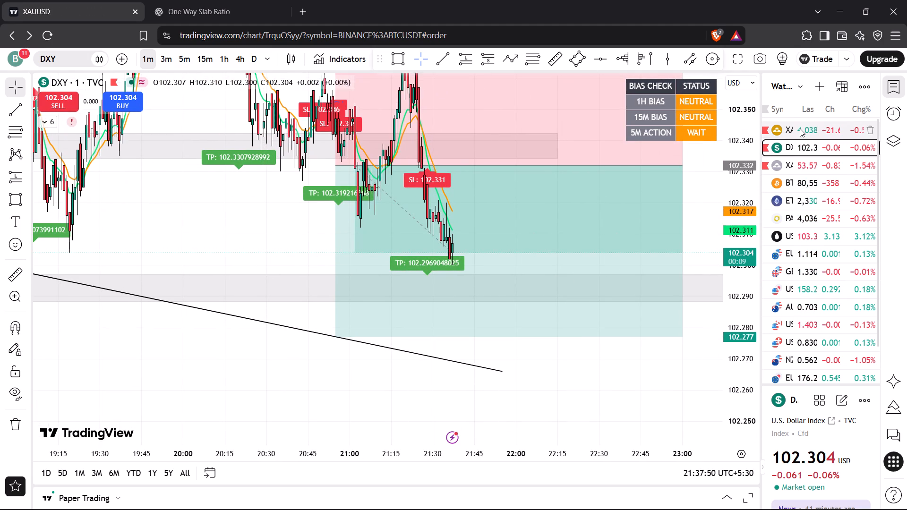
left_click_drag(591, 241, 621, 199)
left_click(533, 170)
left_click(307, 181)
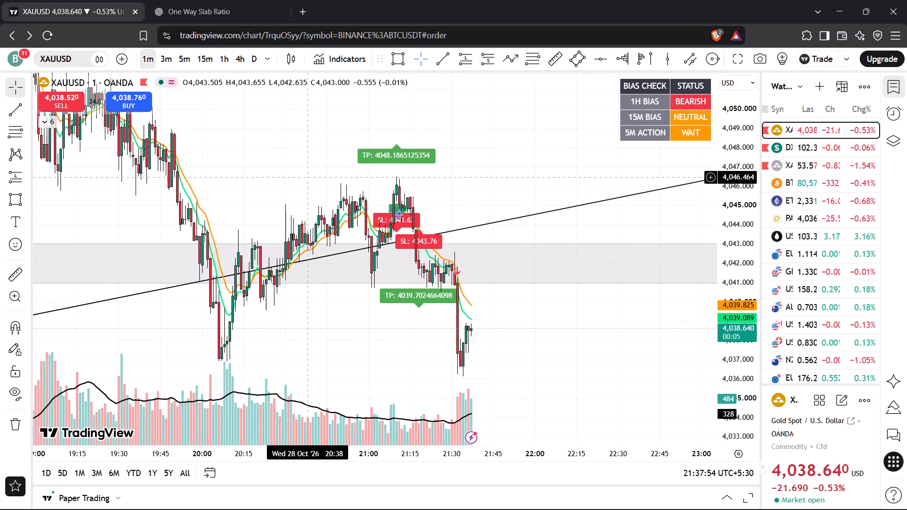
left_click_drag(308, 169, 486, 291)
left_click_drag(394, 189, 551, 257)
left_click_drag(433, 180, 573, 216)
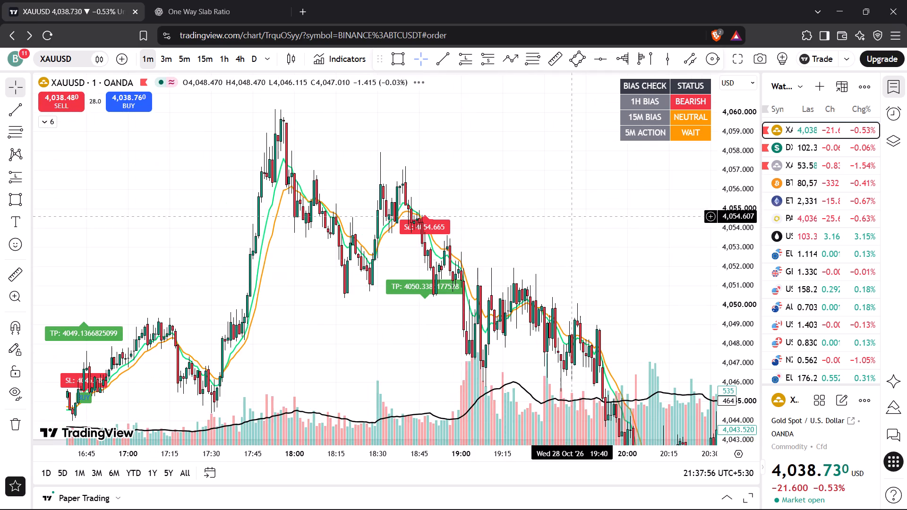
left_click_drag(342, 331, 436, 201)
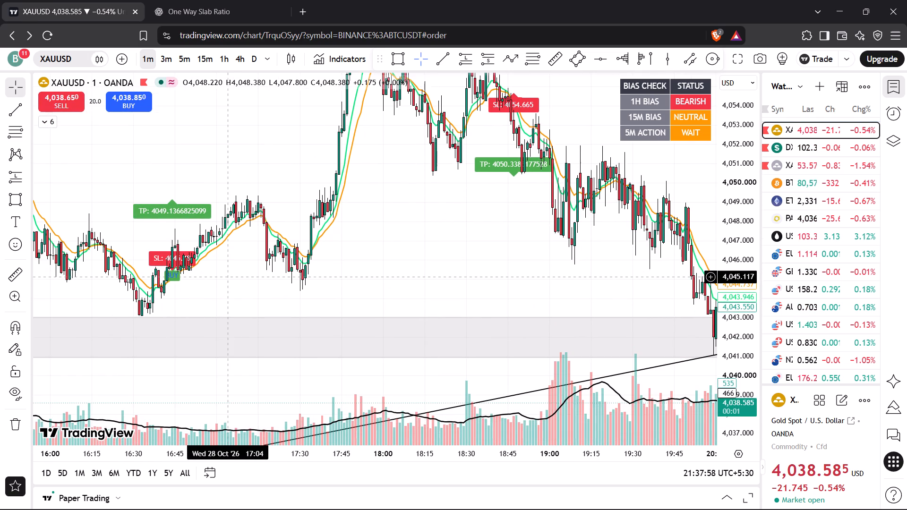
left_click_drag(248, 281, 523, 224)
left_click_drag(368, 234, 613, 305)
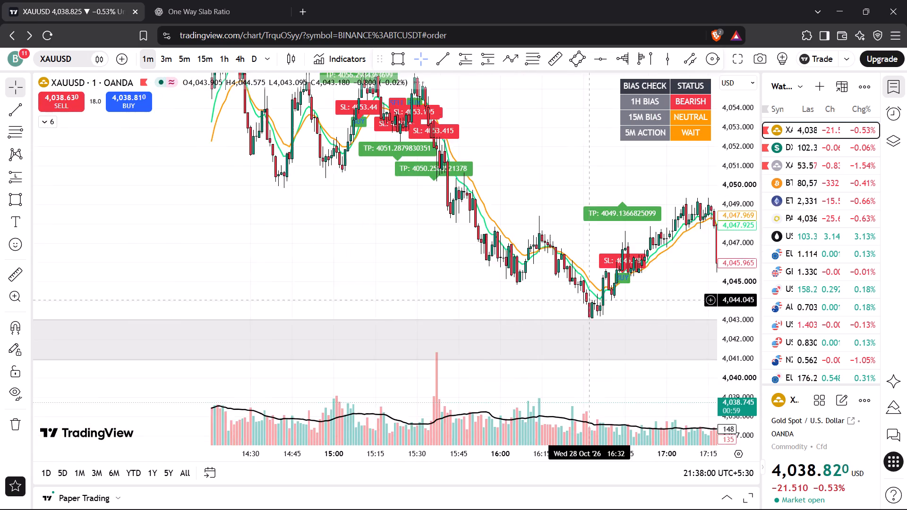
left_click_drag(613, 305, 613, 305)
left_click_drag(574, 183, 525, 316)
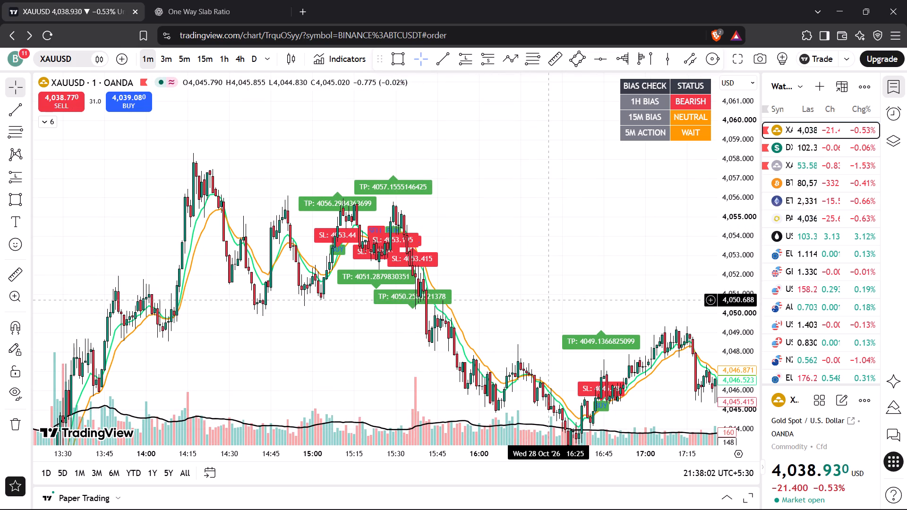
scroll(549, 300, "up", 3)
left_click_drag(549, 286, 638, 232)
left_click_drag(725, 332, 746, 194)
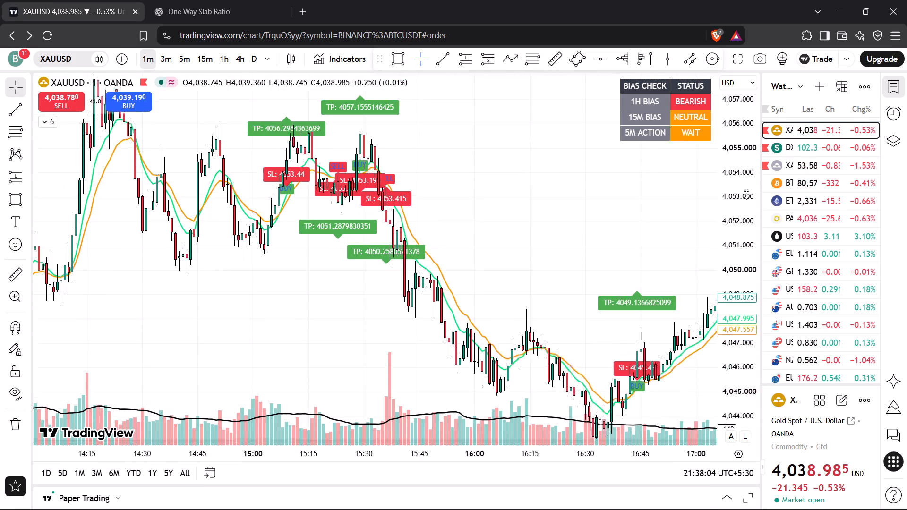
left_click_drag(746, 194, 745, 148)
left_click_drag(550, 192, 610, 287)
scroll(589, 286, "up", 1)
scroll(514, 257, "up", 2)
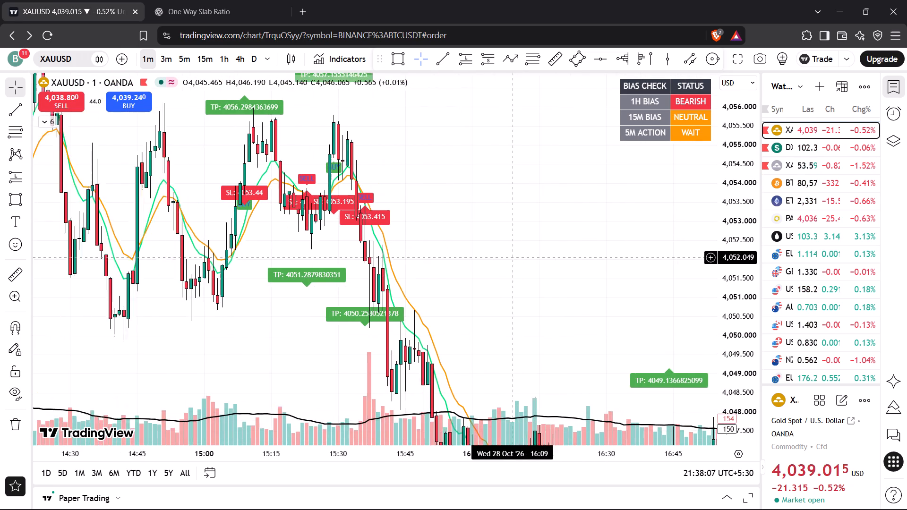
Examine earlier XAUUSD 1-minute price action around the pink zone near 4,030 and the morning decline back to about 07:30.
left_click_drag(505, 254, 610, 349)
left_click(753, 188)
left_click_drag(739, 196, 735, 219)
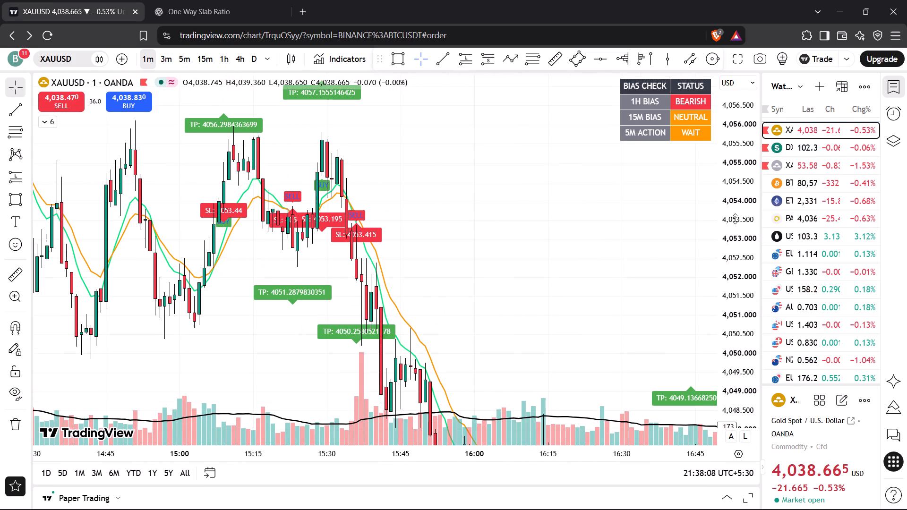
left_click_drag(735, 219, 720, 323)
left_click_drag(567, 242, 785, 214)
left_click_drag(499, 275, 729, 299)
left_click_drag(490, 306, 706, 169)
left_click_drag(461, 313, 517, 150)
left_click_drag(486, 306, 707, 76)
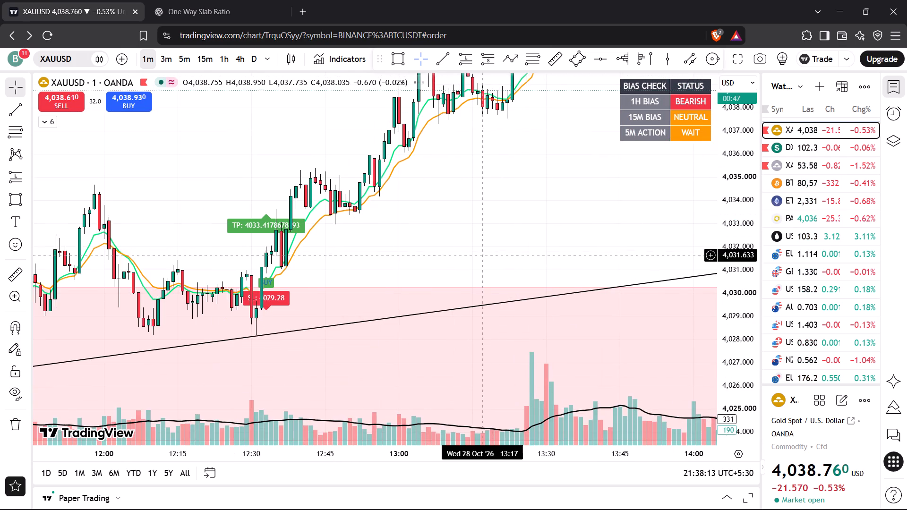
left_click_drag(483, 255, 562, 203)
left_click_drag(301, 187, 532, 219)
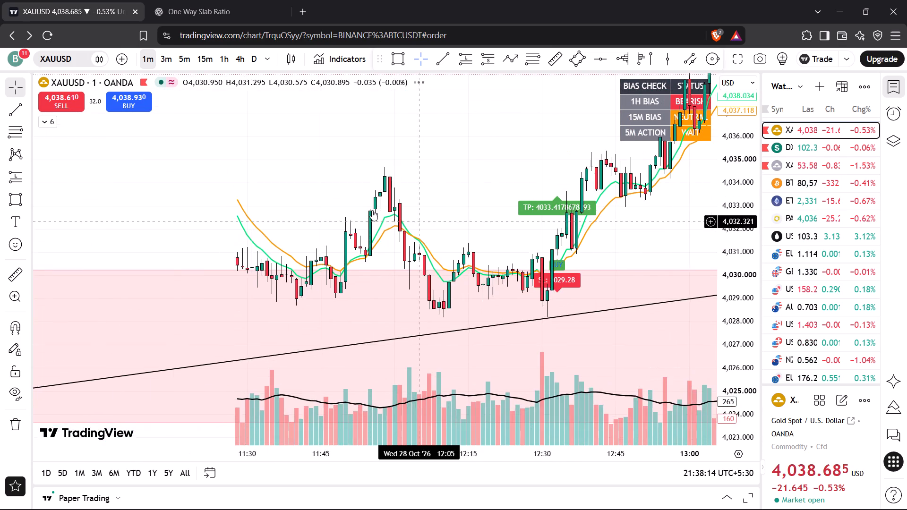
left_click_drag(376, 196, 552, 239)
left_click_drag(421, 183, 494, 224)
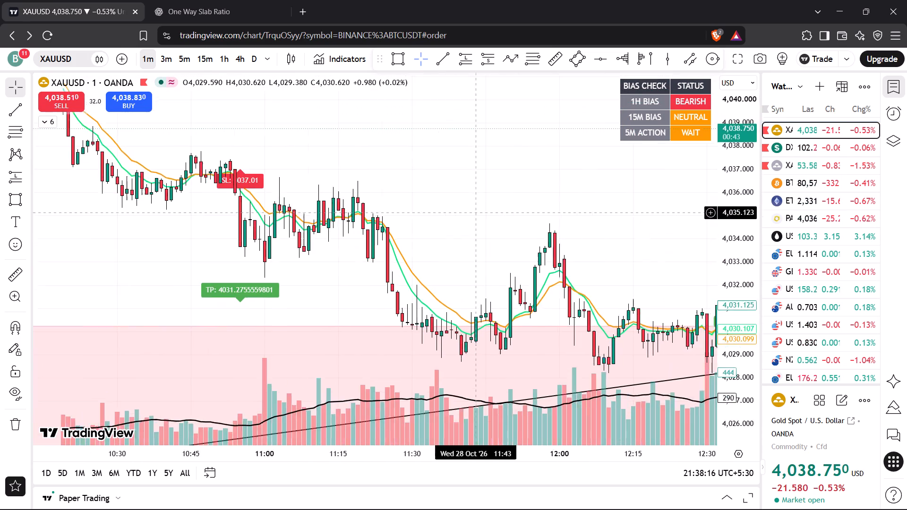
left_click_drag(494, 224, 519, 232)
left_click_drag(400, 161, 540, 213)
left_click_drag(434, 193, 557, 236)
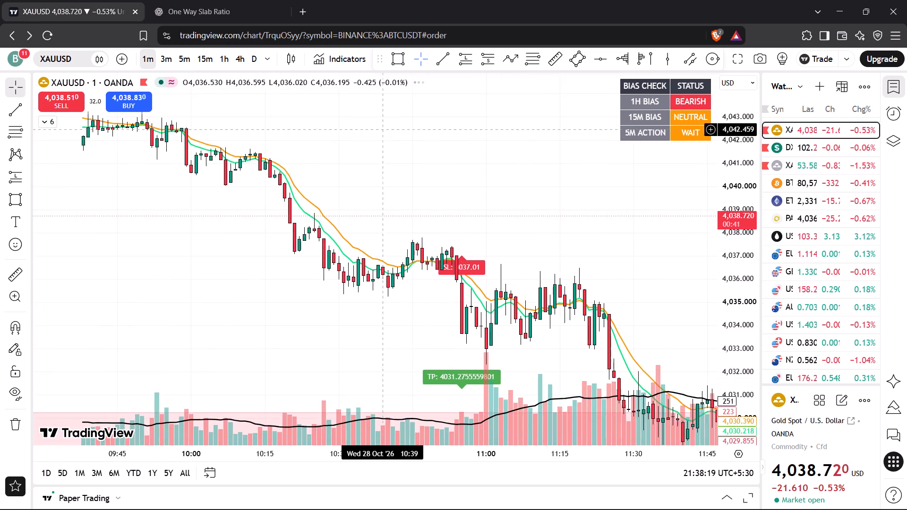
left_click_drag(326, 98, 535, 289)
scroll(511, 297, "down", 3)
left_click_drag(442, 206, 607, 334)
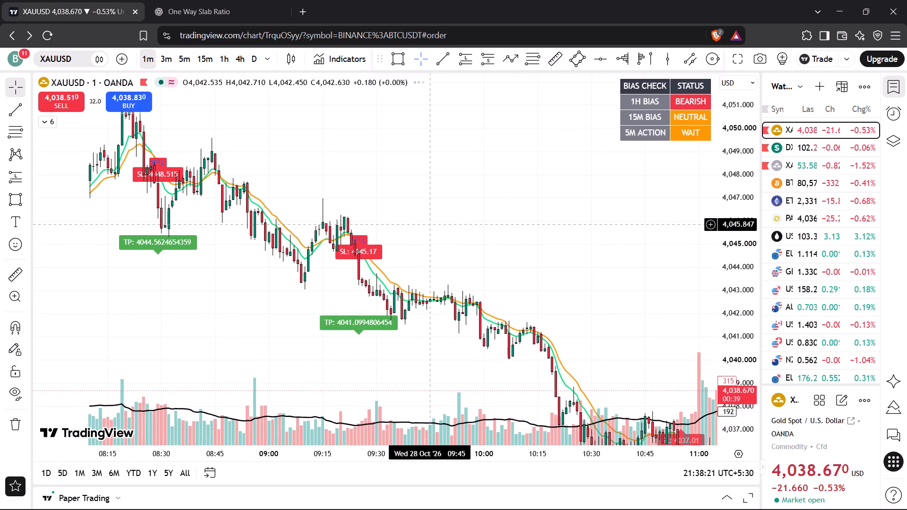
left_click_drag(382, 192, 561, 292)
left_click_drag(376, 195, 485, 138)
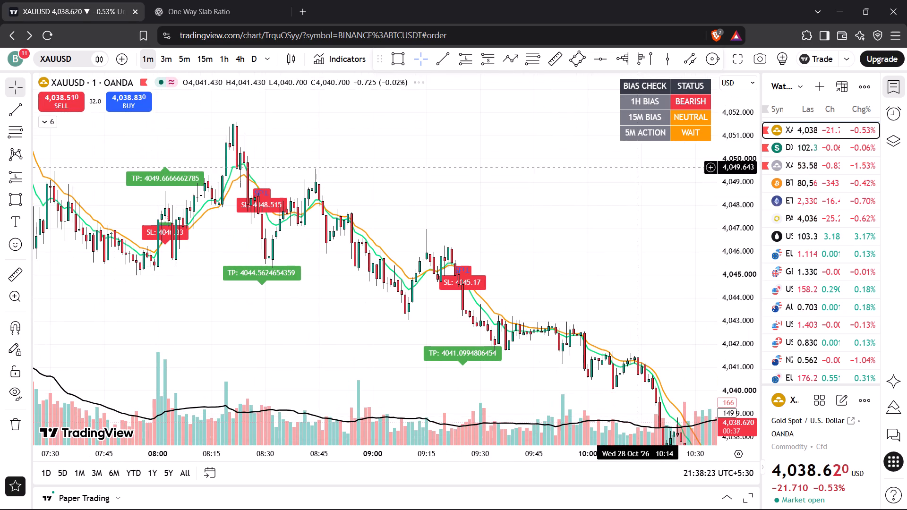
Return to the latest XAUUSD 1-minute candles and examine price below the grey zone and rising trendline.
left_click(697, 422)
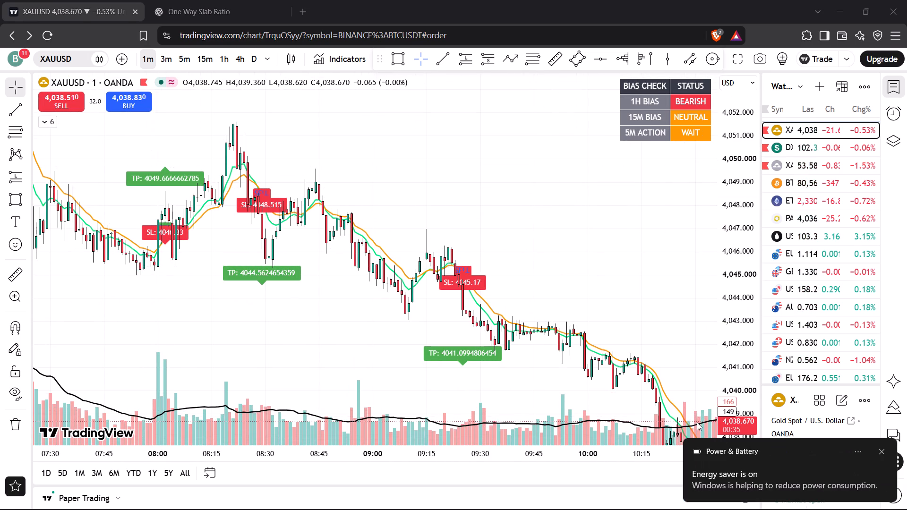
left_click(886, 455)
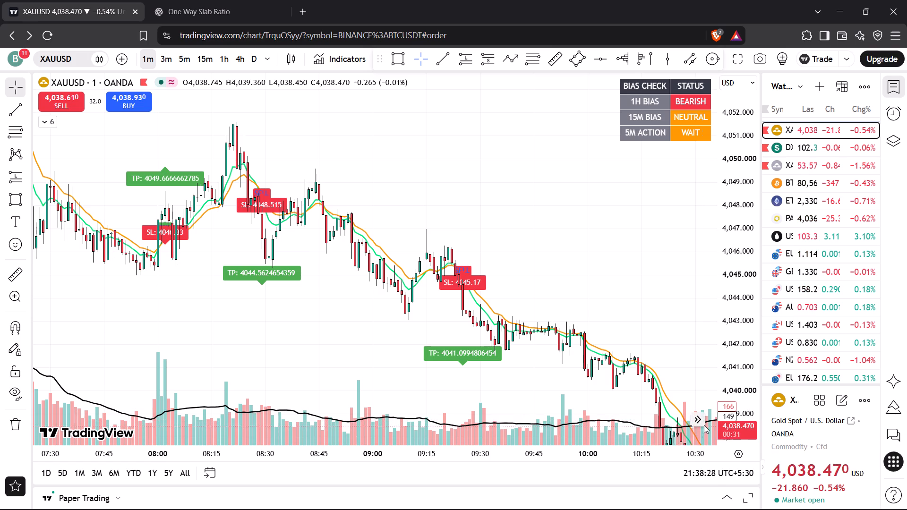
left_click(703, 425)
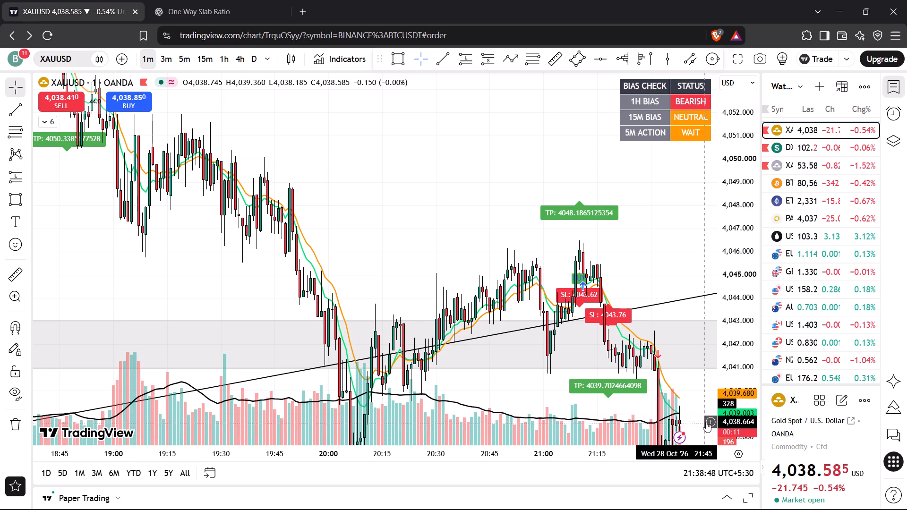
scroll(706, 422, "right", 1)
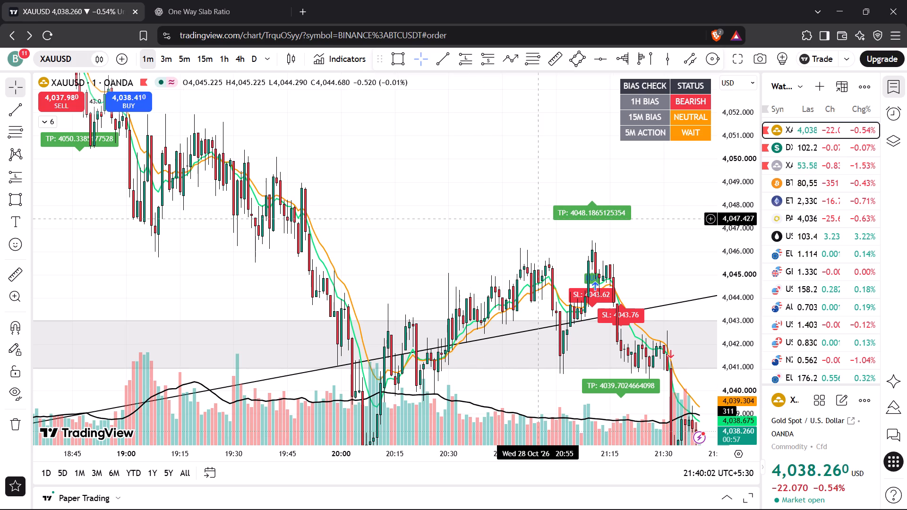
left_click(538, 219)
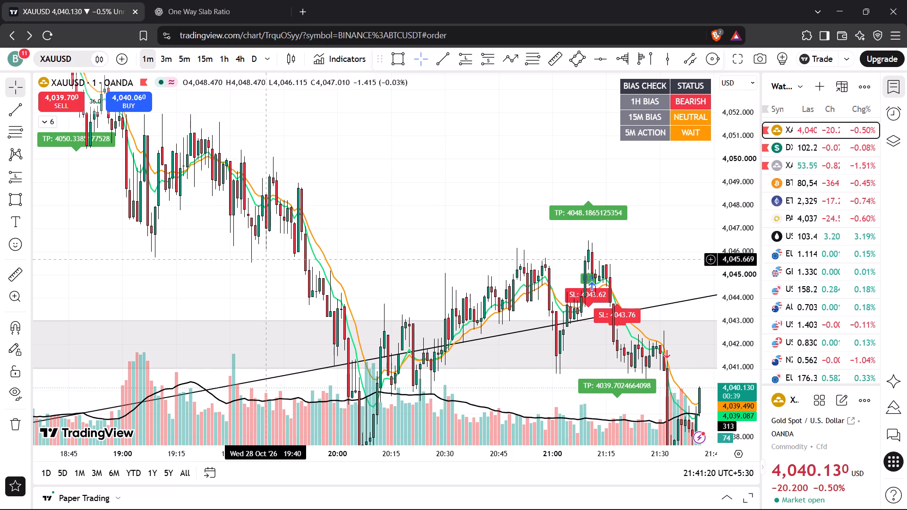
left_click(430, 151)
left_click_drag(430, 155, 295, 58)
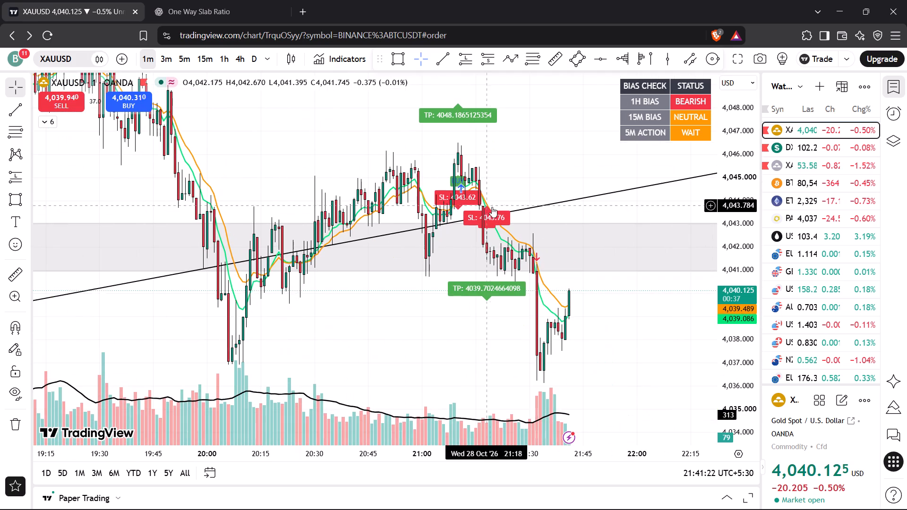
left_click_drag(750, 185, 739, 244)
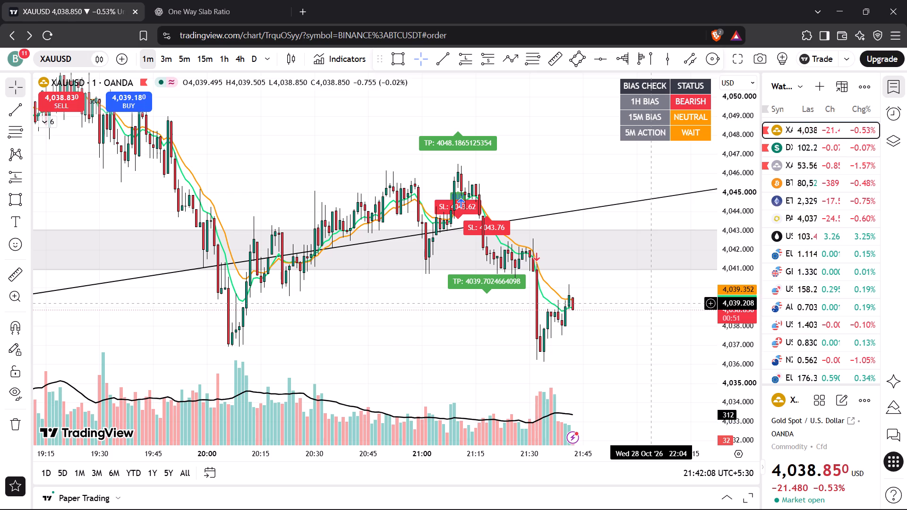
Examine XAUUSD around the grey zone on the 1-minute and 5-minute charts and compare it with DXY's 5-minute falling channel.
left_click(573, 172)
left_click_drag(557, 162, 560, 183)
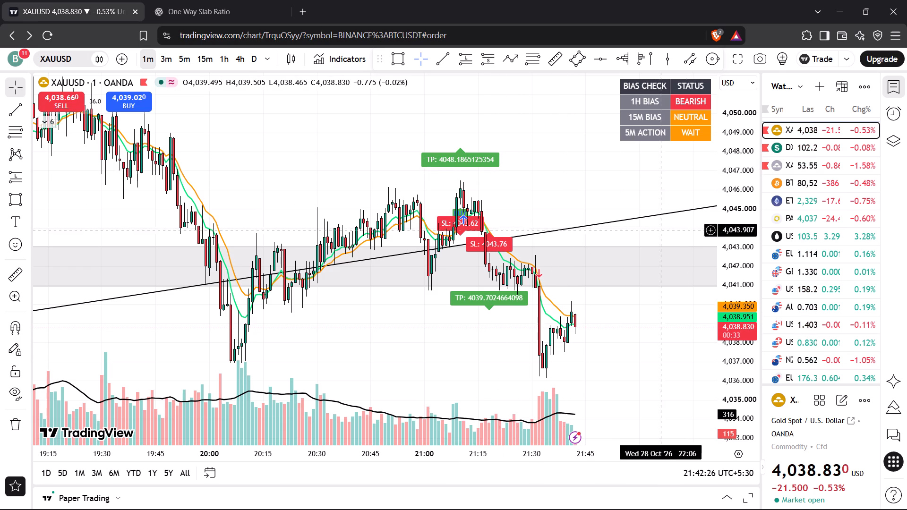
left_click_drag(731, 204, 732, 230)
left_click(601, 196)
left_click_drag(599, 195, 579, 172)
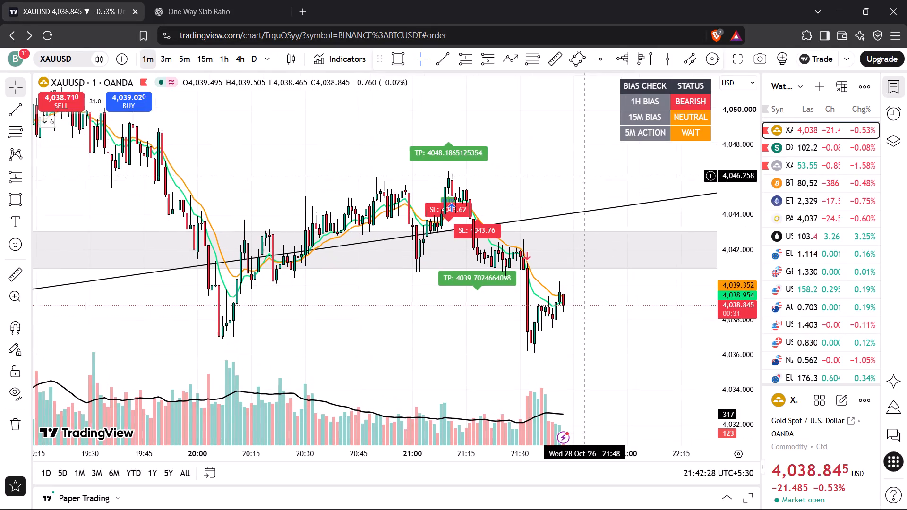
left_click_drag(579, 172, 573, 167)
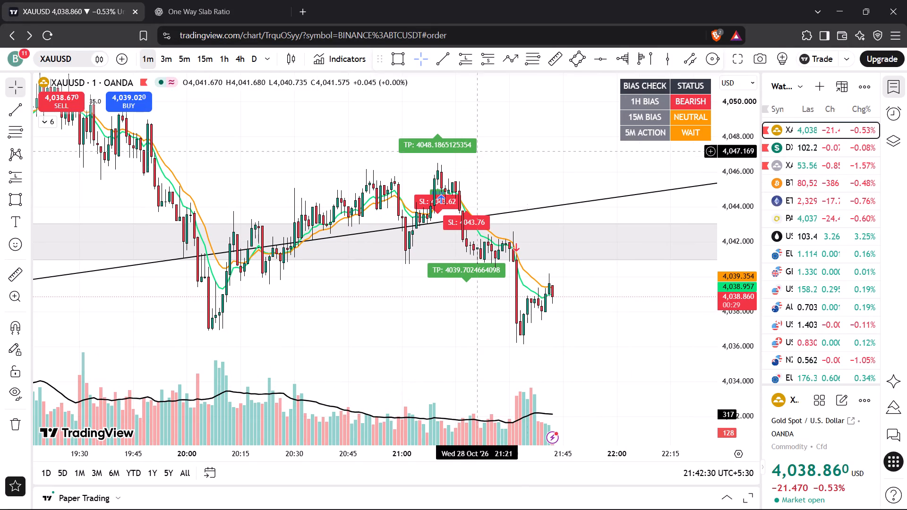
left_click(183, 52)
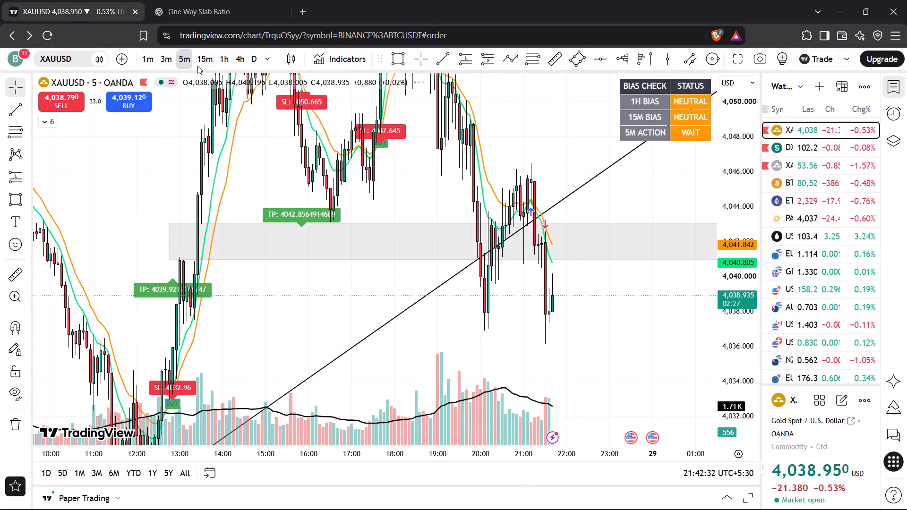
left_click_drag(742, 179, 743, 204)
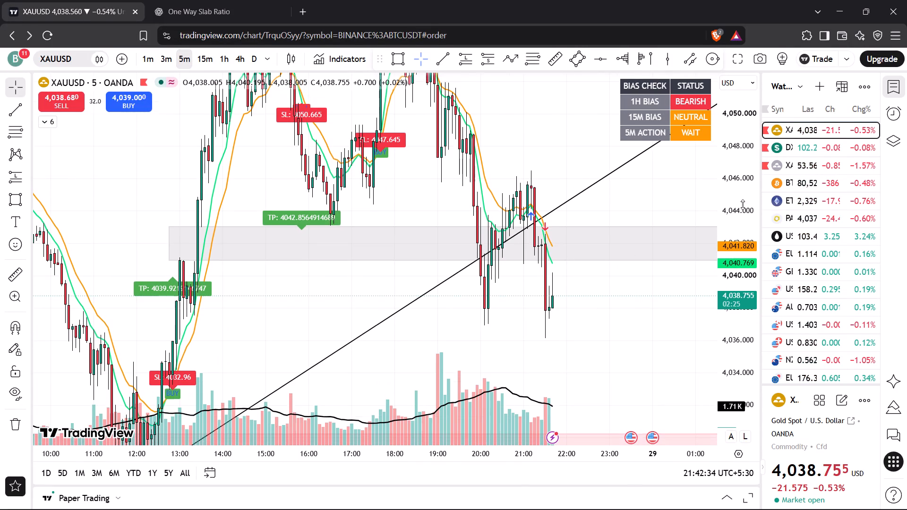
left_click(801, 145)
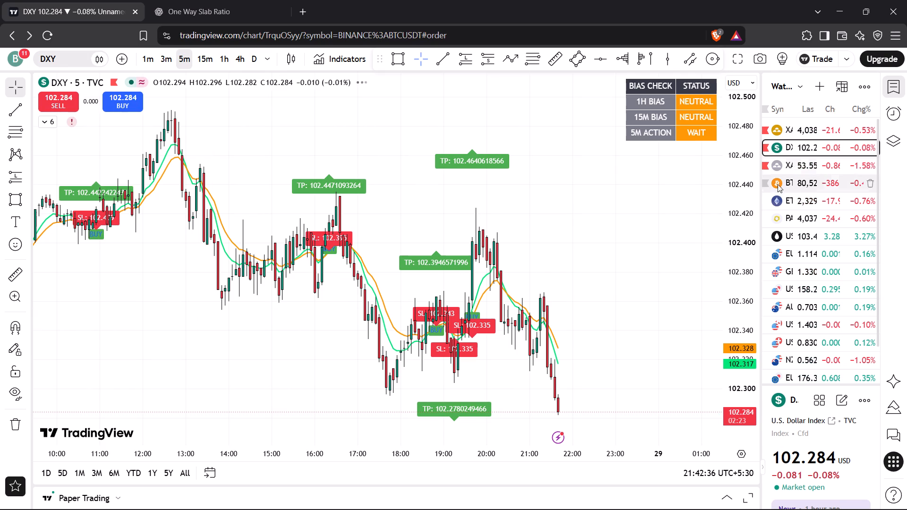
left_click_drag(740, 190, 733, 263)
left_click_drag(655, 247, 653, 180)
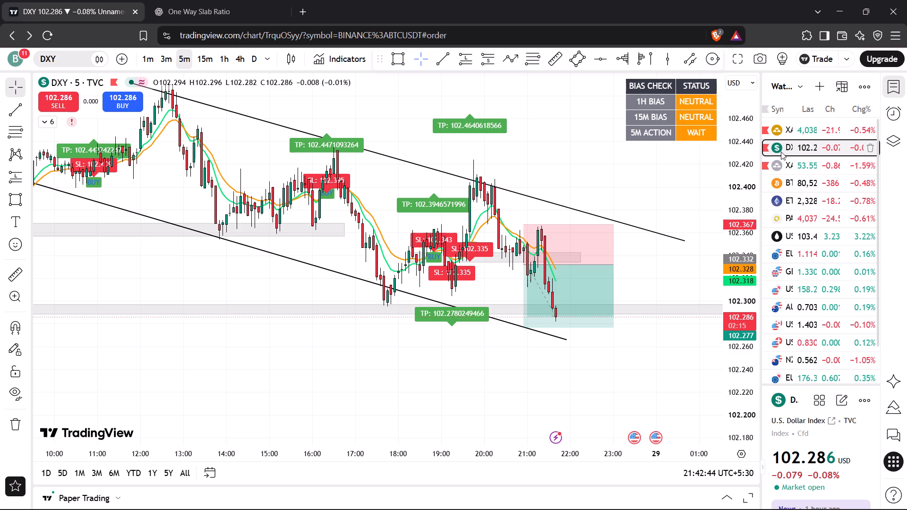
Switch to EURUSD's 15-minute chart and extend the pink zone at 1.11423–1.11444 forward in time past the current candle.
left_click(797, 254)
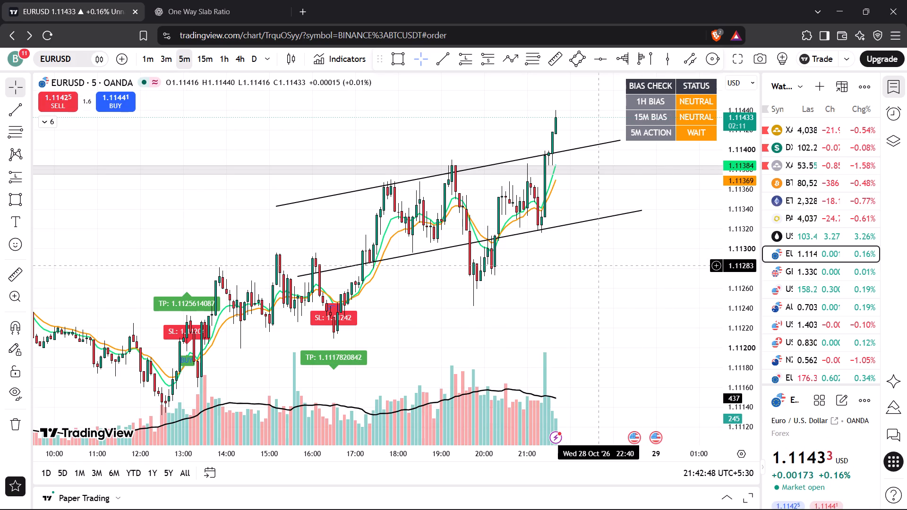
left_click_drag(600, 265, 553, 297)
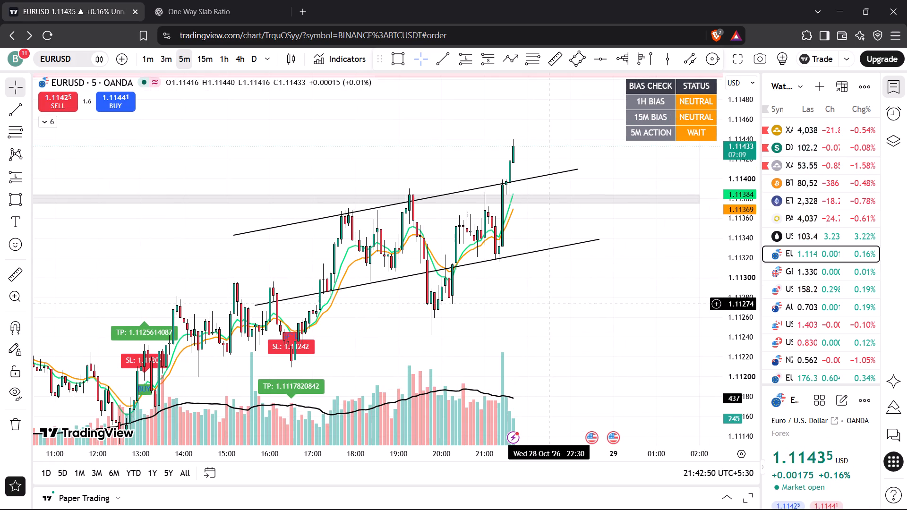
left_click(209, 53)
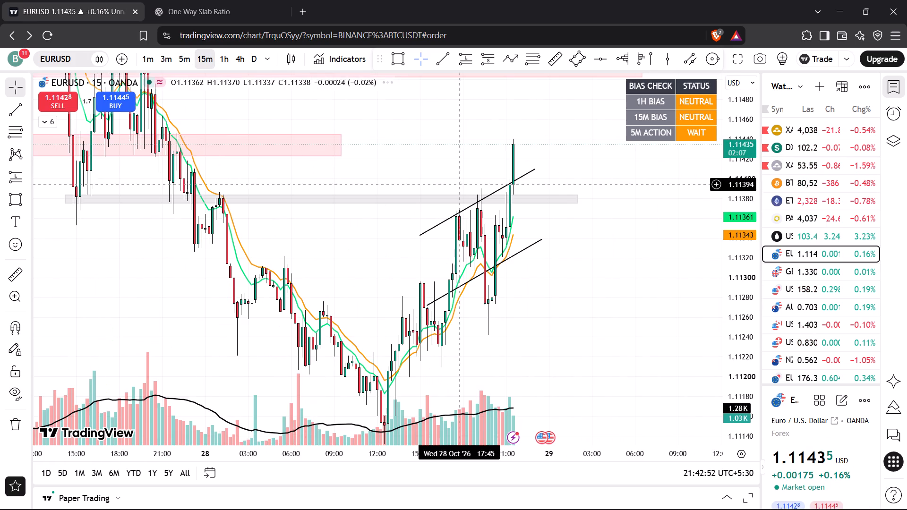
left_click_drag(338, 145, 517, 144)
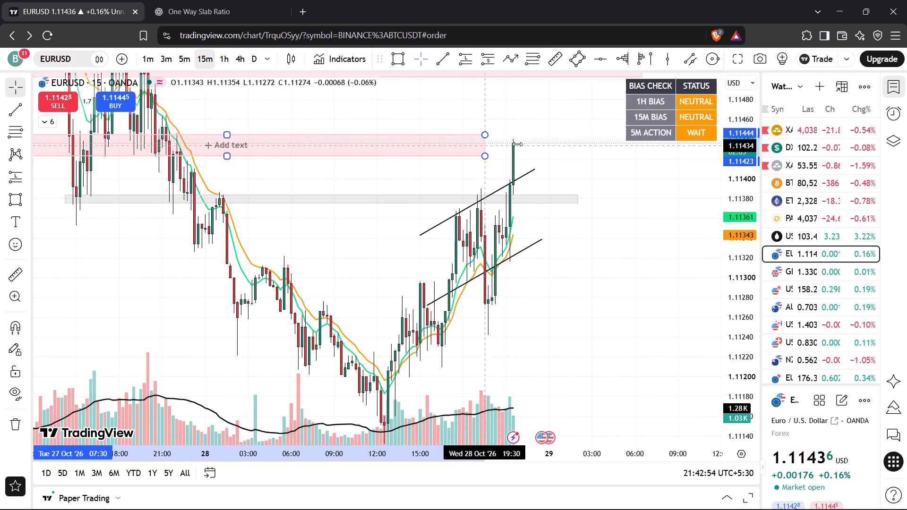
left_click_drag(517, 144, 612, 143)
left_click(410, 110)
Examine EURUSD's decline and recovery towards the pink zones on the 15-minute and 1-hour charts.
left_click_drag(410, 110, 513, 169)
scroll(477, 166, "down", 3)
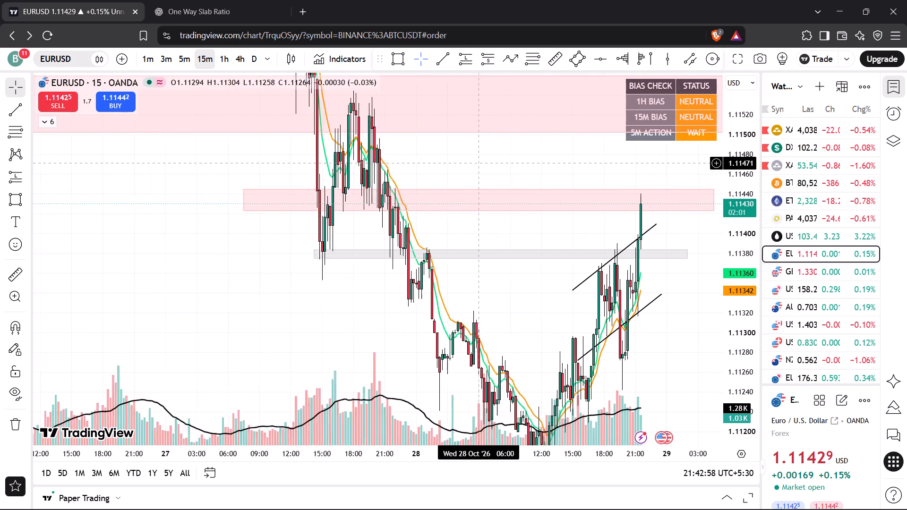
scroll(479, 163, "down", 1)
left_click_drag(743, 183, 722, 275)
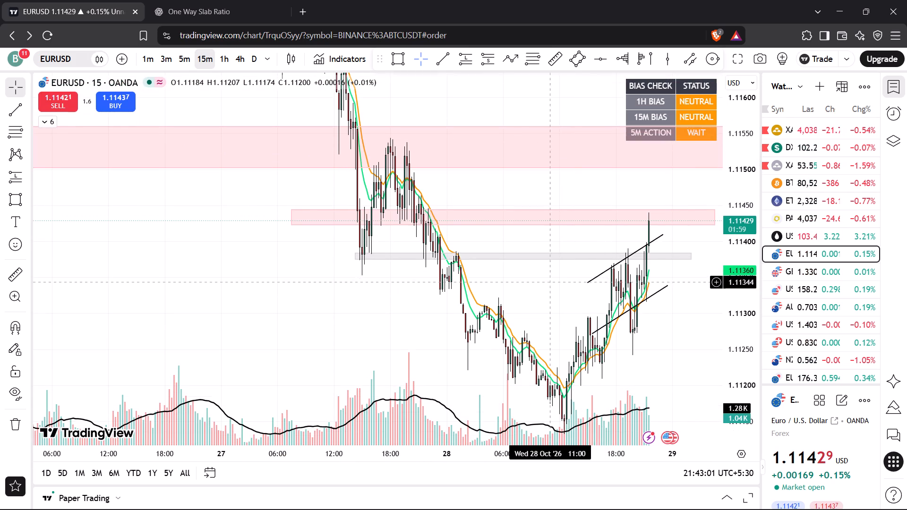
left_click_drag(550, 282, 439, 294)
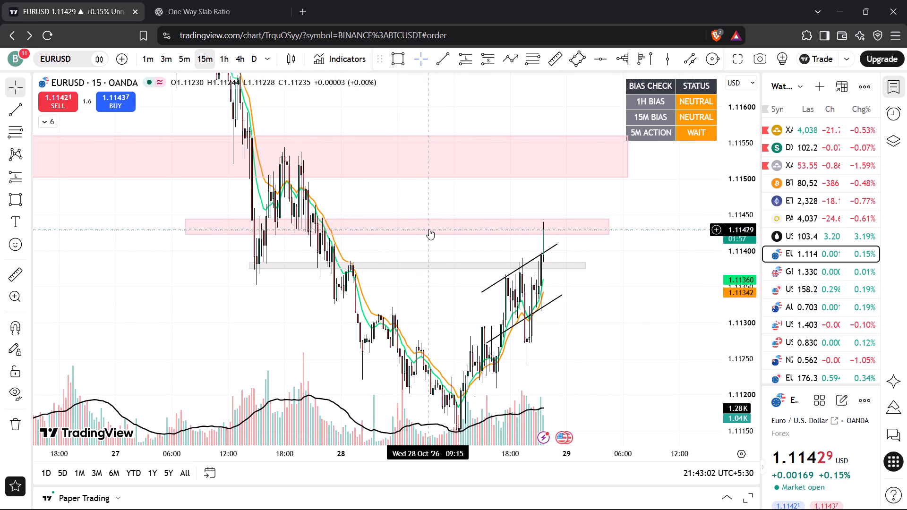
left_click(223, 54)
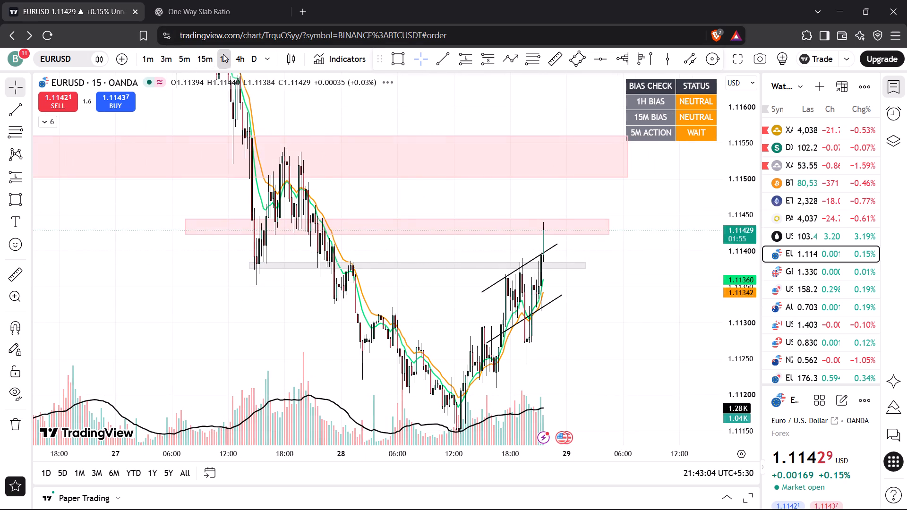
left_click_drag(733, 170, 734, 195)
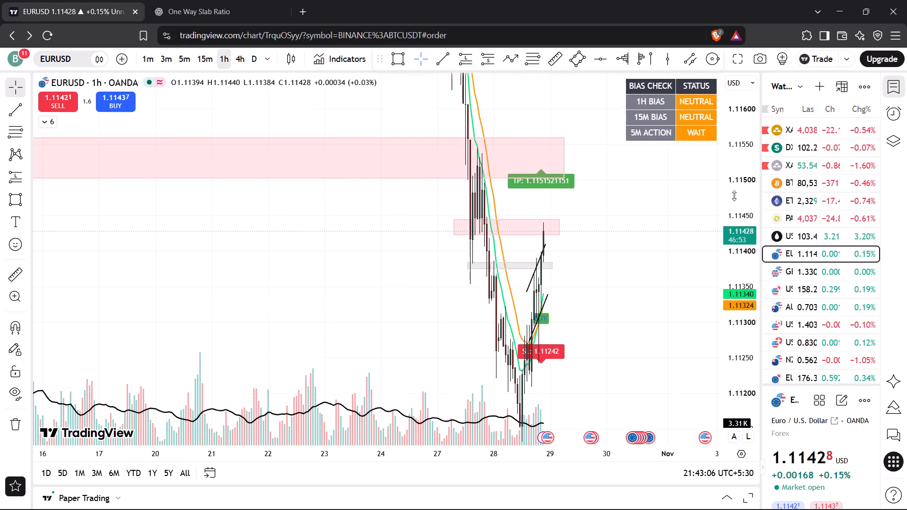
left_click_drag(734, 195, 708, 312)
scroll(560, 269, "up", 5)
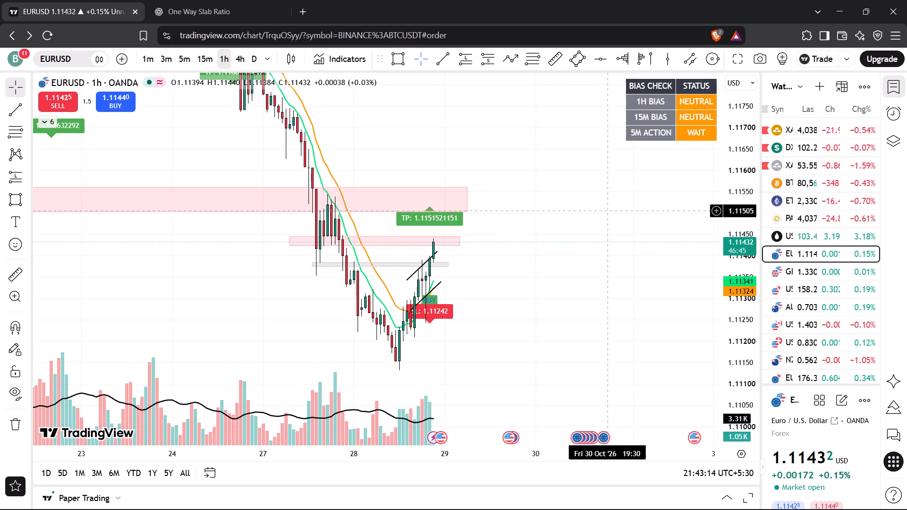
Compare the 1-hour charts of XAGUSD, USOIL, EURUSD and XAUUSD.
left_click(791, 166)
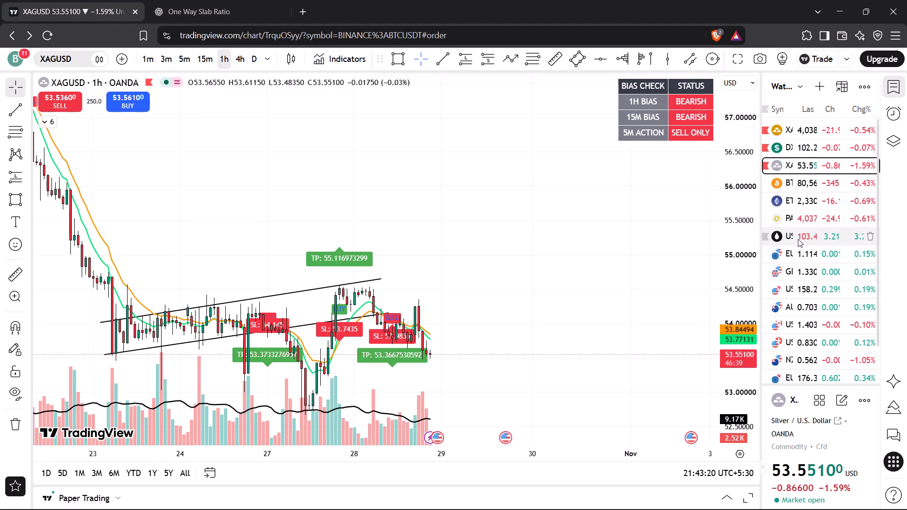
left_click(799, 261)
left_click(811, 235)
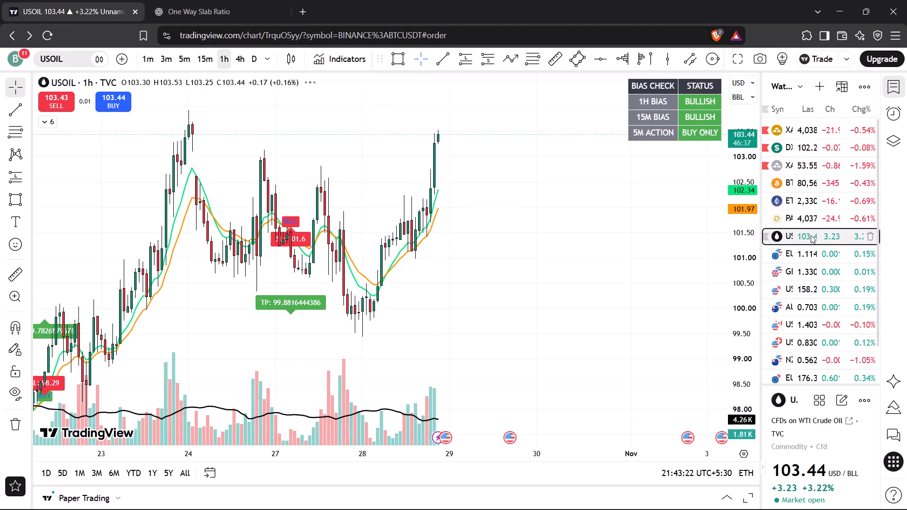
left_click(812, 253)
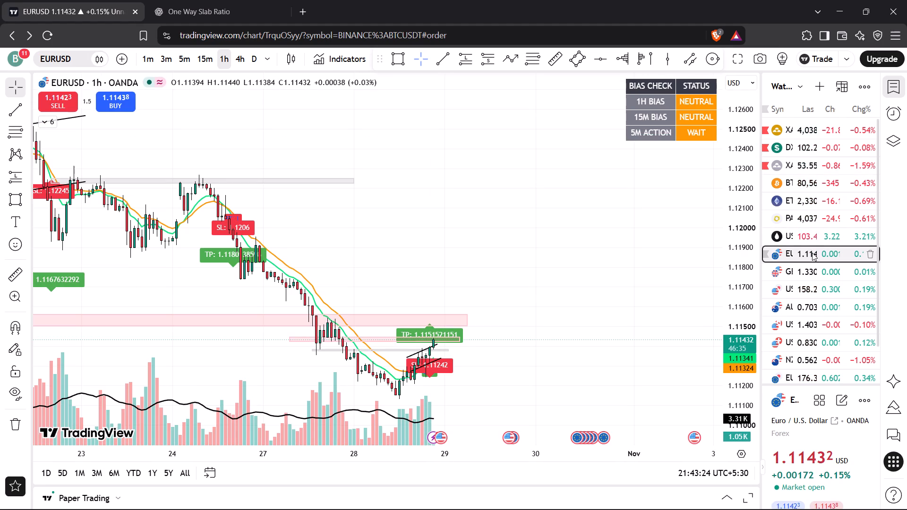
double_click(810, 117)
left_click(803, 129)
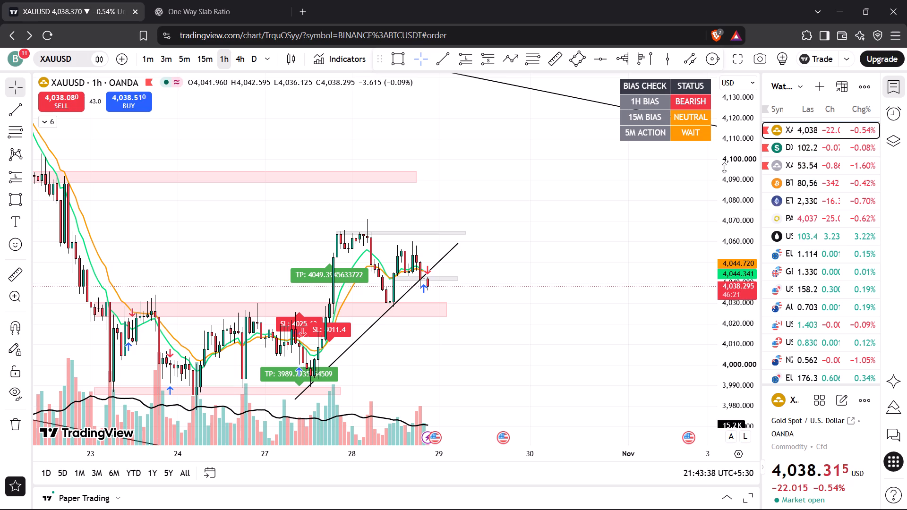
Examine DXY's 1-hour price action from the pink zones near 101.65 and 102.05 up to the current falling channel.
left_click(793, 153)
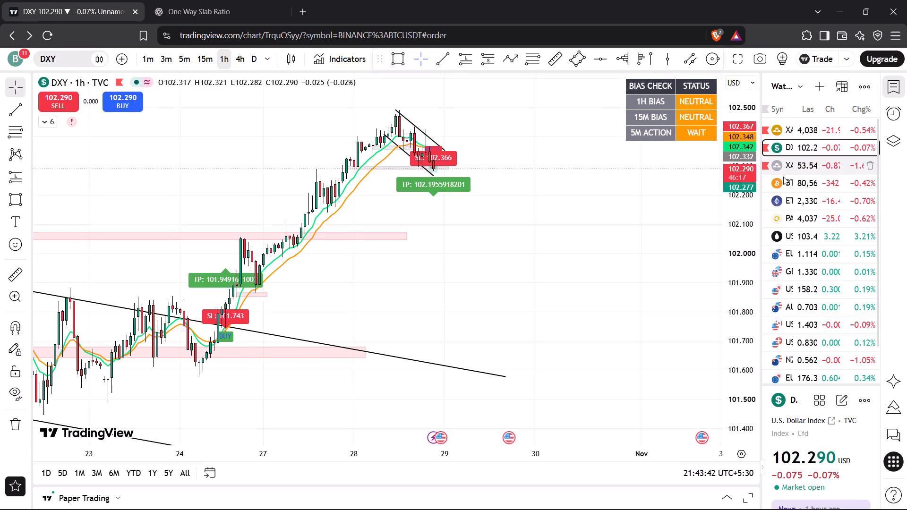
left_click_drag(725, 340, 748, 111)
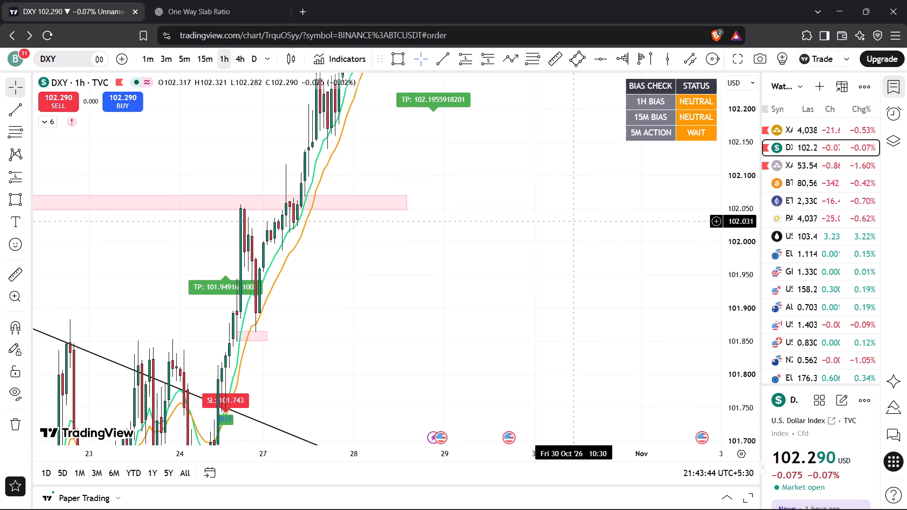
left_click_drag(582, 241, 635, 119)
scroll(546, 197, "down", 5)
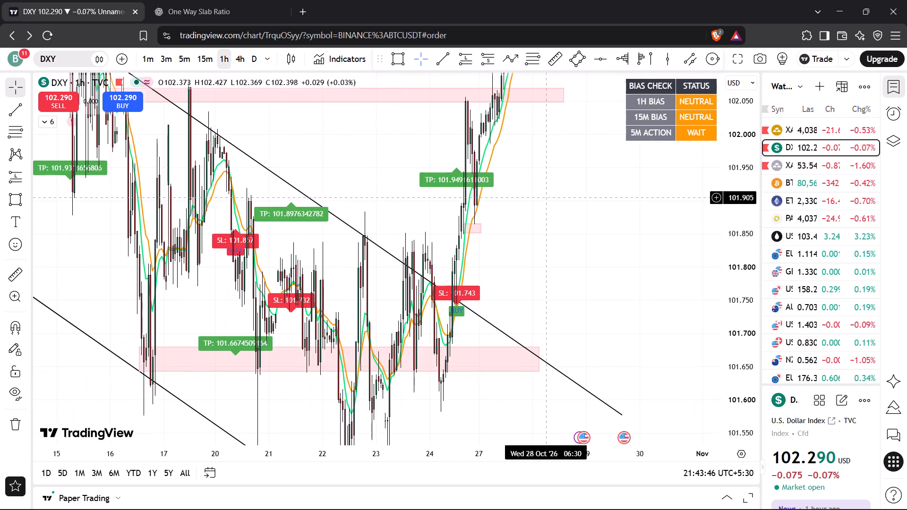
left_click_drag(564, 193, 552, 337)
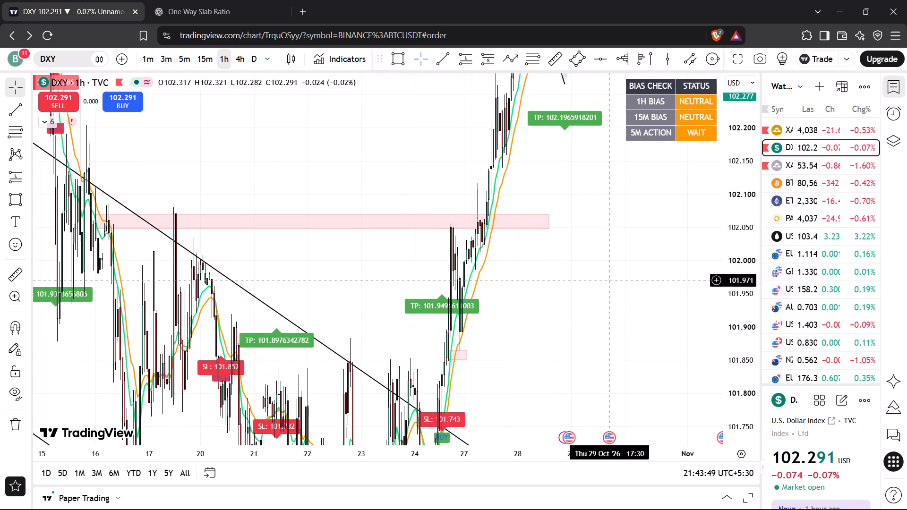
left_click_drag(629, 252, 613, 345)
left_click_drag(622, 291, 599, 372)
left_click_drag(616, 291, 603, 354)
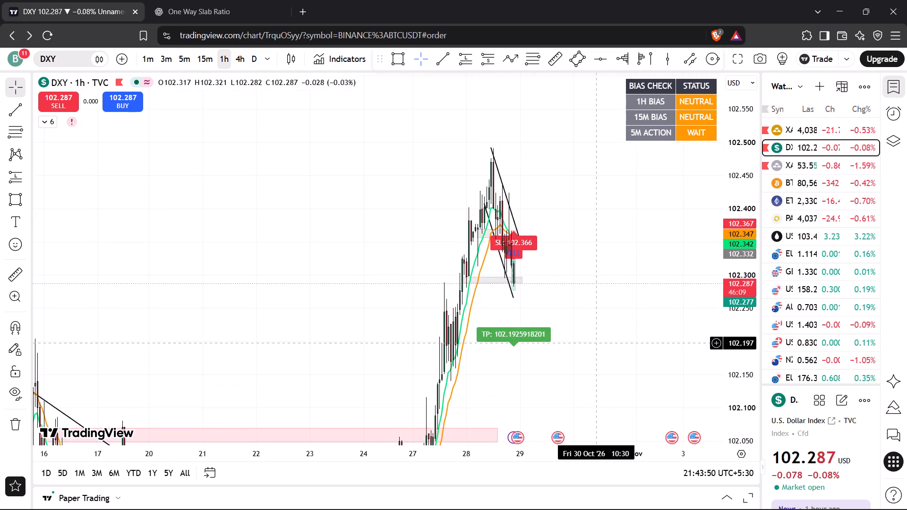
scroll(594, 316, "up", 5)
left_click_drag(562, 312, 627, 229)
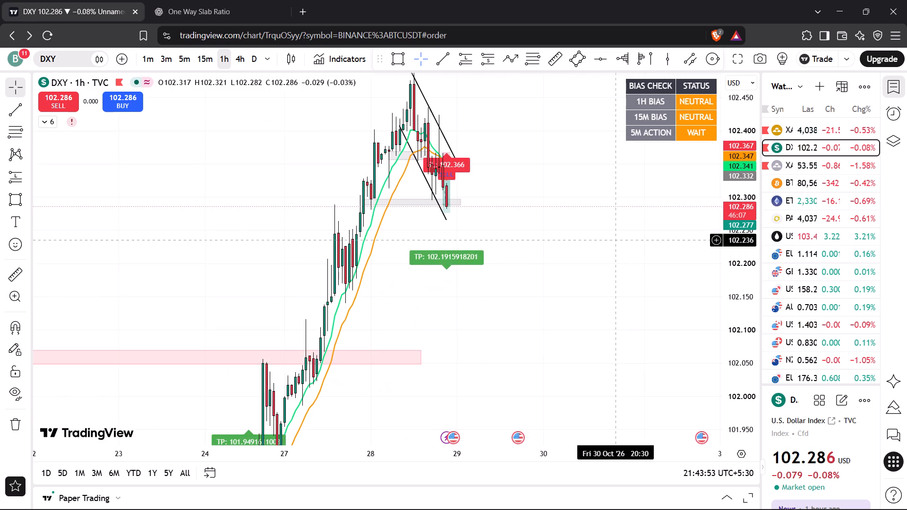
scroll(614, 240, "up", 3)
left_click_drag(555, 246, 587, 226)
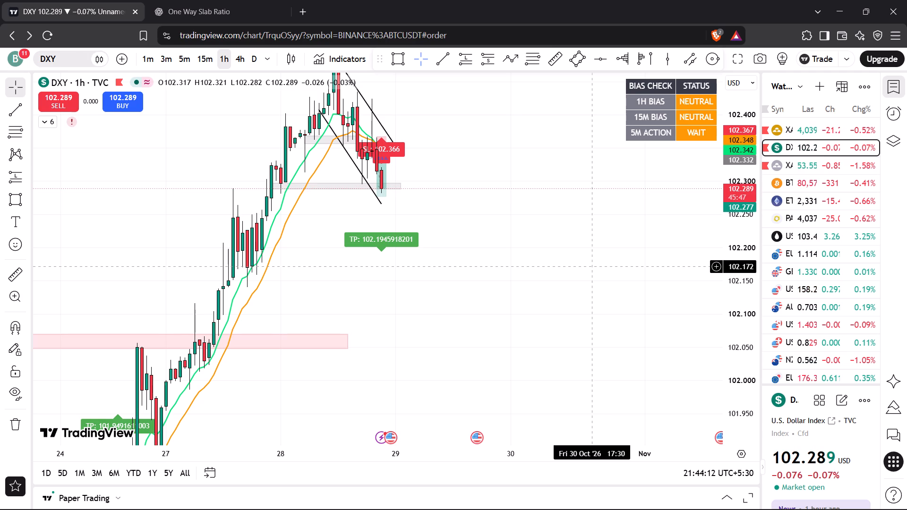
left_click_drag(608, 232, 609, 258)
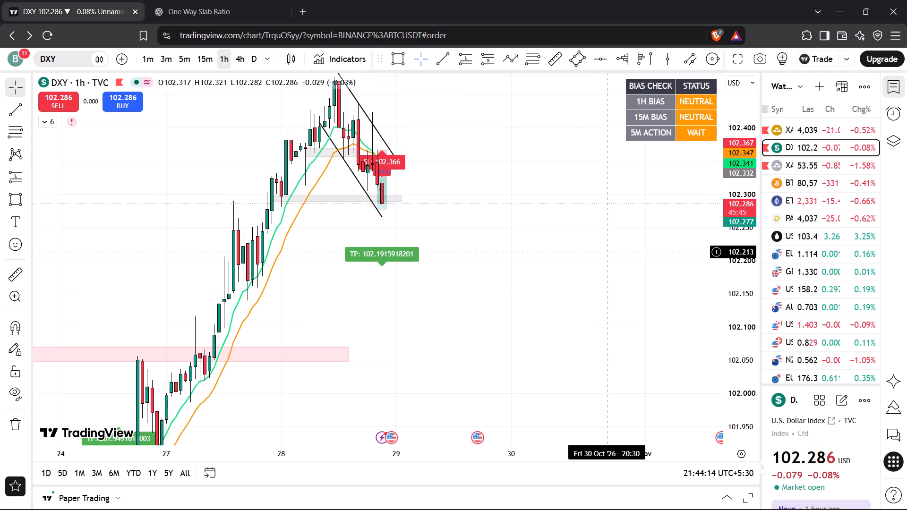
left_click_drag(609, 258, 607, 264)
Return to XAUUSD and examine price against the rising trendline, grey zone and pink zone on the 1-hour, 15-minute and 5-minute charts.
left_click(795, 136)
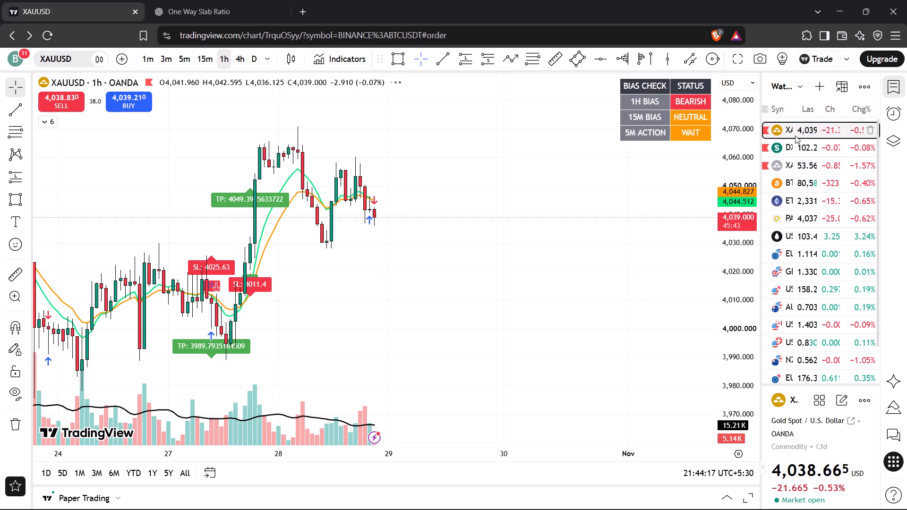
left_click(586, 175)
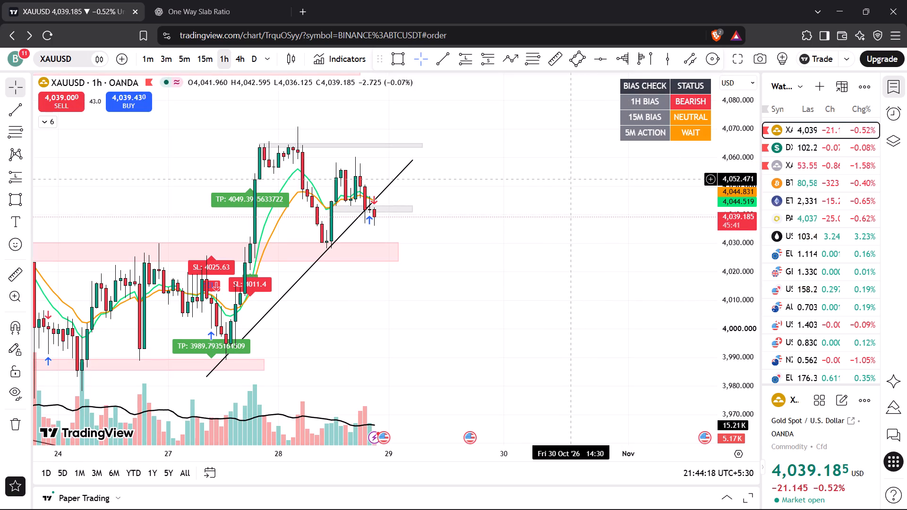
left_click(200, 54)
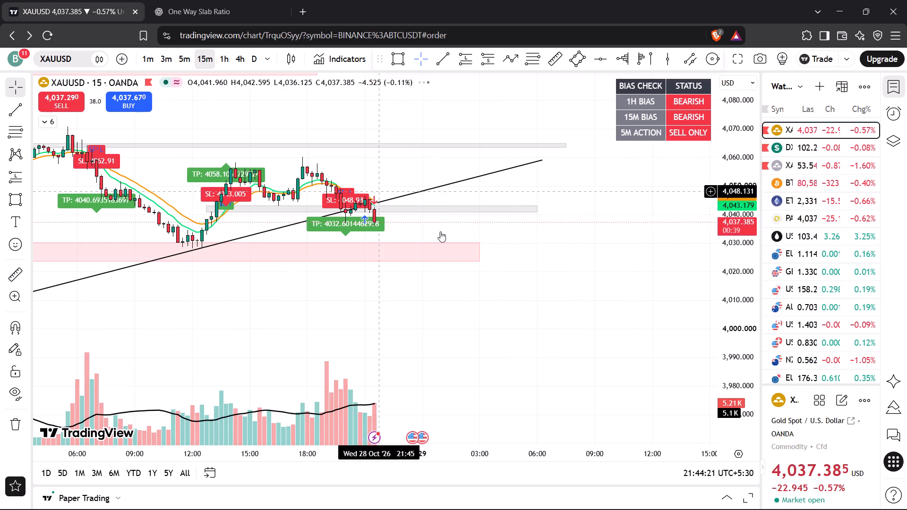
left_click_drag(732, 337, 736, 206)
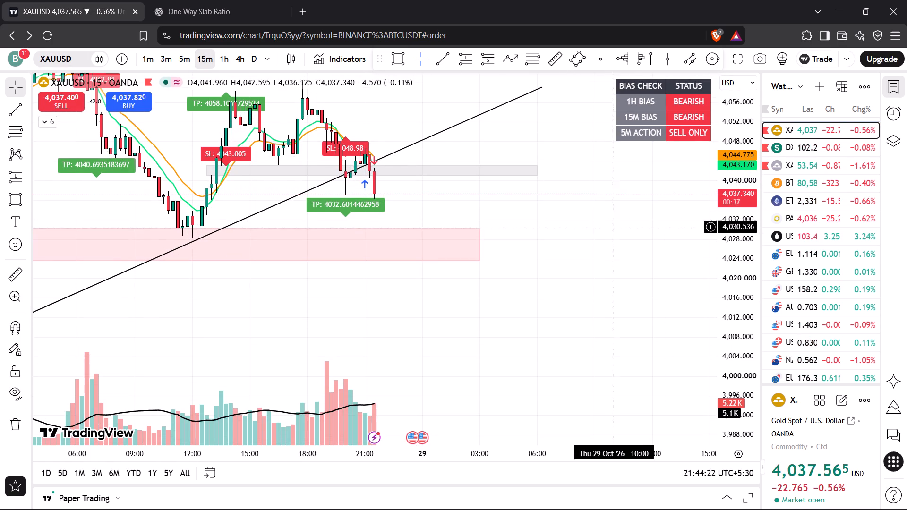
left_click_drag(601, 232, 640, 319)
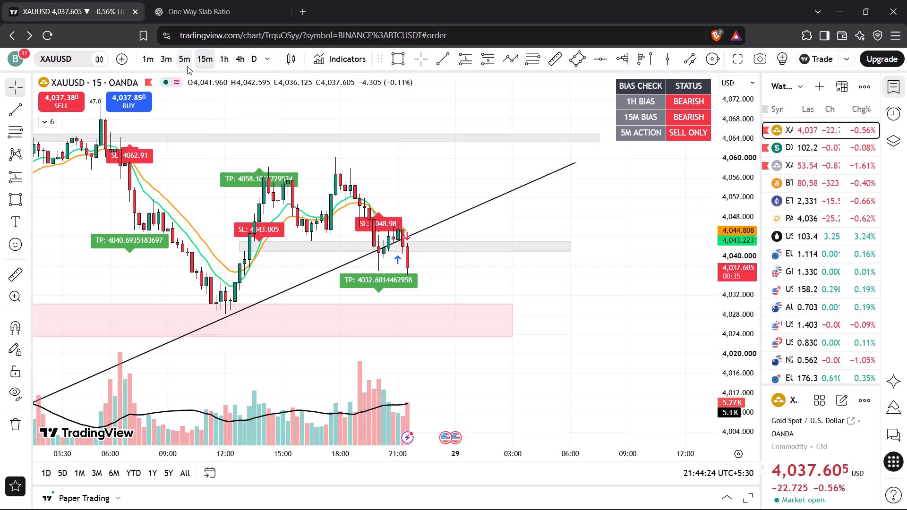
left_click(185, 64)
left_click_drag(443, 176, 459, 176)
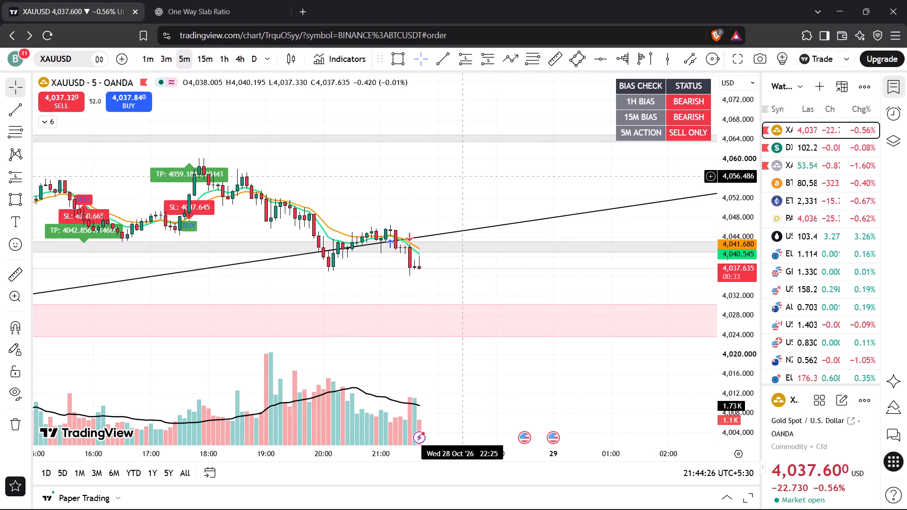
Examine XAUUSD on the 5-minute, 3-minute and 1-minute charts and check it against DXY on the 1-minute chart.
scroll(462, 177, "down", 3)
left_click_drag(501, 187, 504, 200)
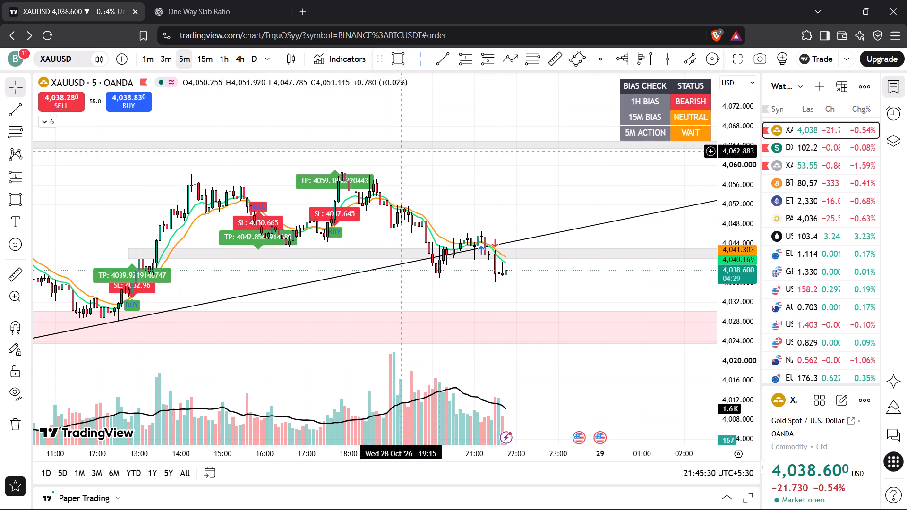
left_click(169, 55)
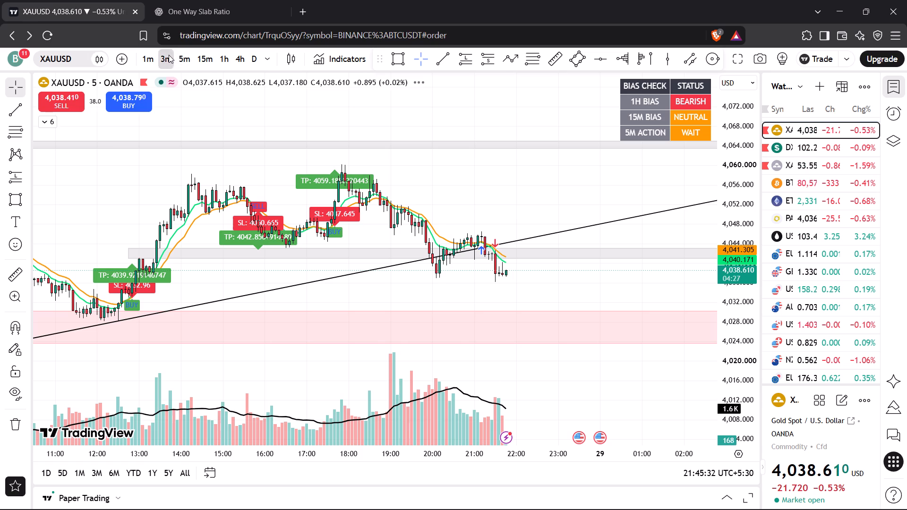
left_click(142, 53)
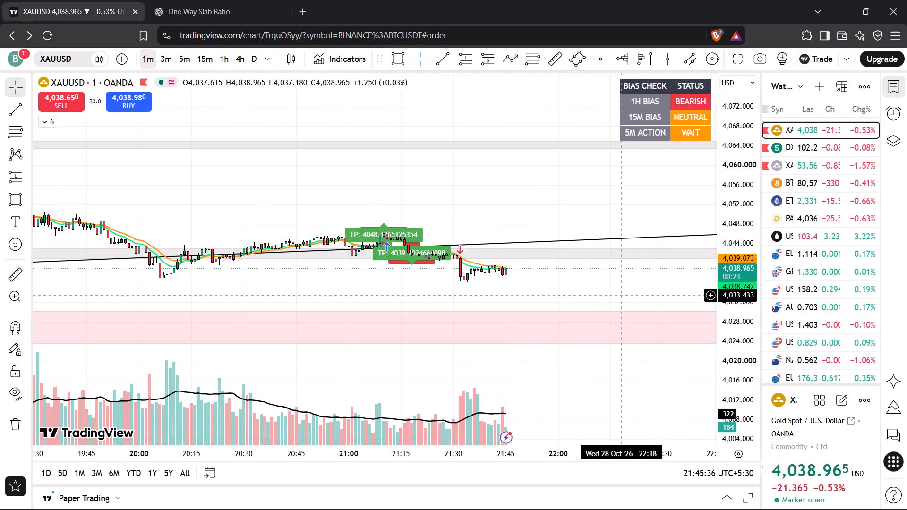
left_click_drag(729, 347, 740, 123)
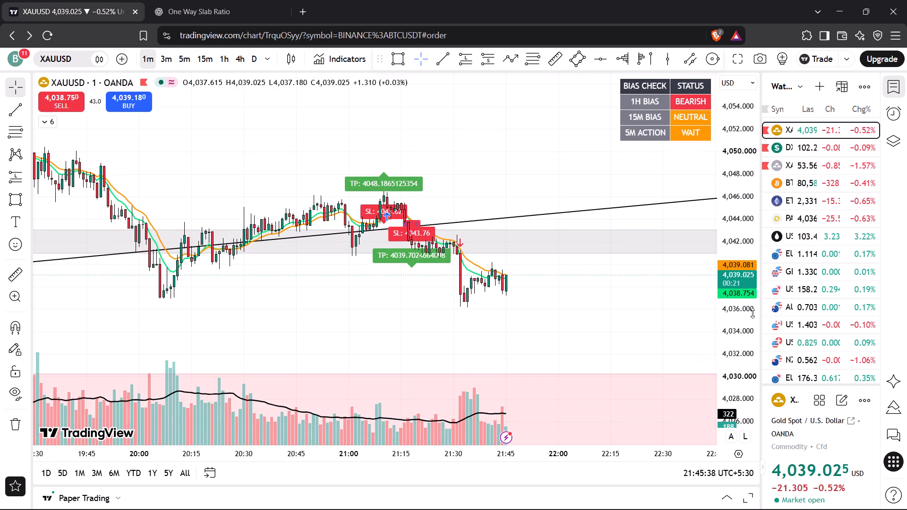
left_click_drag(745, 330, 742, 143)
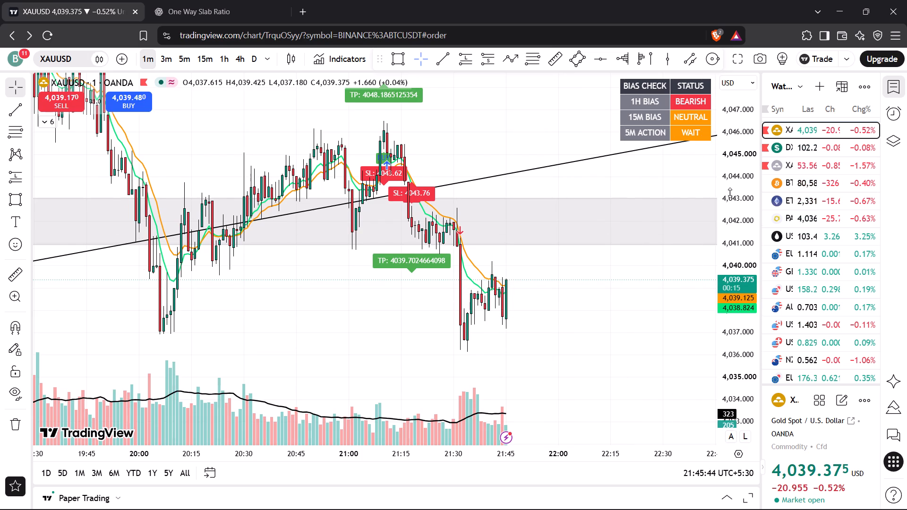
left_click_drag(730, 193, 728, 237)
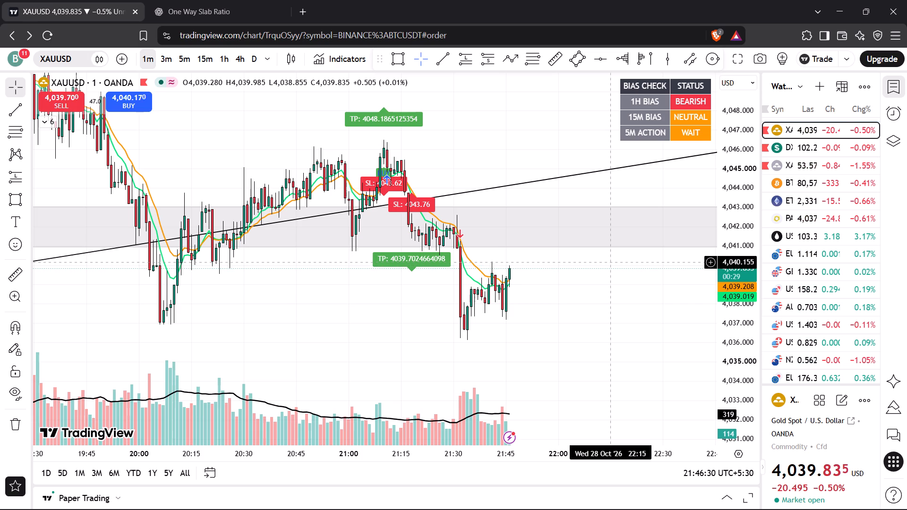
left_click(801, 147)
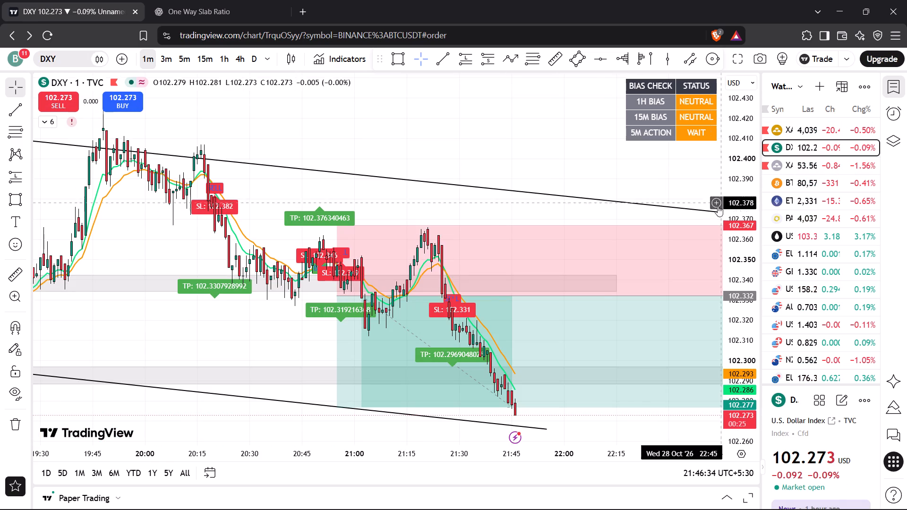
scroll(604, 267, "down", 4)
Draw a rectangle zone on XAUUSD's 5-minute chart from about 4,038.27 to 4,036.80, spanning 28 Oct 12:35 to 29 Oct 01:25.
left_click(799, 134)
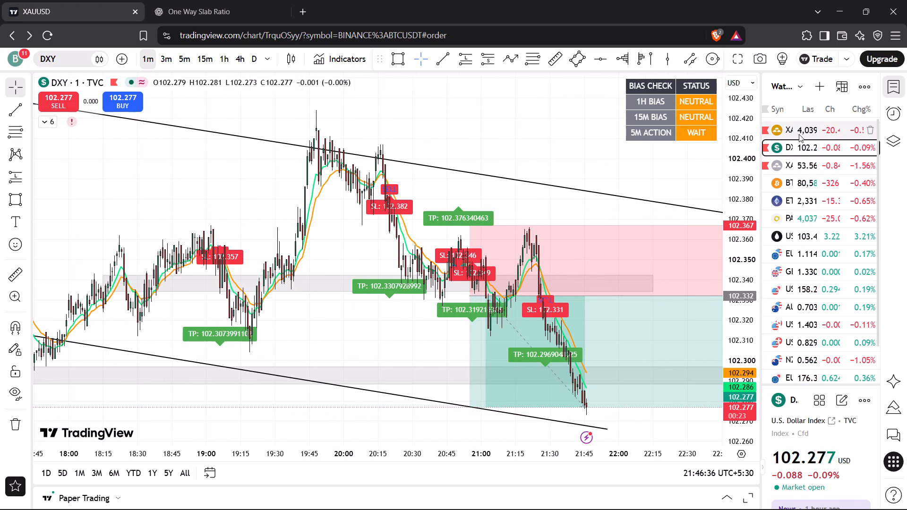
left_click(186, 57)
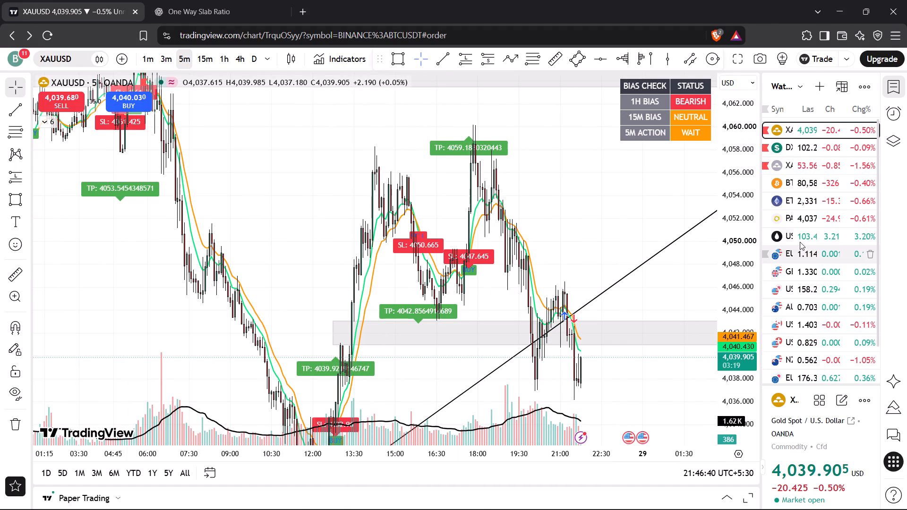
left_click_drag(741, 210, 725, 280)
left_click_drag(615, 216, 591, 174)
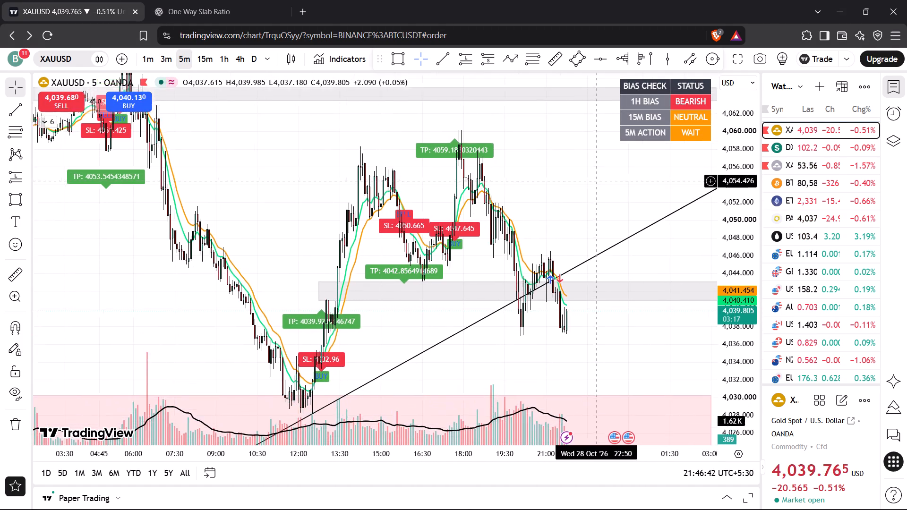
left_click_drag(591, 174, 580, 151)
left_click(575, 153)
left_click_drag(574, 162, 546, 144)
scroll(563, 161, "down", 2)
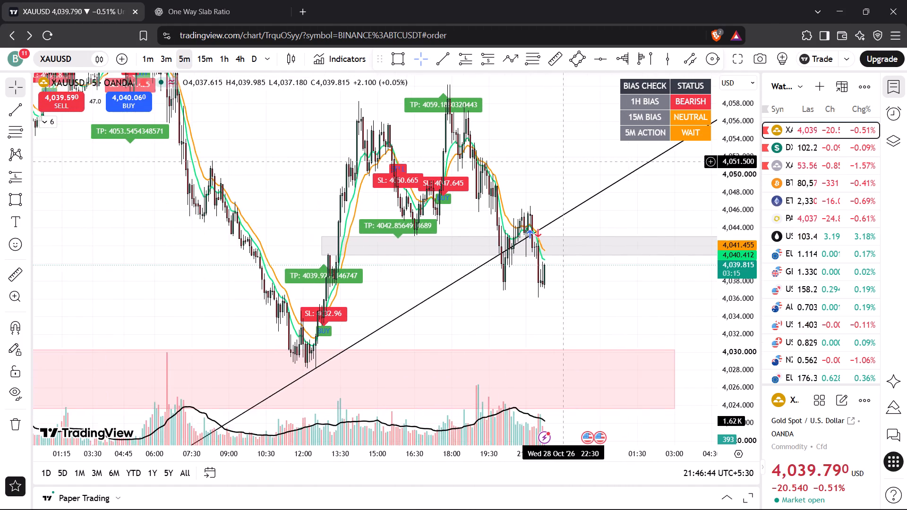
left_click_drag(609, 281, 603, 220)
scroll(598, 238, "up", 3)
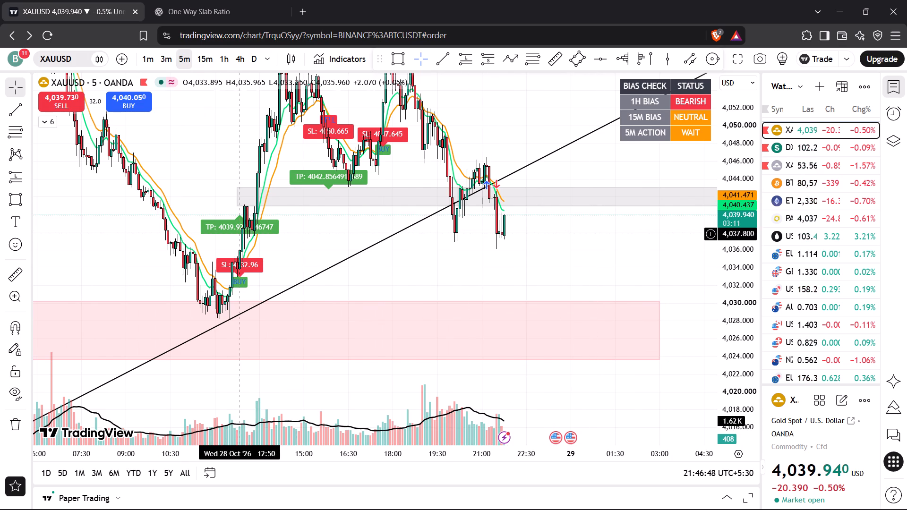
left_click(395, 62)
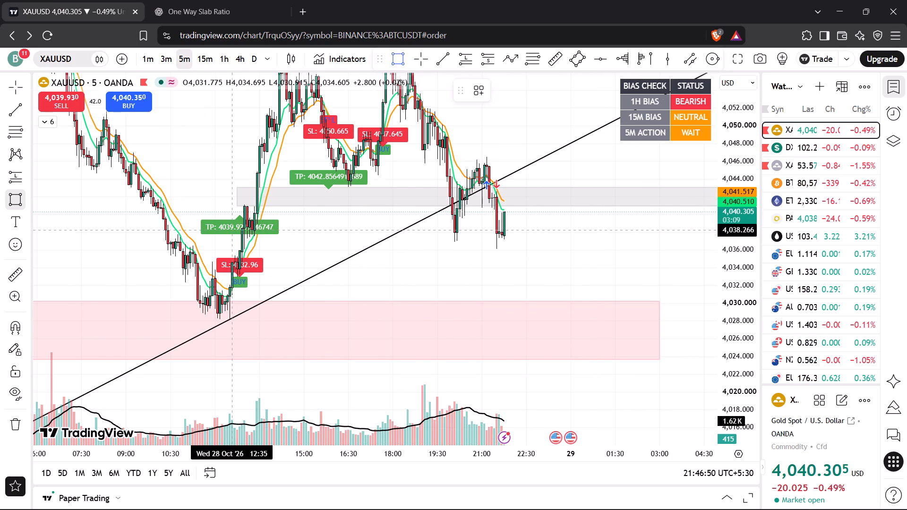
left_click(232, 230)
left_click(612, 243)
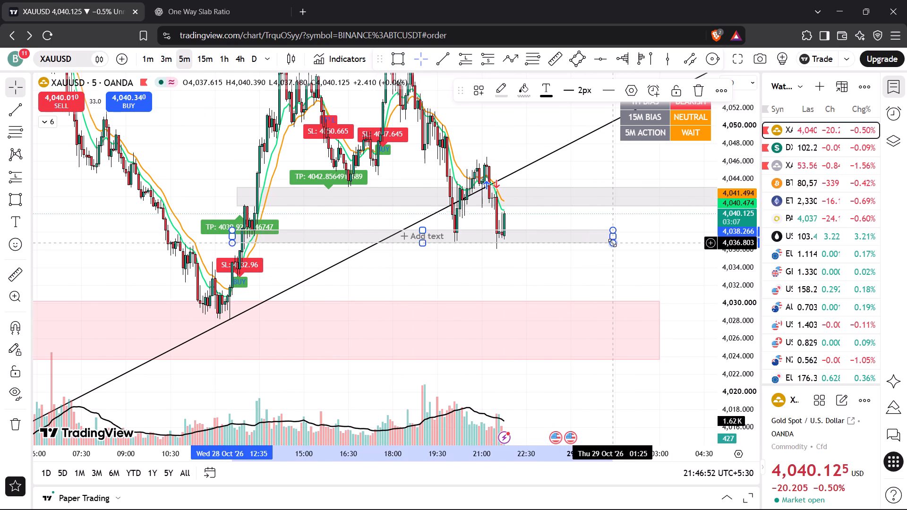
left_click(573, 263)
Examine XAUUSD's price against the two grey zones, the pink zone and the rising trendline on the 5-minute chart.
left_click_drag(563, 268, 544, 274)
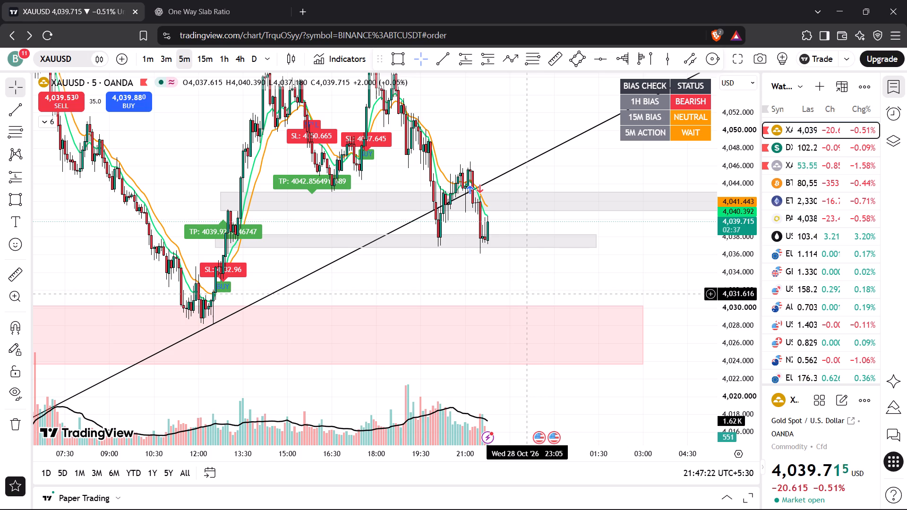
left_click_drag(535, 281, 555, 257)
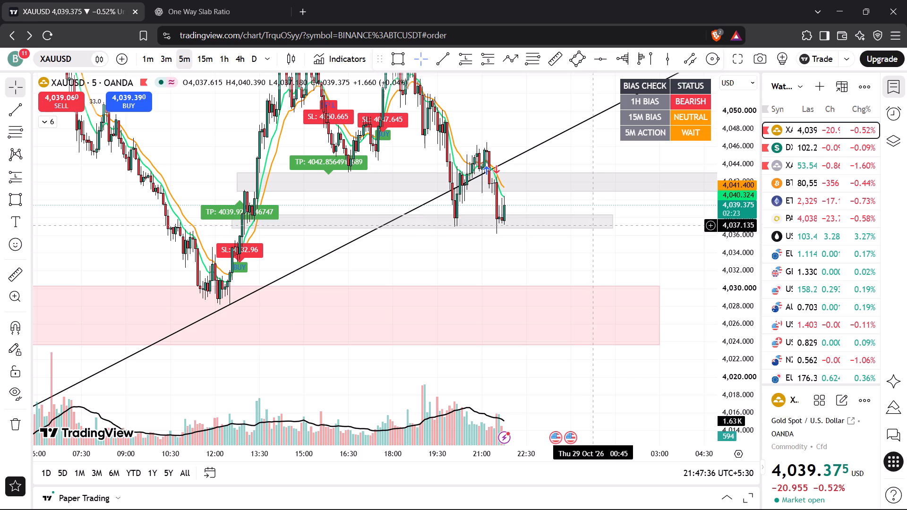
left_click_drag(612, 245, 612, 250)
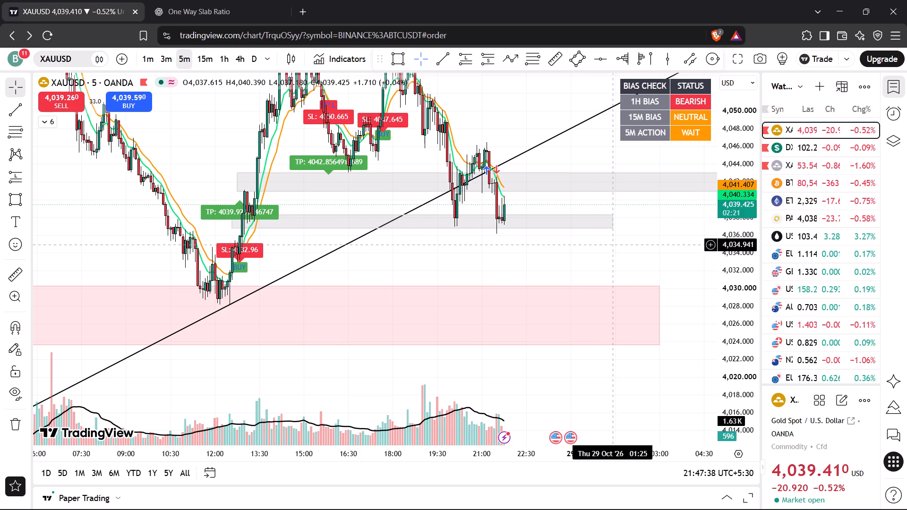
left_click_drag(612, 250, 611, 336)
left_click_drag(744, 198, 744, 212)
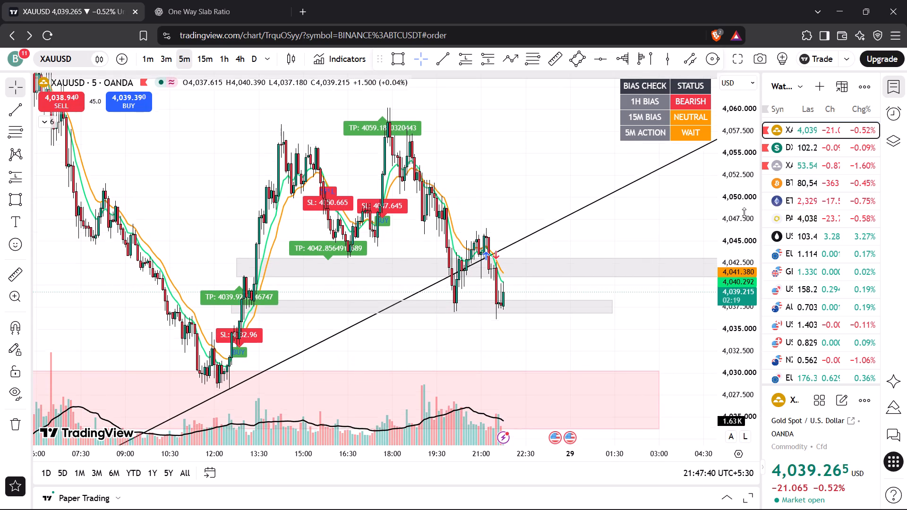
left_click_drag(744, 212, 734, 258)
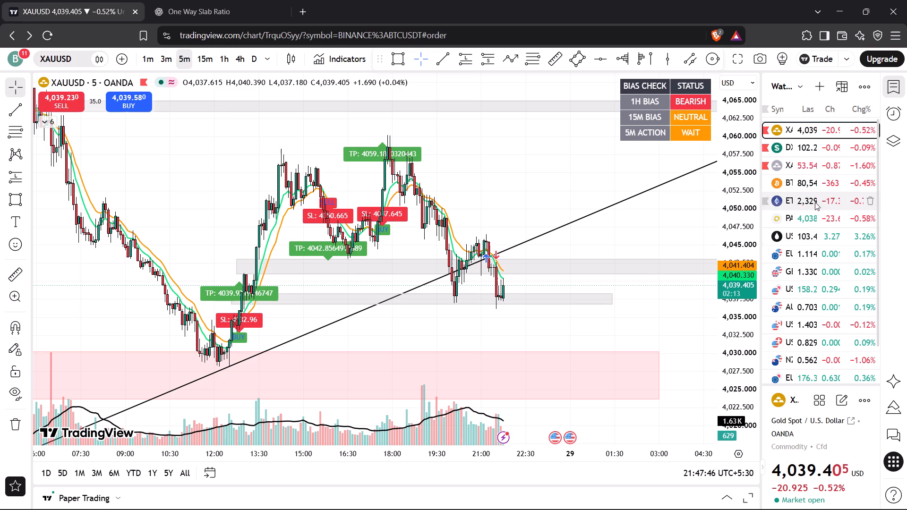
Delete the short position drawing with entry at 102.332 from DXY's 5-minute chart.
left_click(804, 144)
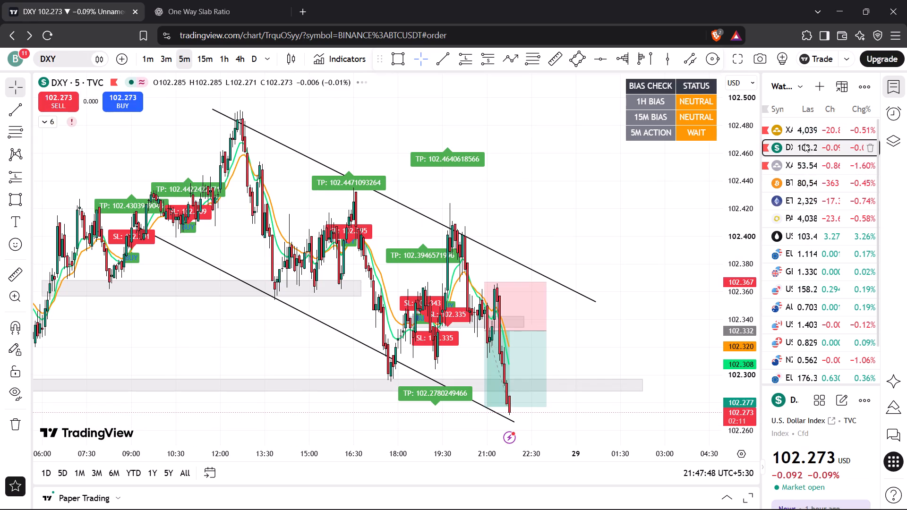
left_click_drag(676, 195, 673, 146)
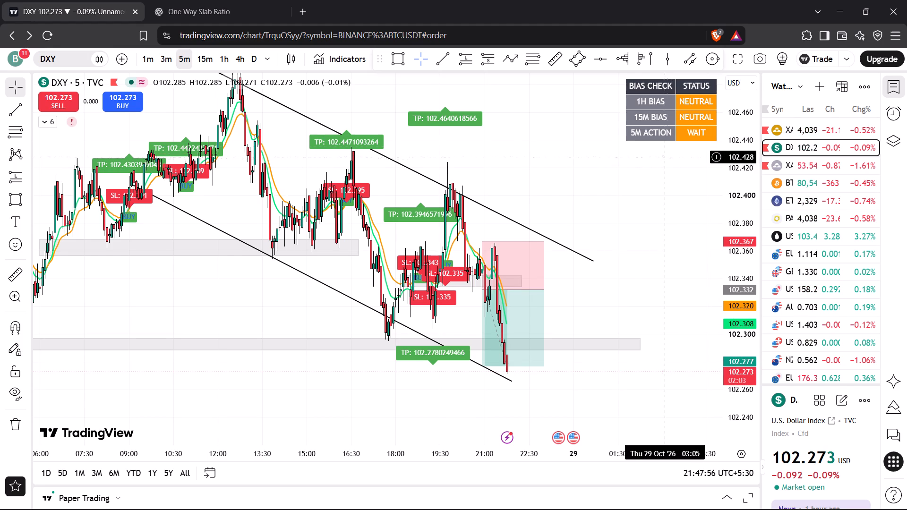
left_click(517, 323)
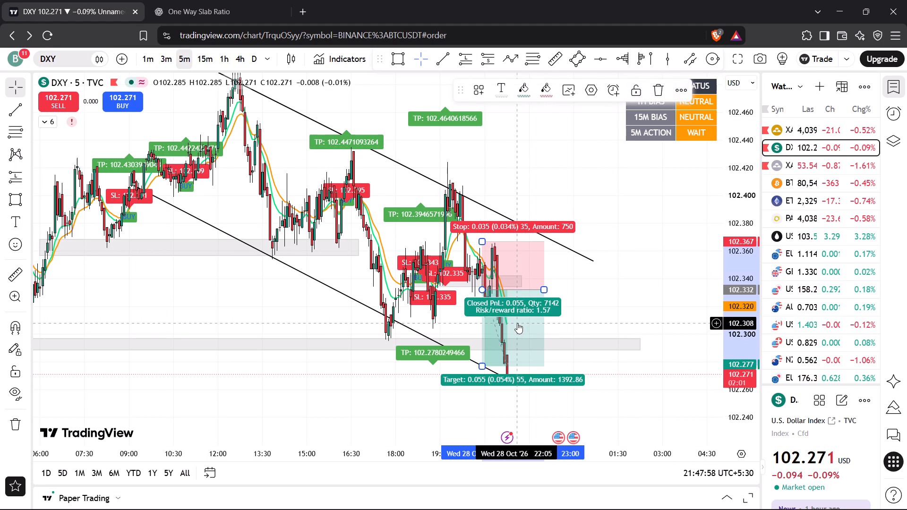
left_click(660, 94)
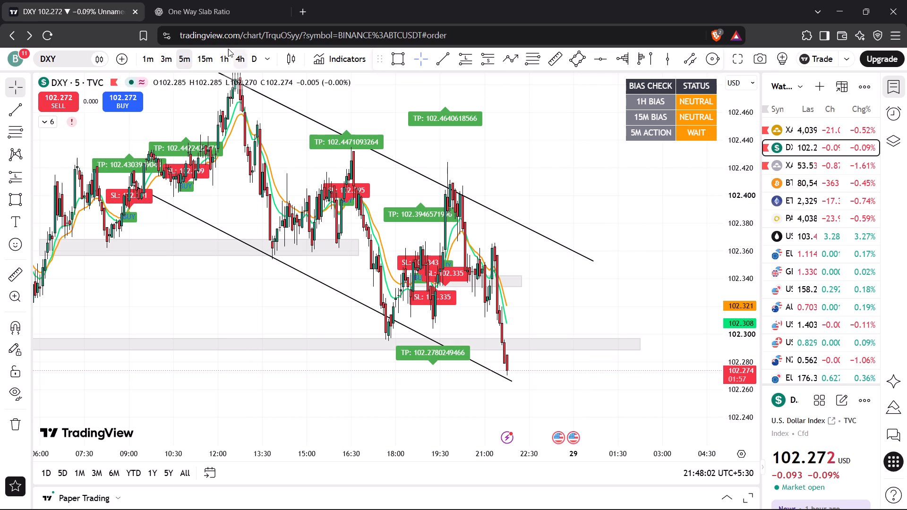
Compare the 15-minute charts of DXY, XAUUSD, USOIL and EURUSD.
left_click(202, 62)
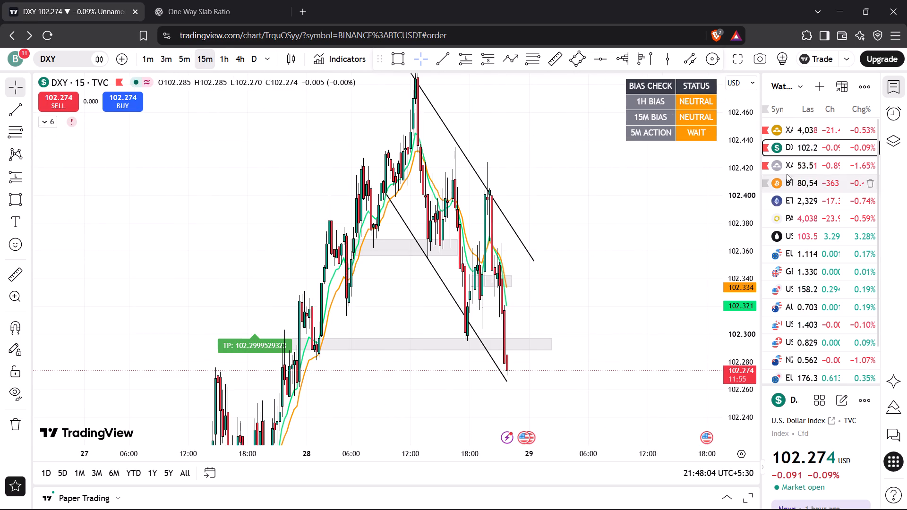
left_click(810, 127)
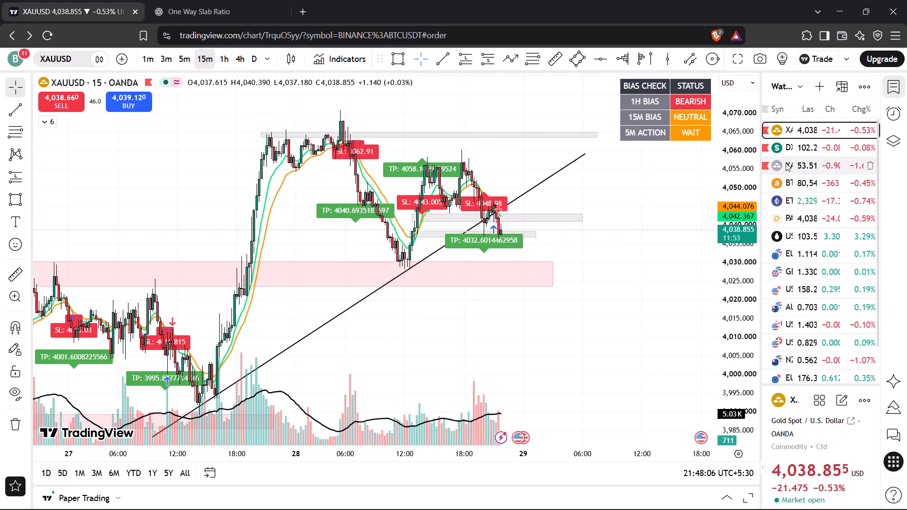
left_click_drag(732, 289, 746, 135)
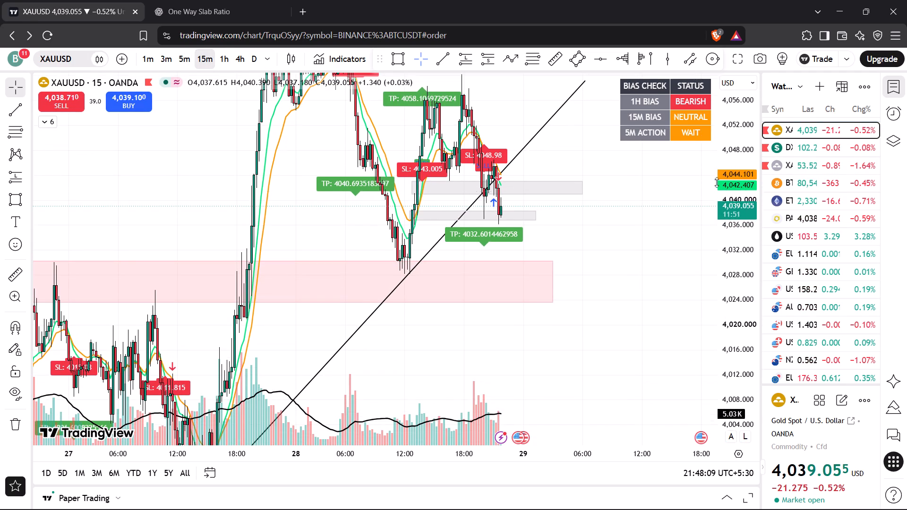
scroll(672, 234, "up", 3)
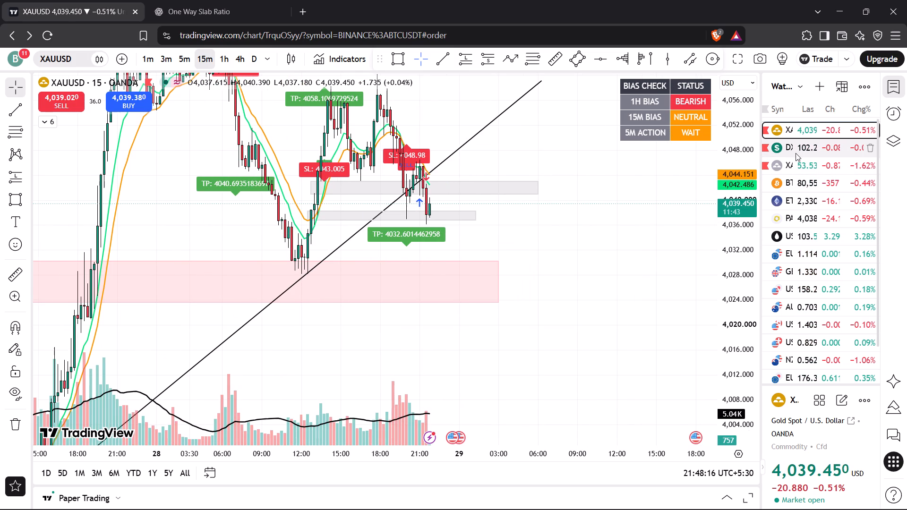
left_click(797, 230)
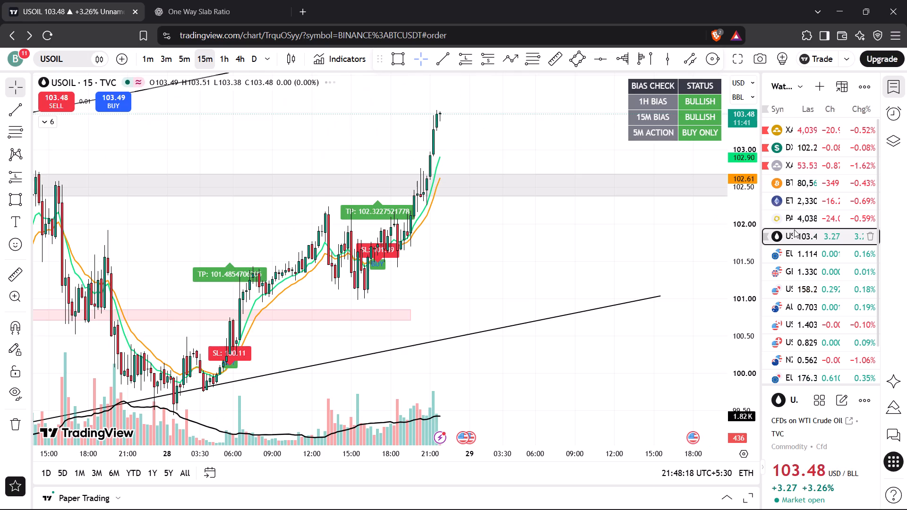
left_click(794, 247)
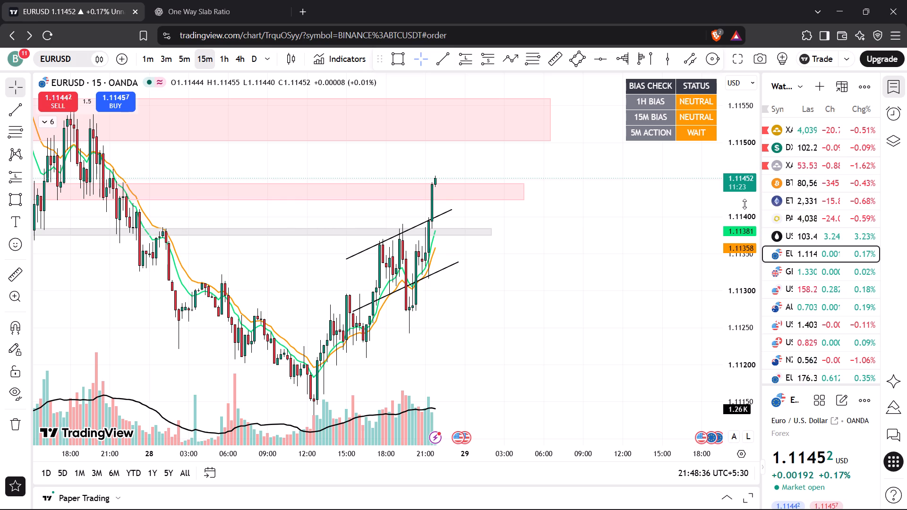
left_click_drag(744, 204, 742, 214)
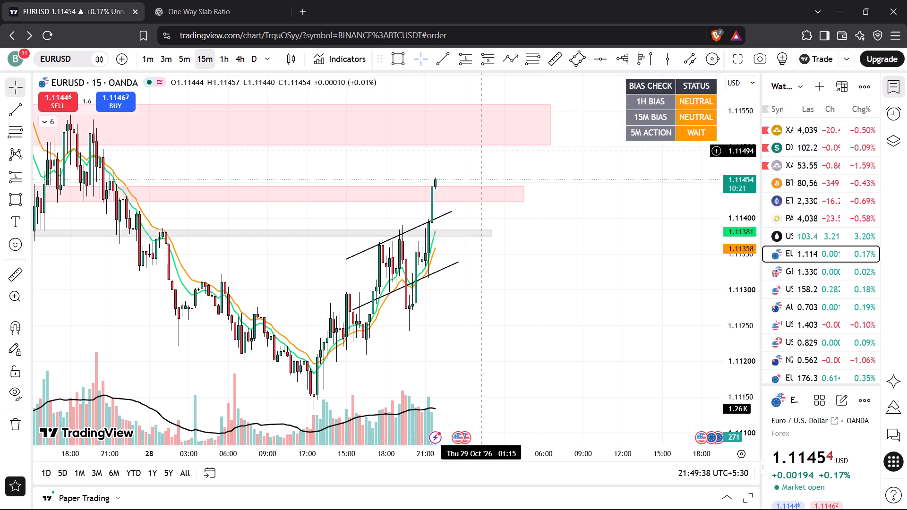
Return to XAUUSD's 5-minute chart and examine price around the grey zones, the pink zone and the rising trendline.
left_click(794, 130)
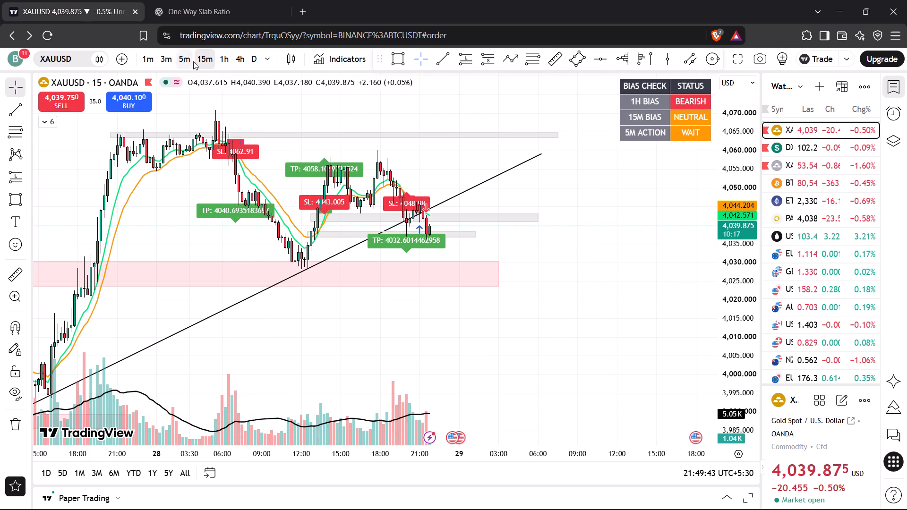
left_click(185, 54)
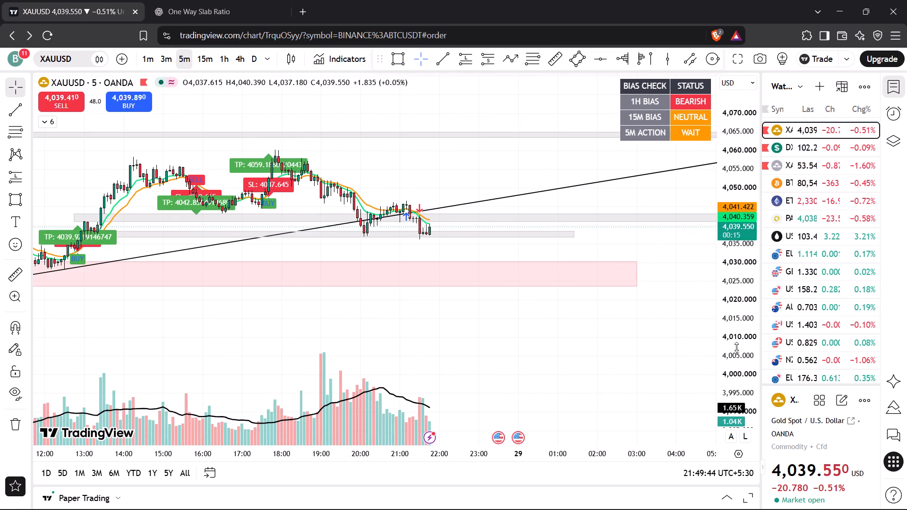
left_click_drag(738, 346, 754, 133)
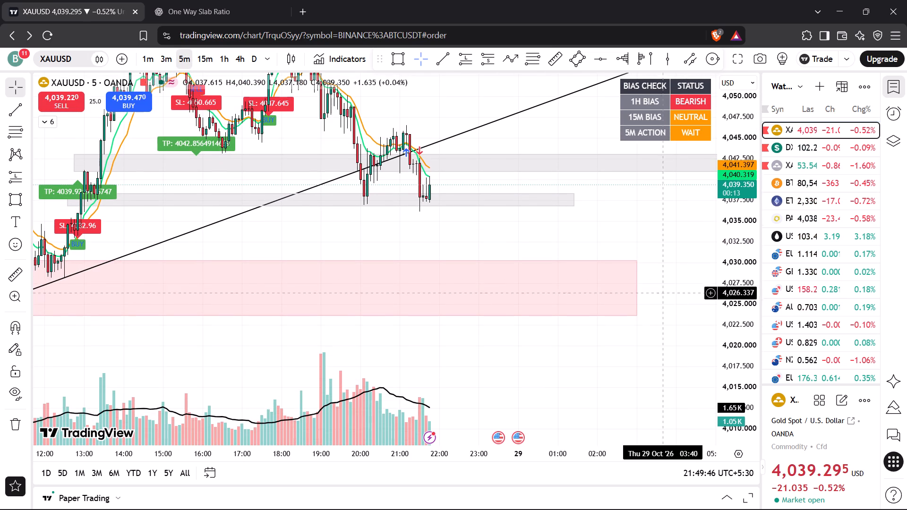
left_click_drag(648, 222, 647, 257)
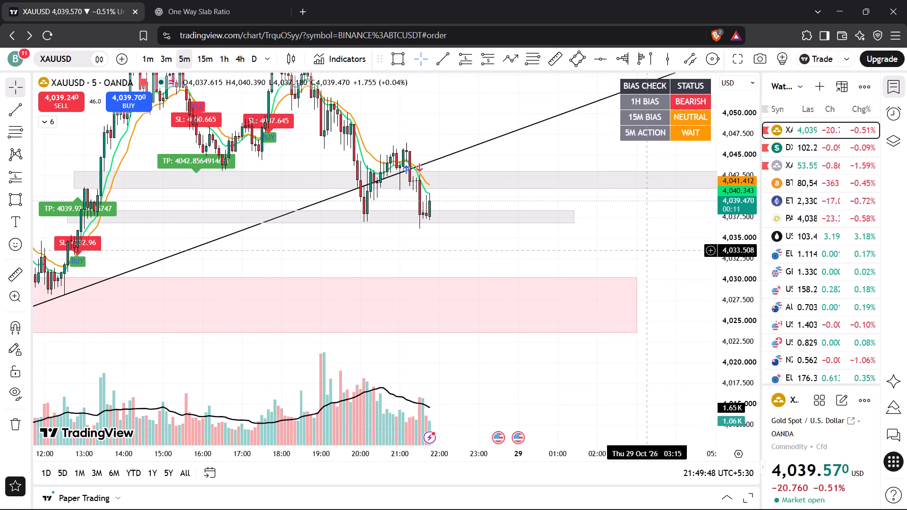
left_click_drag(647, 257, 647, 278)
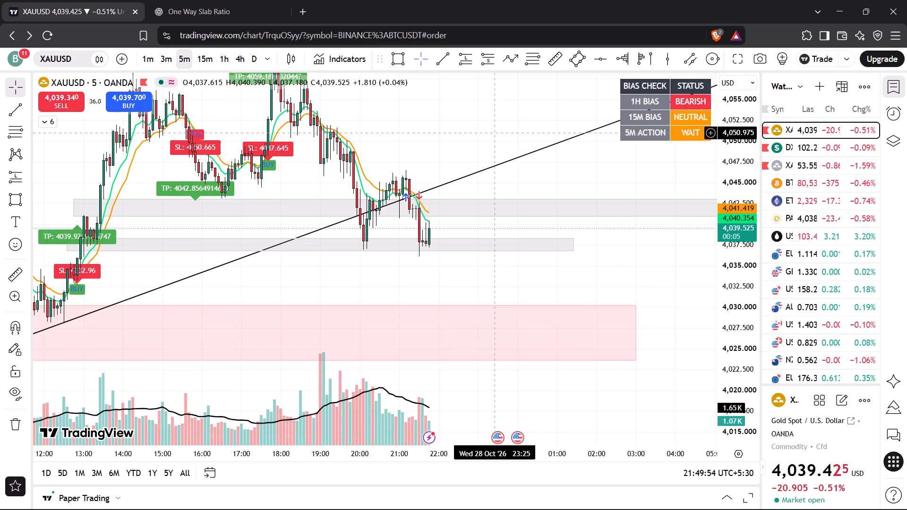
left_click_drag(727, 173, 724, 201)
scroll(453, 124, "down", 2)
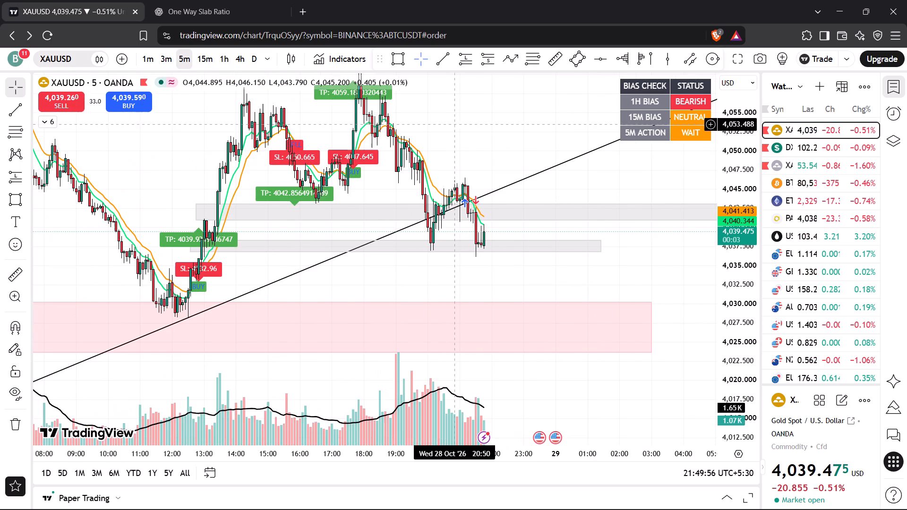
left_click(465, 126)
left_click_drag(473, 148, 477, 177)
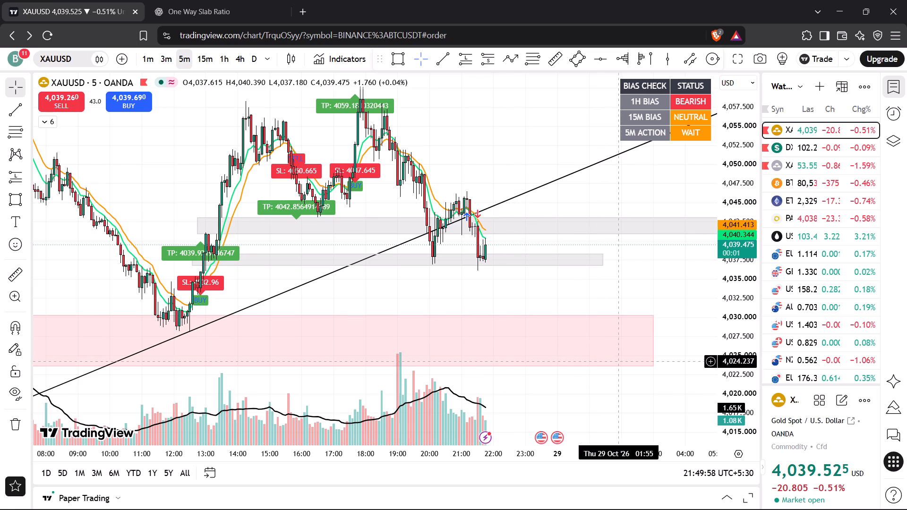
Examine EURUSD's 1-hour chart, comparing price with the grey zone, both pink zones and the earlier price swings.
left_click(803, 255)
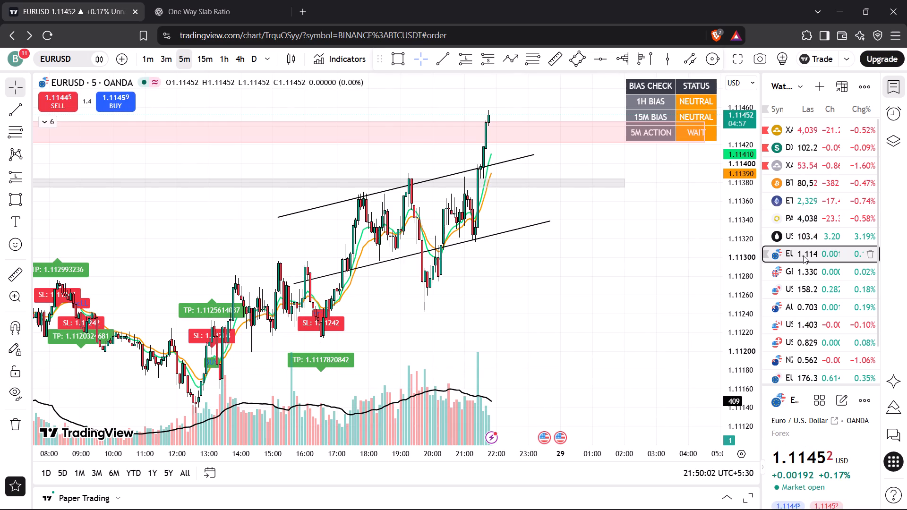
left_click(219, 62)
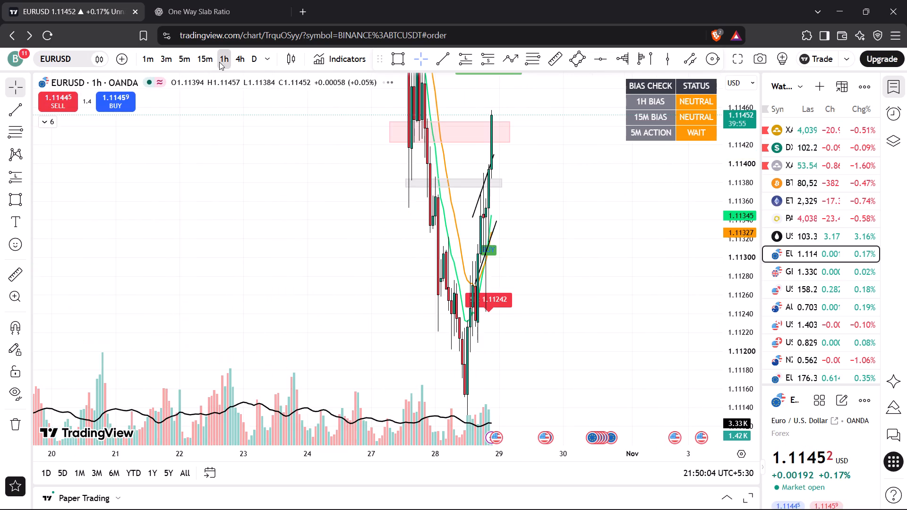
left_click_drag(307, 176, 296, 312)
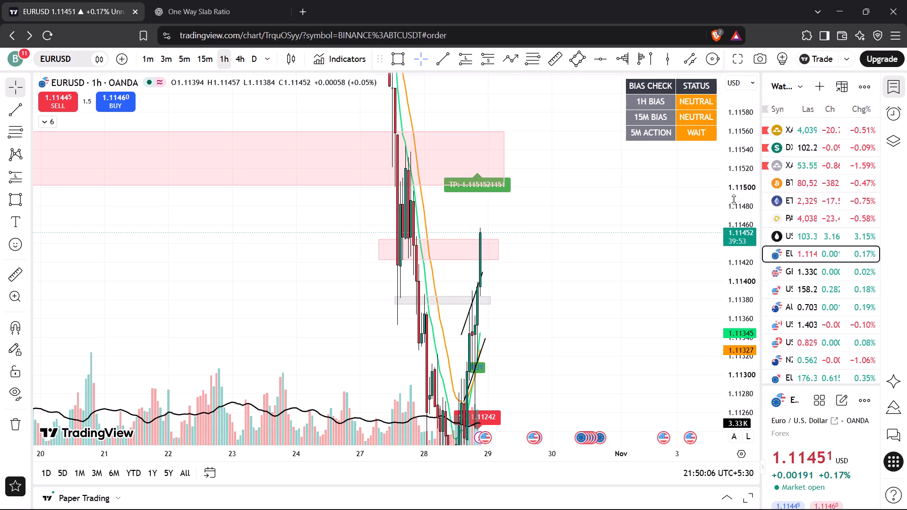
left_click_drag(738, 190, 732, 327)
scroll(505, 272, "down", 10)
scroll(514, 267, "up", 2)
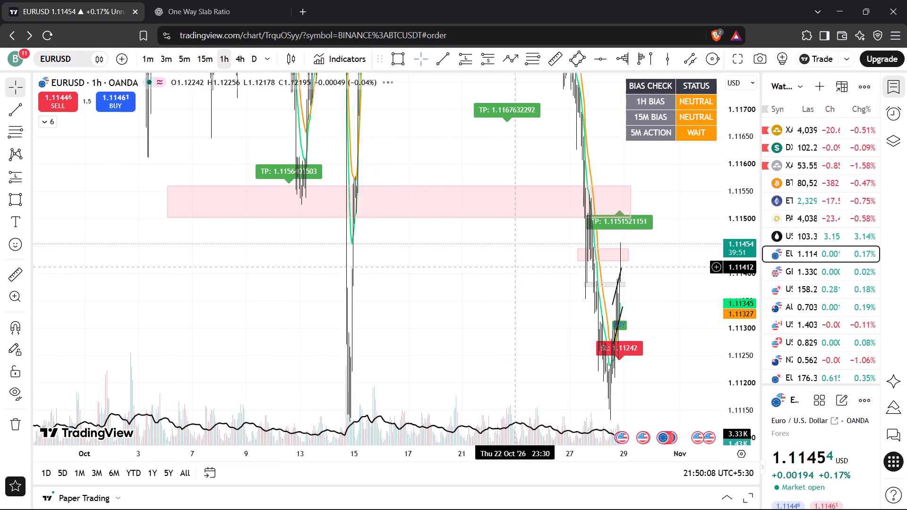
scroll(514, 267, "down", 4)
scroll(514, 267, "up", 11)
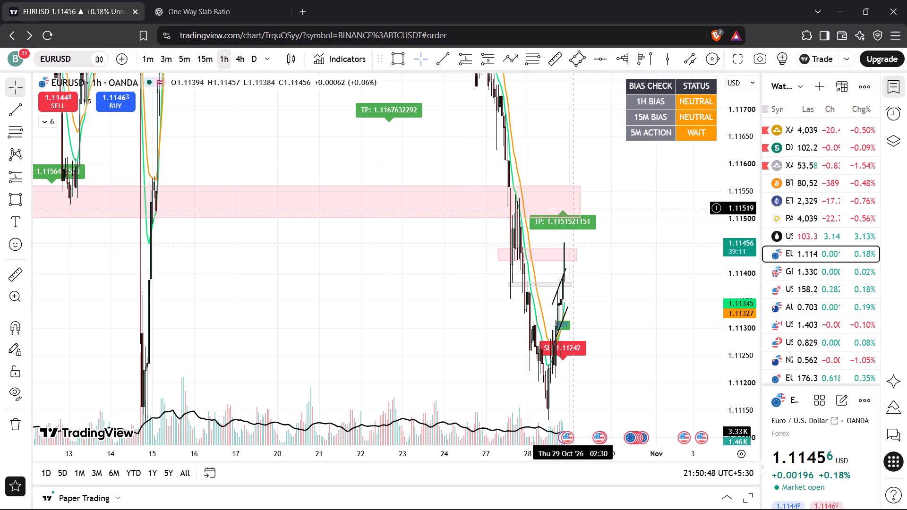
left_click_drag(743, 204, 731, 331)
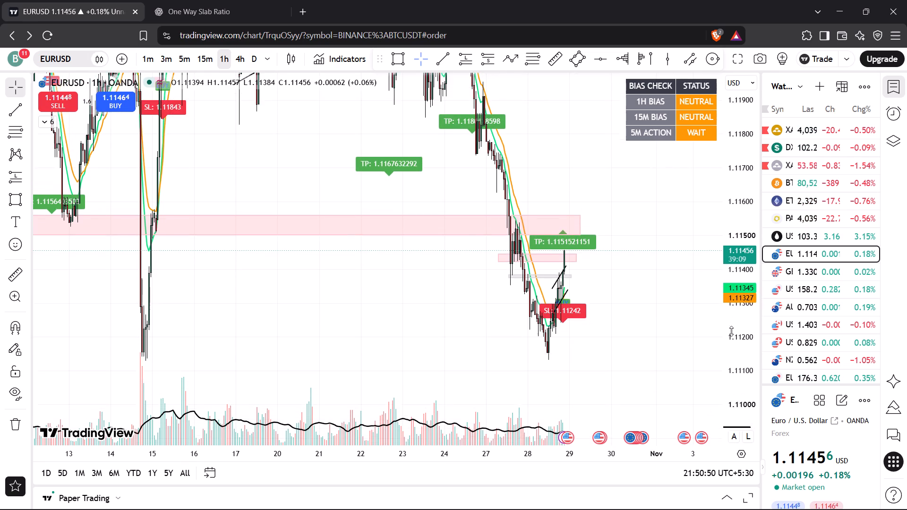
left_click_drag(731, 331, 728, 341)
Return to XAUUSD and examine its 1-hour and 15-minute charts around the grey zones, the pink zone and the rising trendline.
left_click(787, 131)
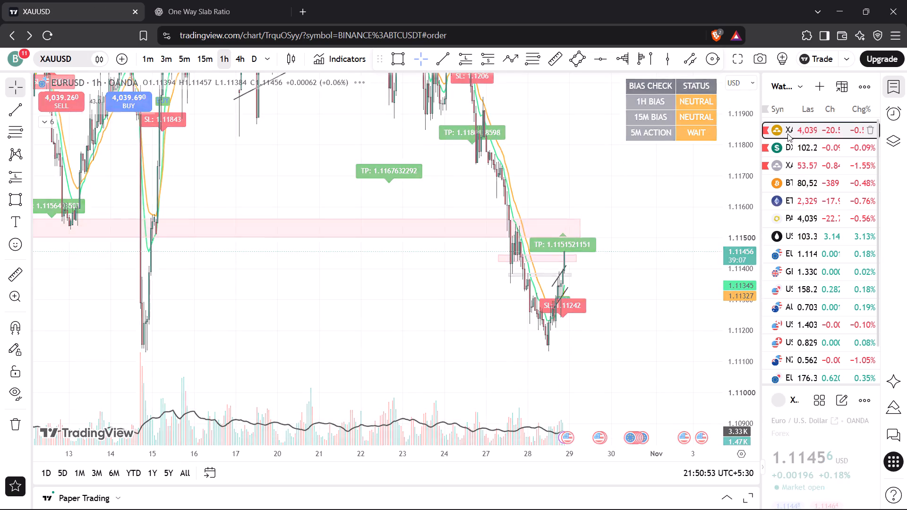
scroll(625, 245, "up", 5)
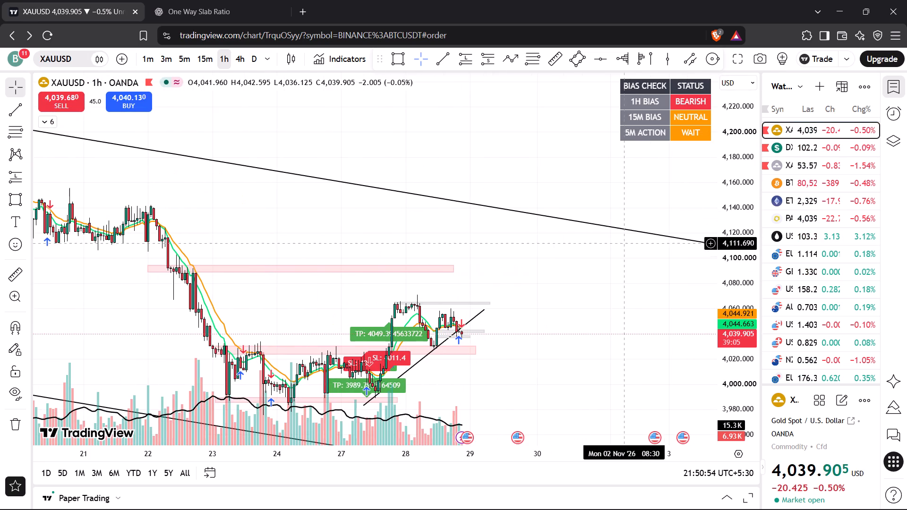
left_click(213, 59)
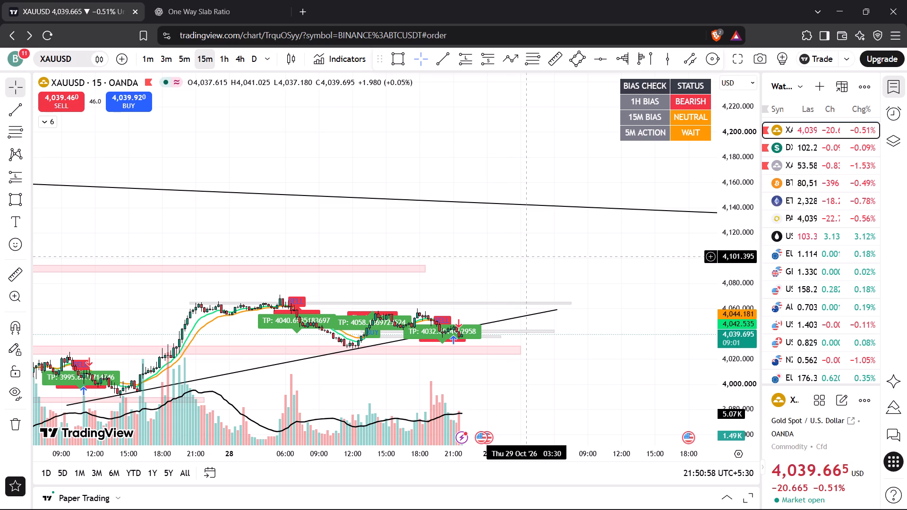
left_click_drag(734, 368, 752, 161)
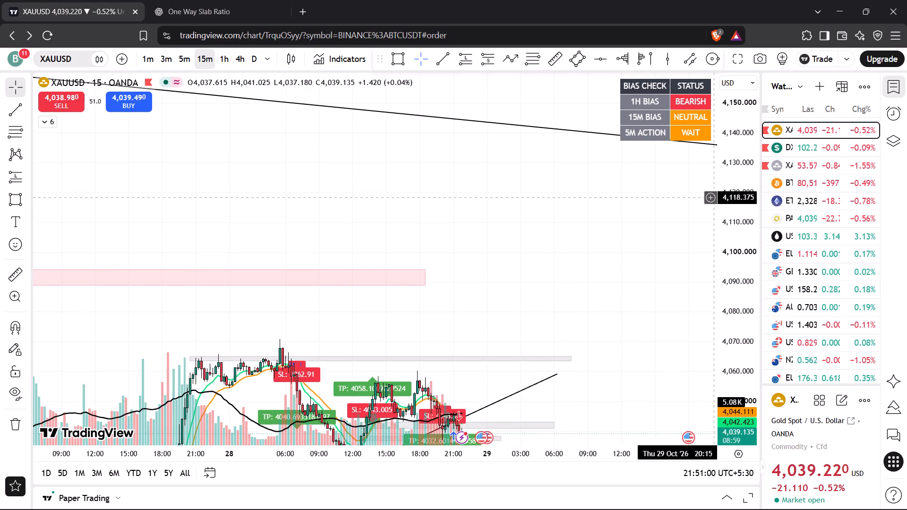
left_click_drag(605, 266, 629, 95)
scroll(592, 246, "up", 4)
left_click_drag(572, 308, 654, 308)
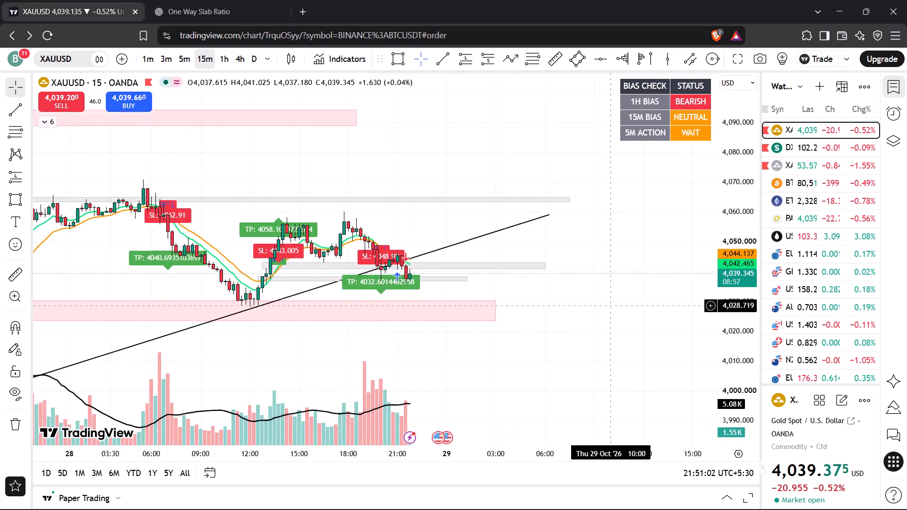
left_click_drag(654, 308, 679, 308)
left_click_drag(746, 364, 746, 162)
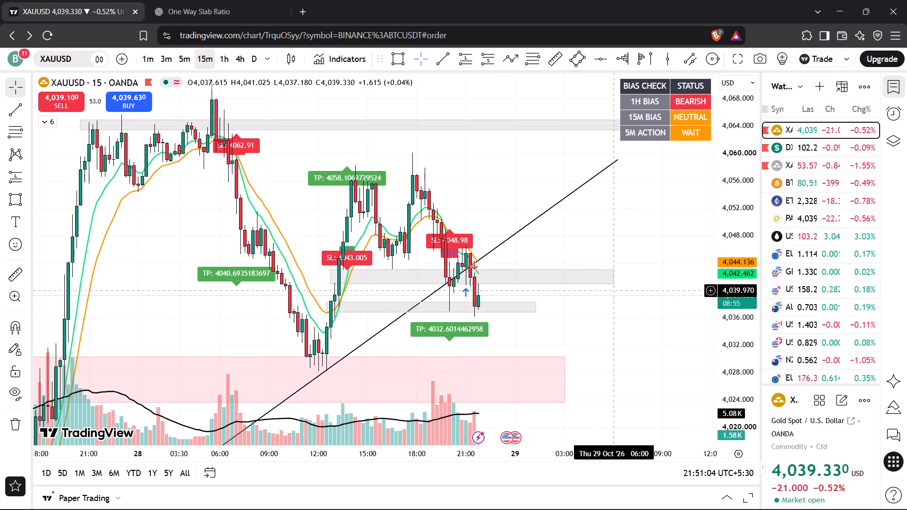
left_click_drag(590, 317, 633, 271)
left_click_drag(734, 179, 733, 241)
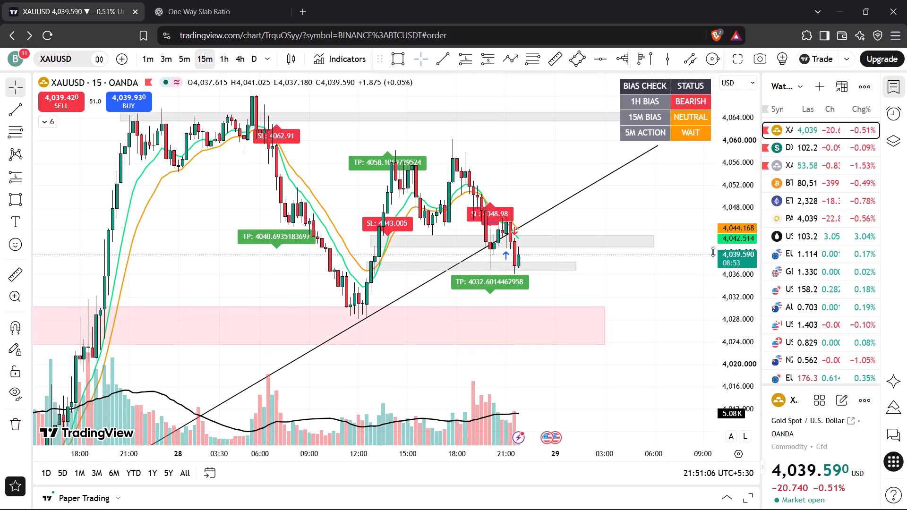
left_click_drag(629, 291, 634, 274)
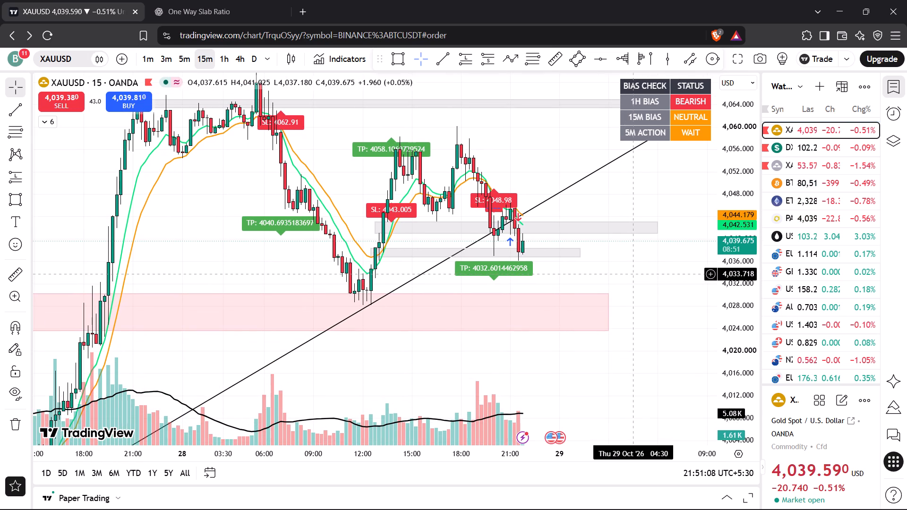
left_click_drag(639, 272, 626, 289)
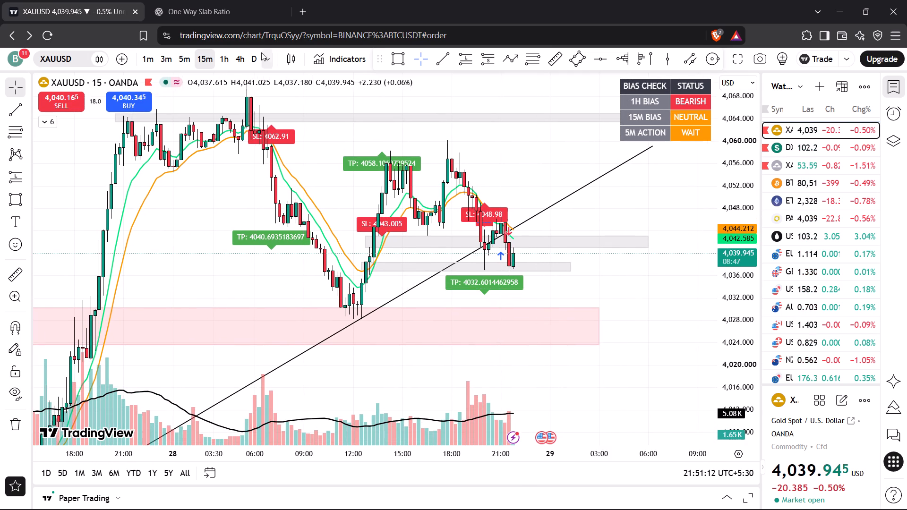
Measure the price drop from just below the lower grey zone into the pink zone on XAUUSD's 5-minute chart.
left_click(180, 50)
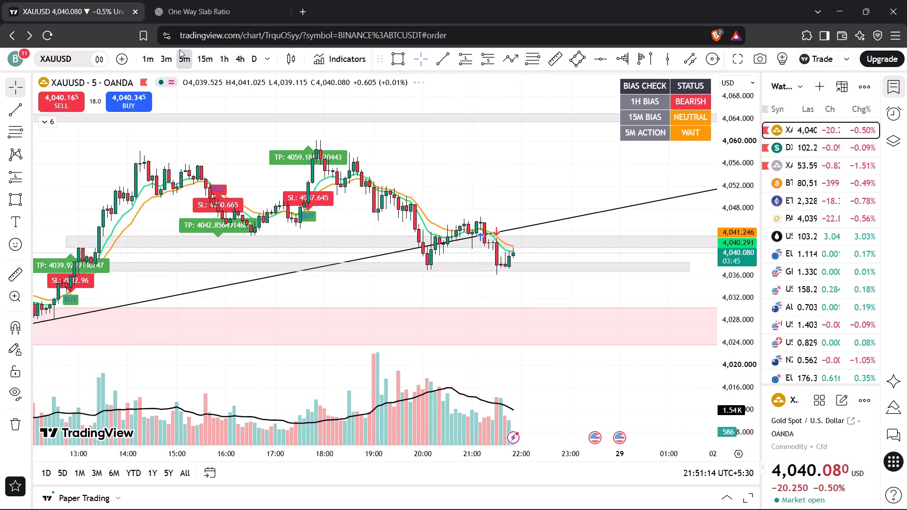
scroll(516, 266, "down", 4)
left_click_drag(546, 282, 442, 228)
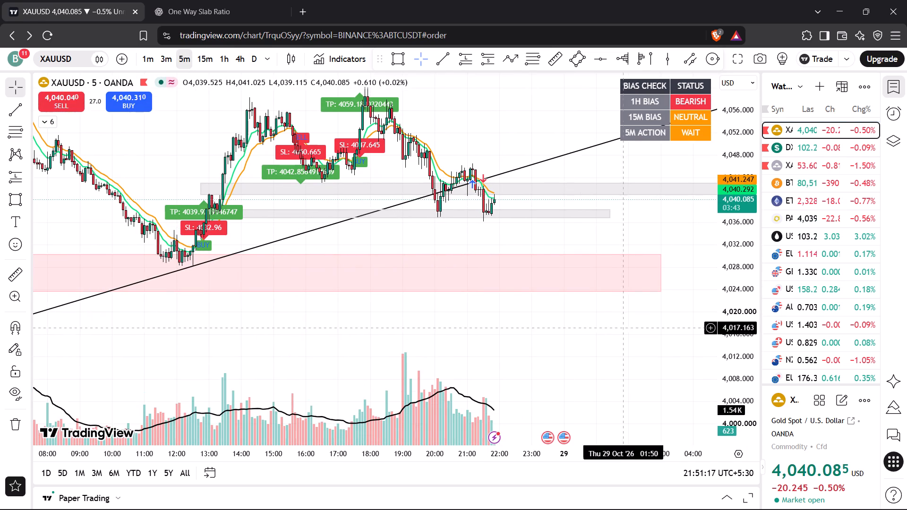
left_click_drag(734, 366, 735, 339)
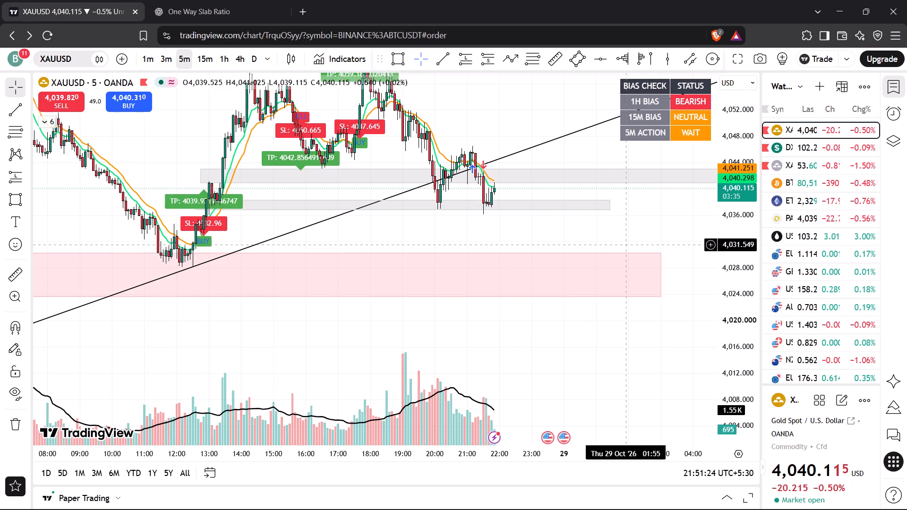
left_click_drag(634, 228, 614, 239)
left_click(555, 59)
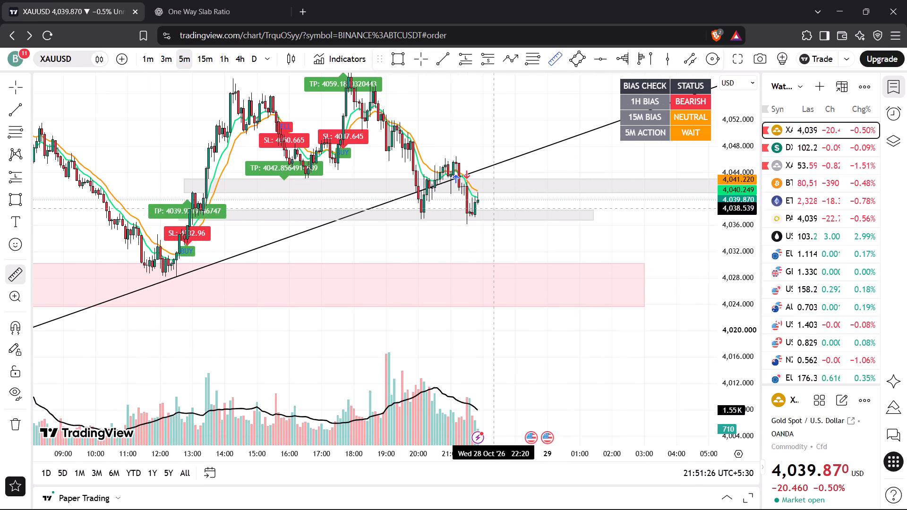
left_click(476, 227)
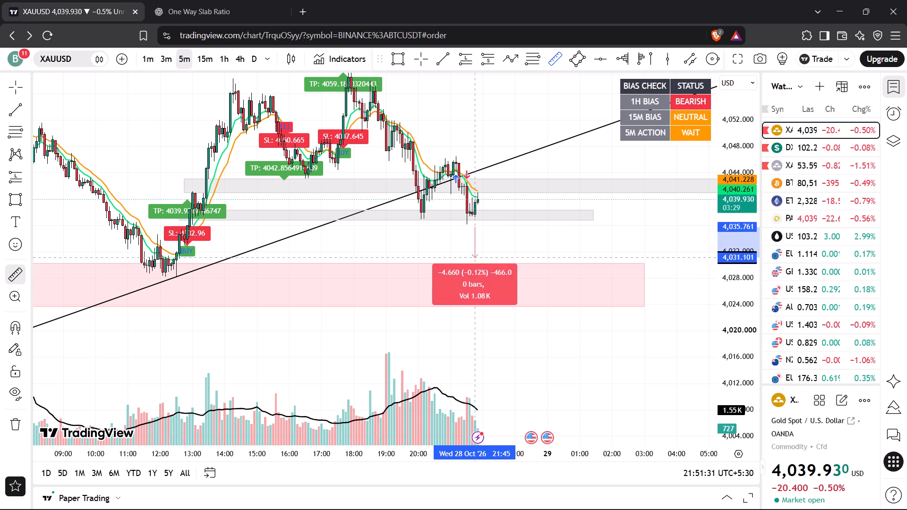
right_click(479, 296)
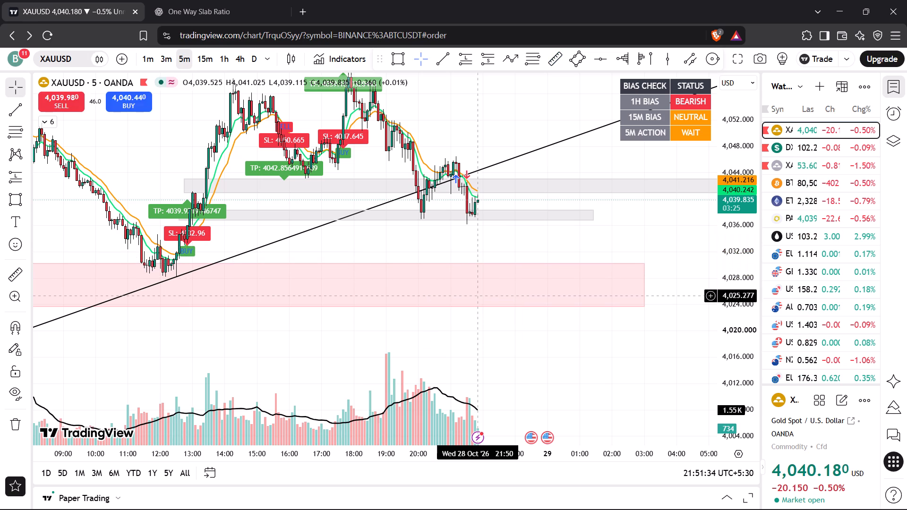
Measure the price distance from the lower grey zone down to the pink zone's bottom edge on XAUUSD's 5-minute chart.
left_click(532, 240)
left_click_drag(532, 240, 523, 255)
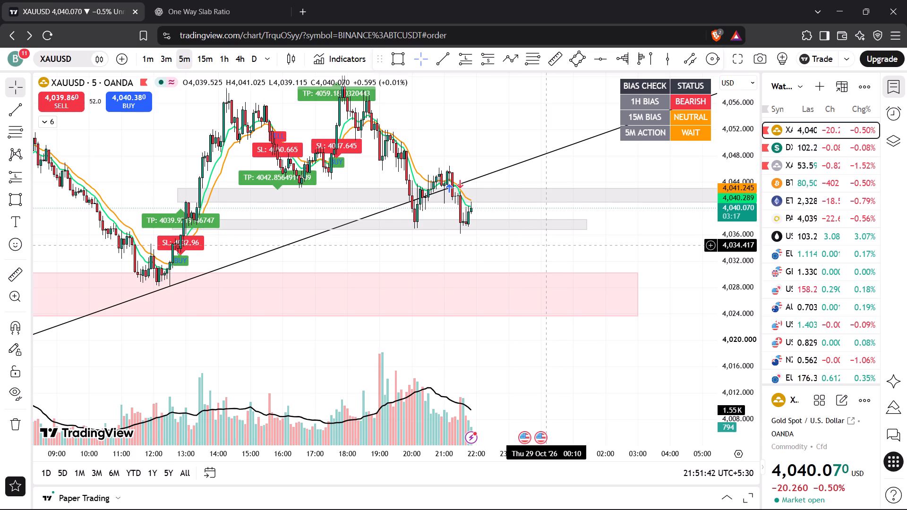
left_click(551, 60)
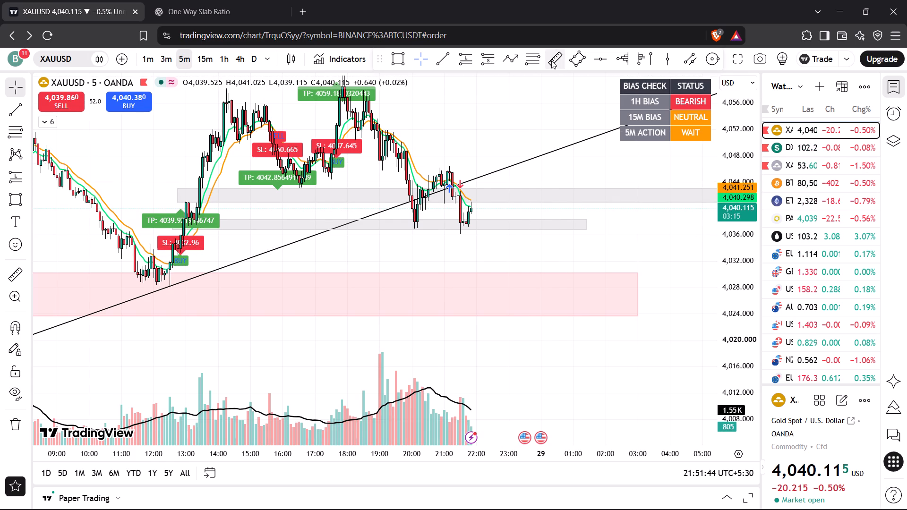
left_click(512, 221)
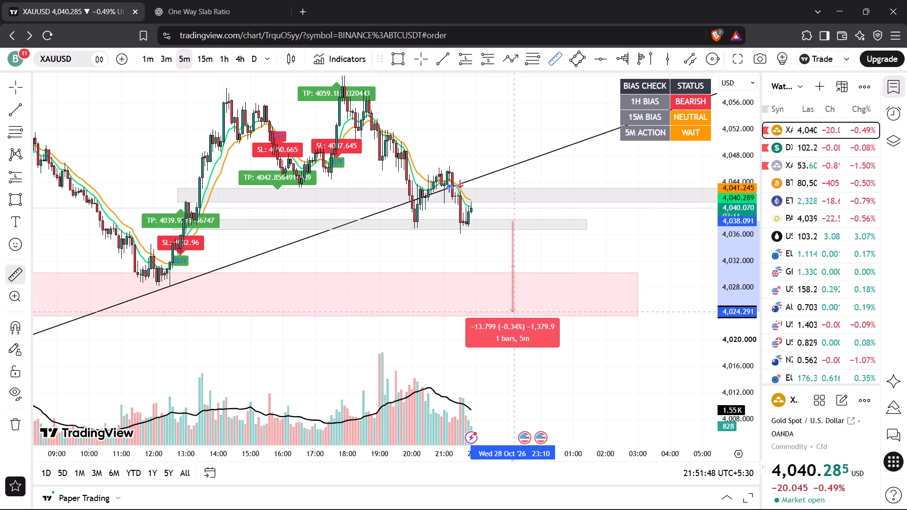
right_click(512, 318)
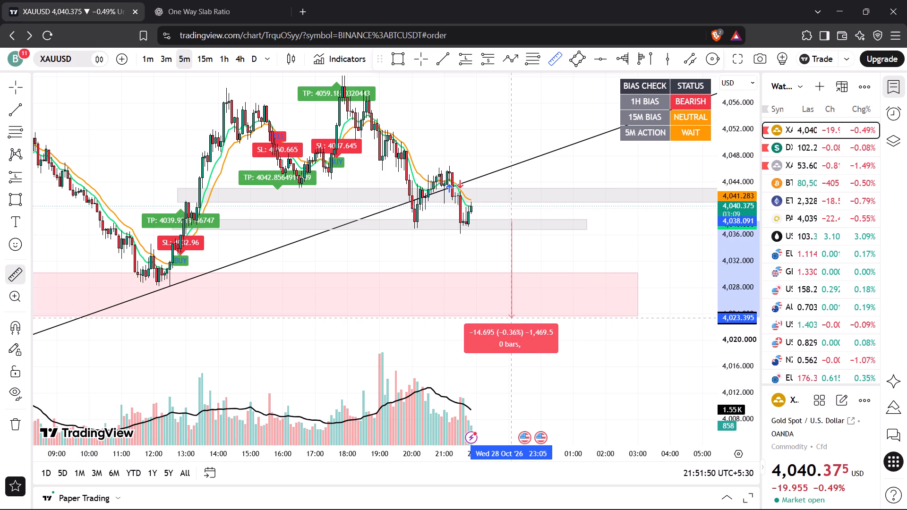
left_click(507, 244)
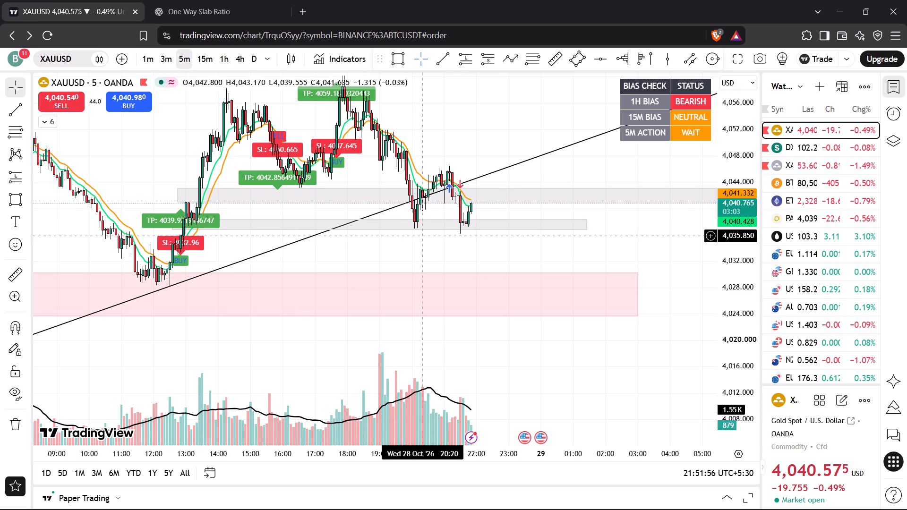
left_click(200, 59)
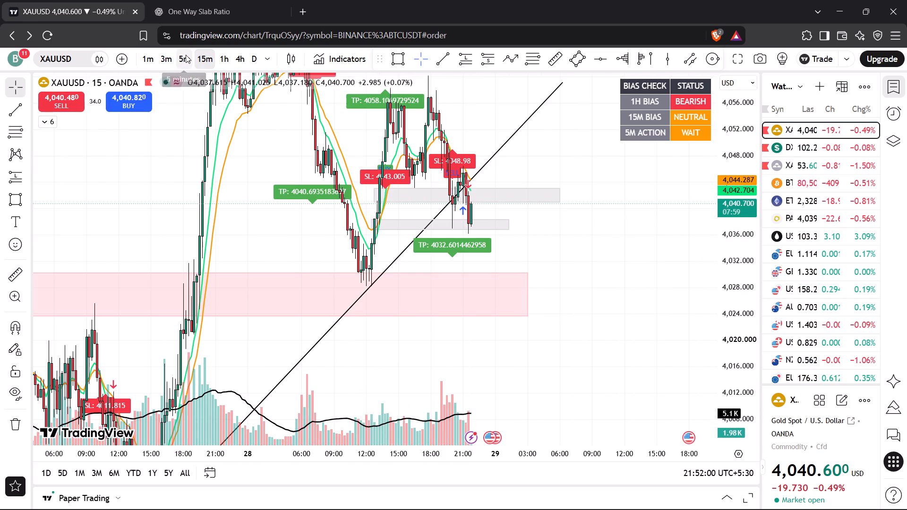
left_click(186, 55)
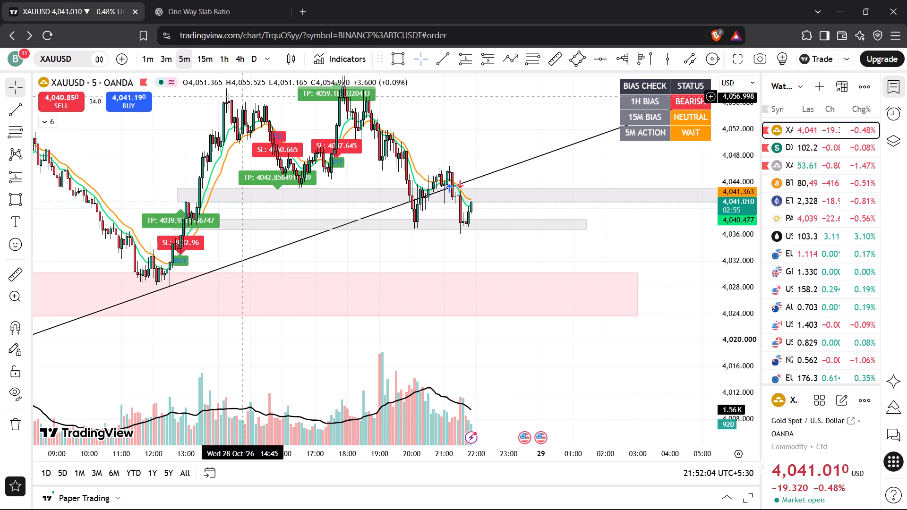
View the details of the Fed Interest Rate Decision and FOMC Statement events marked on XAUUSD's 5-minute timeline.
left_click_drag(554, 260, 576, 245)
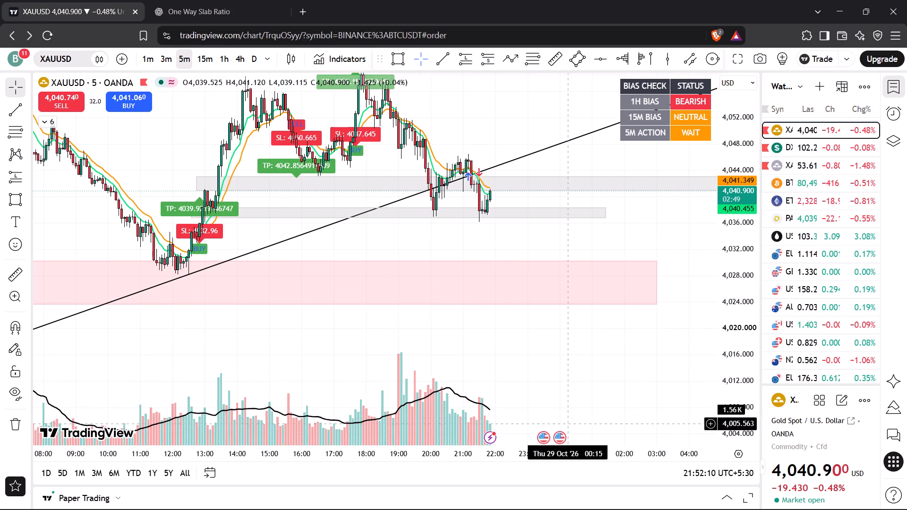
left_click(543, 443)
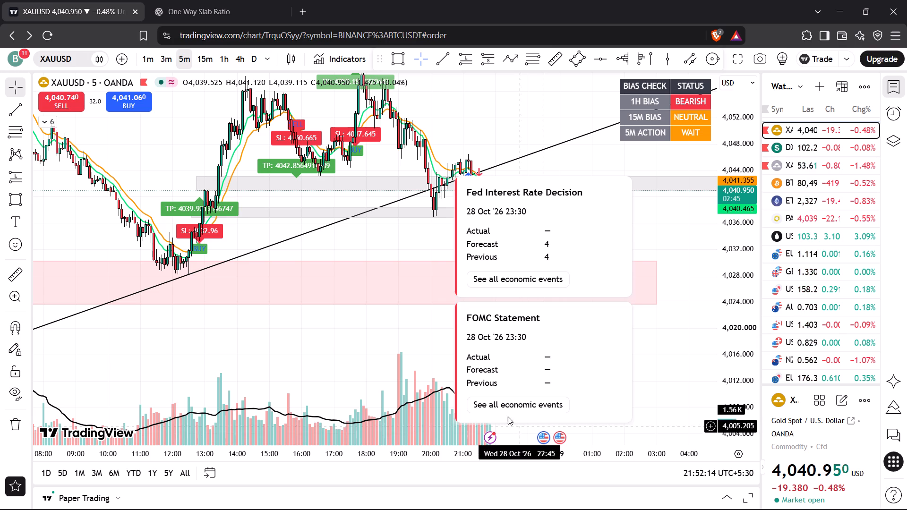
left_click(426, 334)
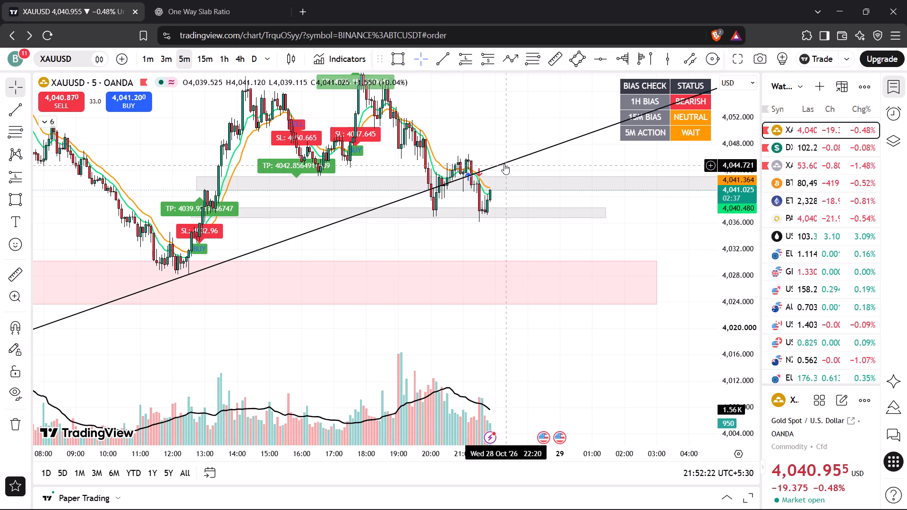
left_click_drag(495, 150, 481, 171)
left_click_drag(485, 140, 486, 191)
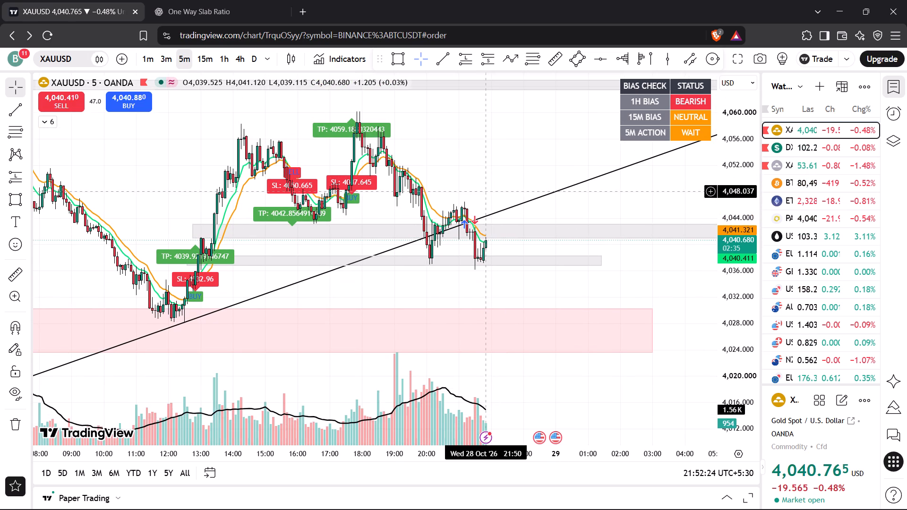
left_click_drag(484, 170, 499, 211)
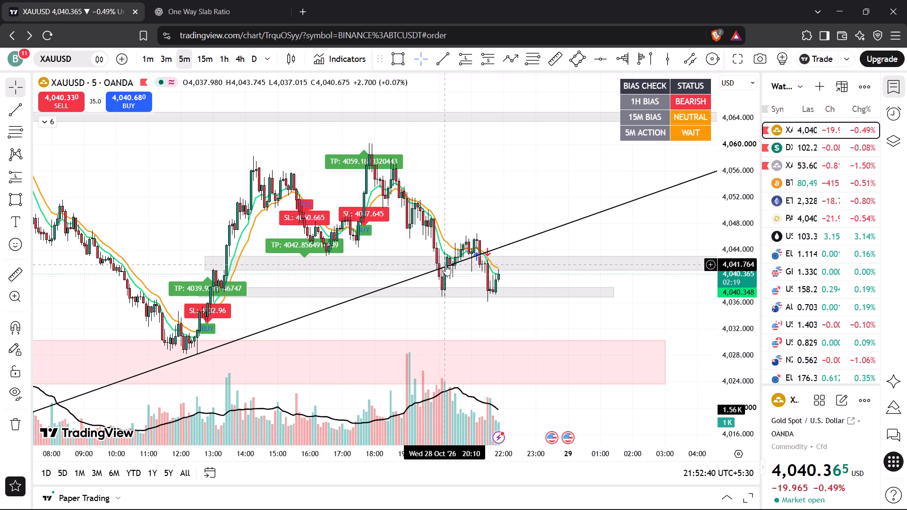
Examine XAUUSD's 5-minute price action around the two grey zones, the rising trendline and the pink zone below.
left_click_drag(305, 152, 359, 155)
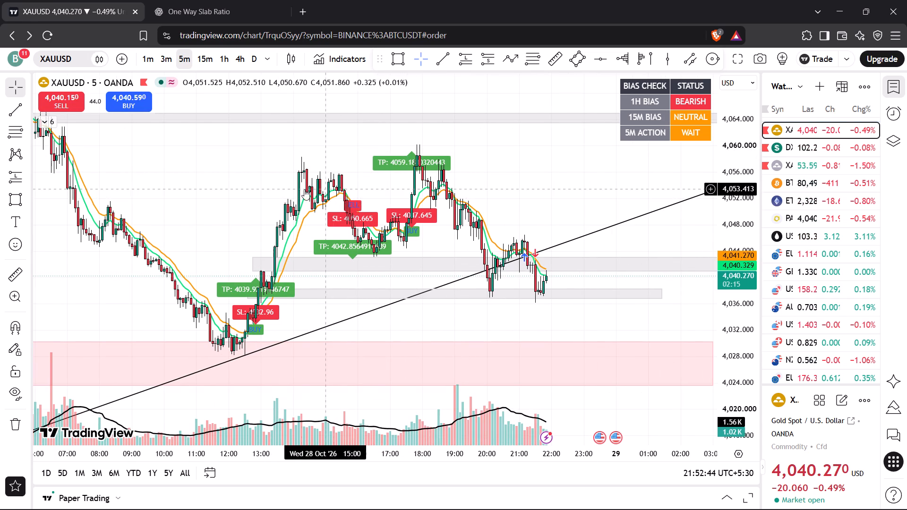
left_click_drag(261, 187, 274, 173)
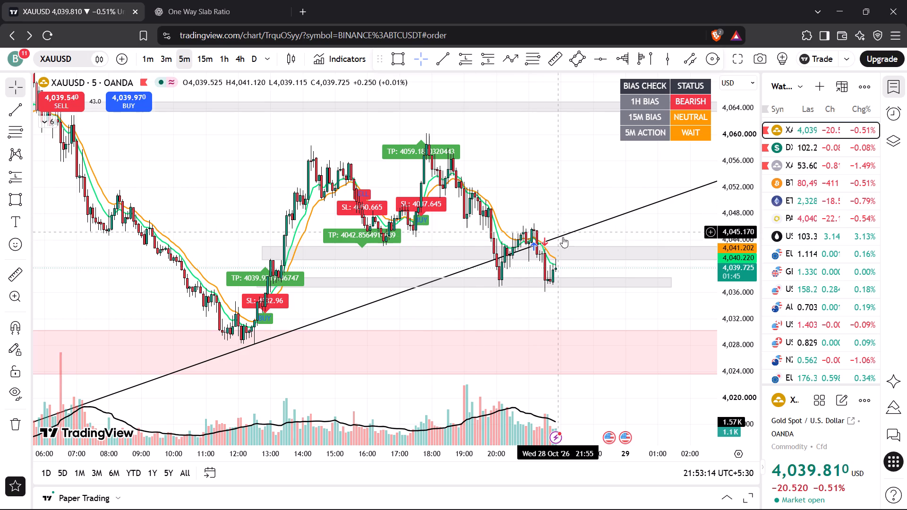
left_click_drag(733, 320, 732, 276)
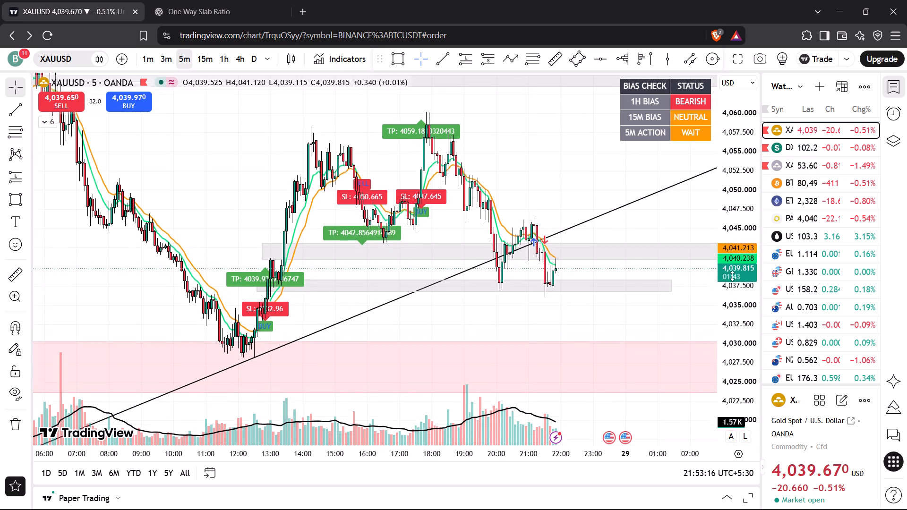
left_click_drag(732, 276, 739, 208)
left_click_drag(555, 325, 628, 360)
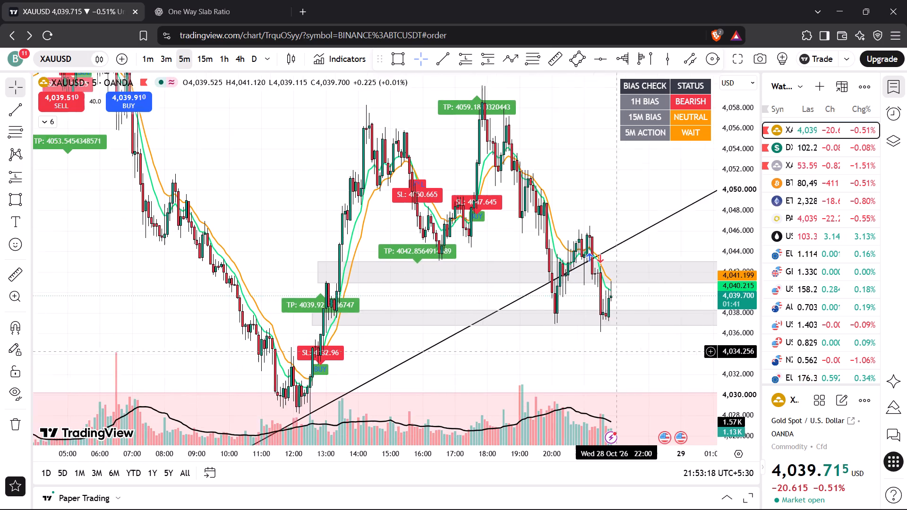
left_click_drag(628, 360, 642, 371)
scroll(642, 371, "up", 3)
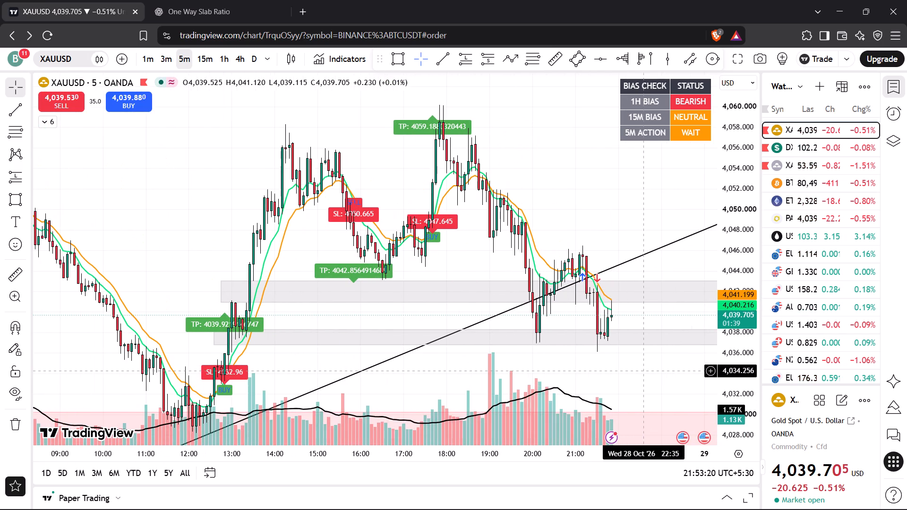
left_click_drag(639, 372, 607, 318)
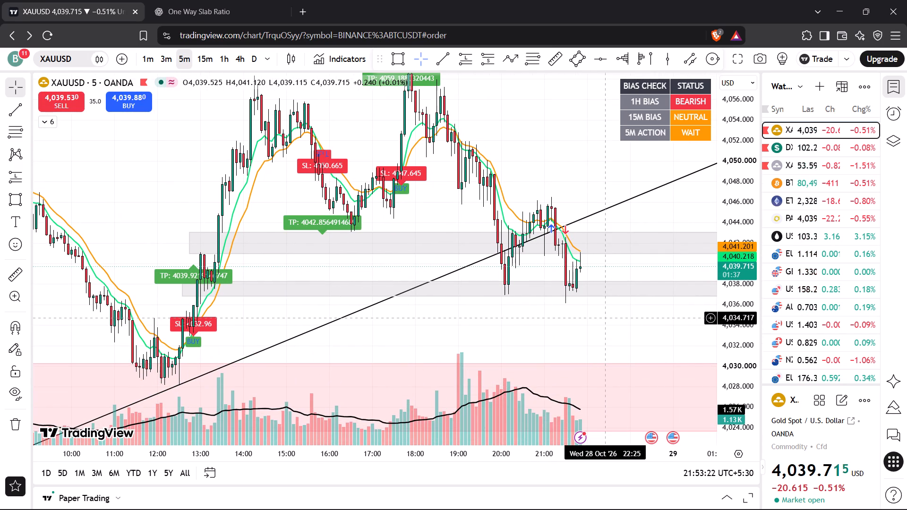
scroll(607, 318, "up", 3)
left_click_drag(576, 326, 566, 306)
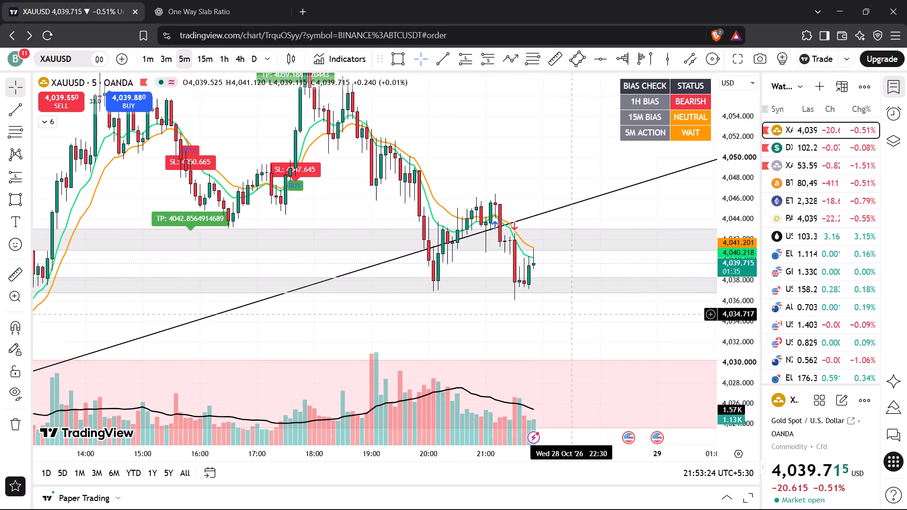
left_click_drag(566, 306, 559, 289)
scroll(559, 288, "down", 4)
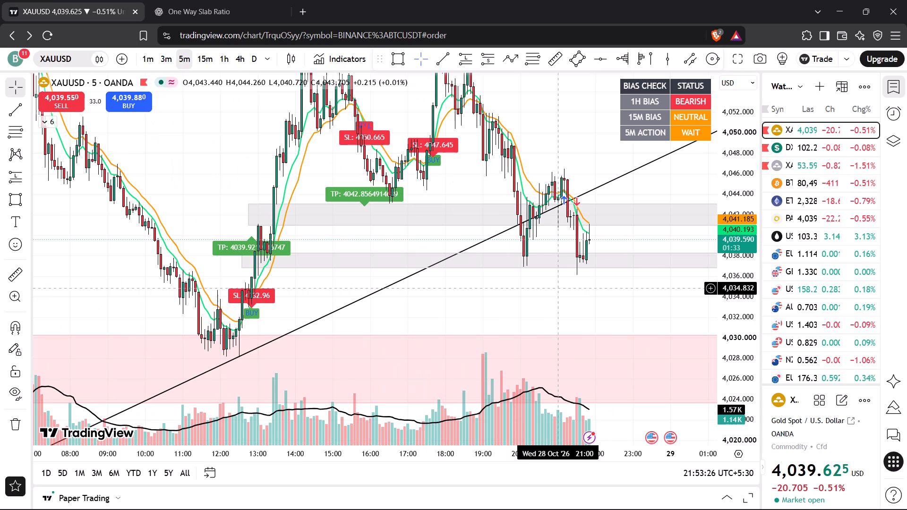
Delete the upper grey zone just above the current price on XAUUSD's 5-minute chart.
left_click_drag(429, 303, 397, 305)
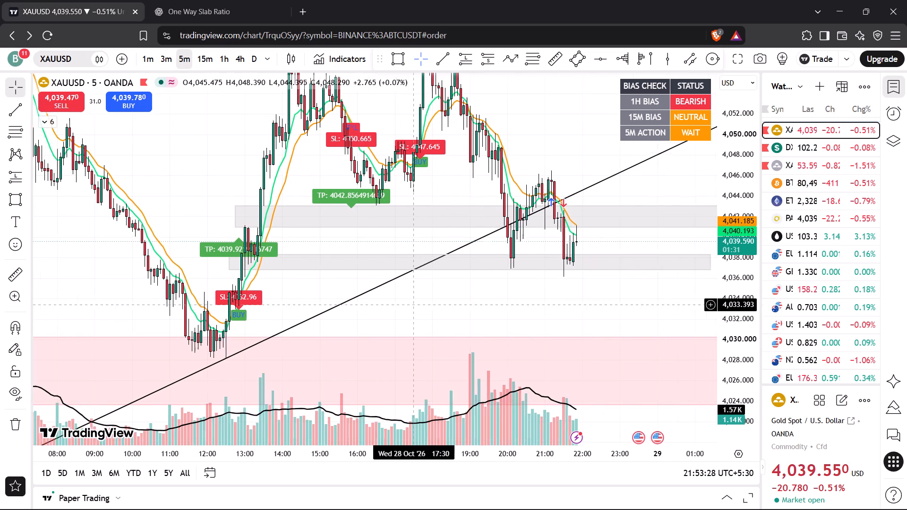
left_click_drag(397, 305, 383, 305)
left_click(391, 228)
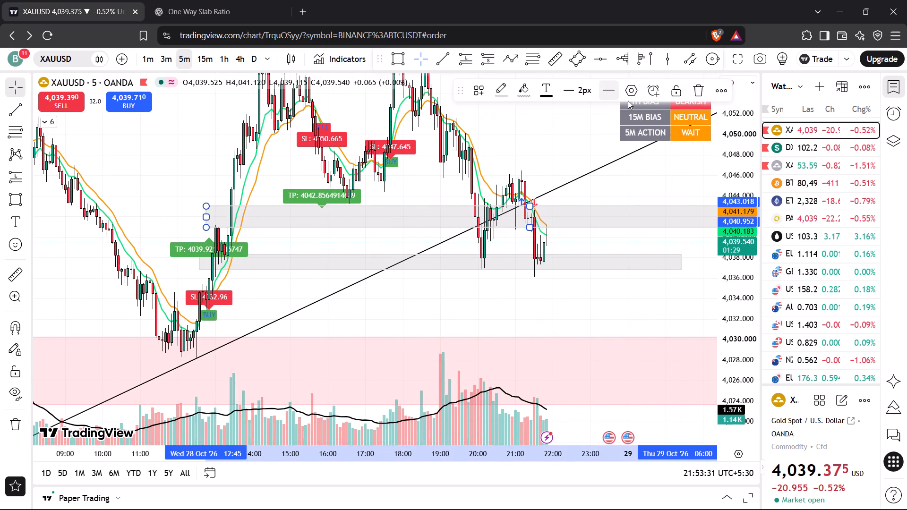
left_click(696, 93)
Examine XAUUSD's 15-minute chart, from the wider pink zones down to recent candles around the grey zone and rising trendline.
left_click_drag(739, 160, 739, 166)
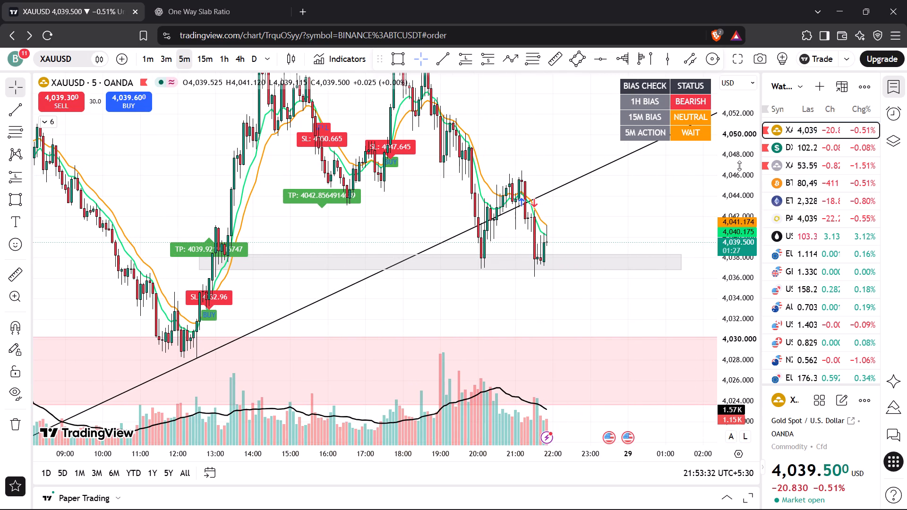
left_click_drag(739, 166, 737, 284)
scroll(524, 252, "down", 6)
left_click(203, 59)
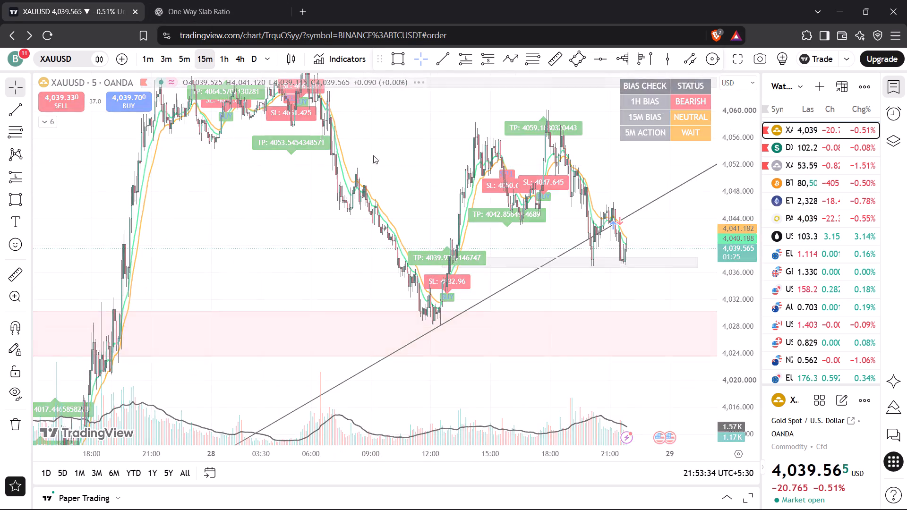
left_click_drag(721, 171, 727, 428)
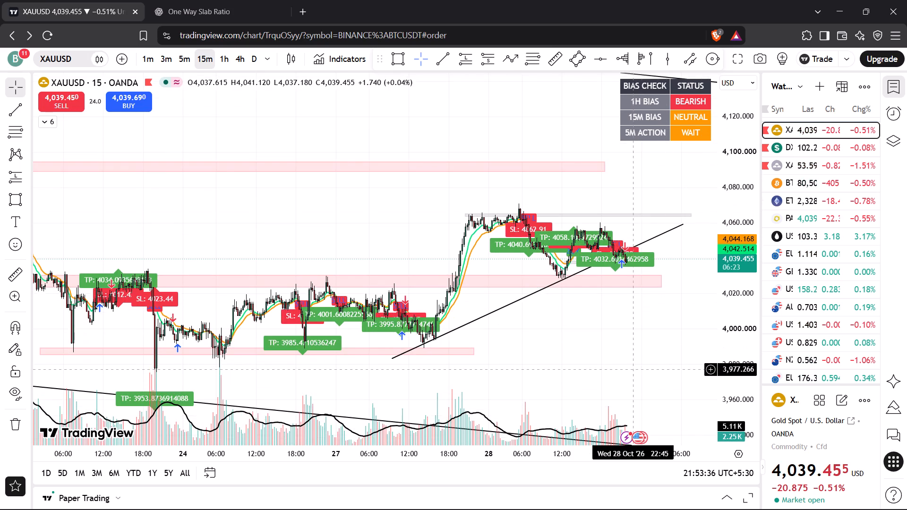
scroll(634, 369, "up", 4)
left_click_drag(724, 361, 730, 328)
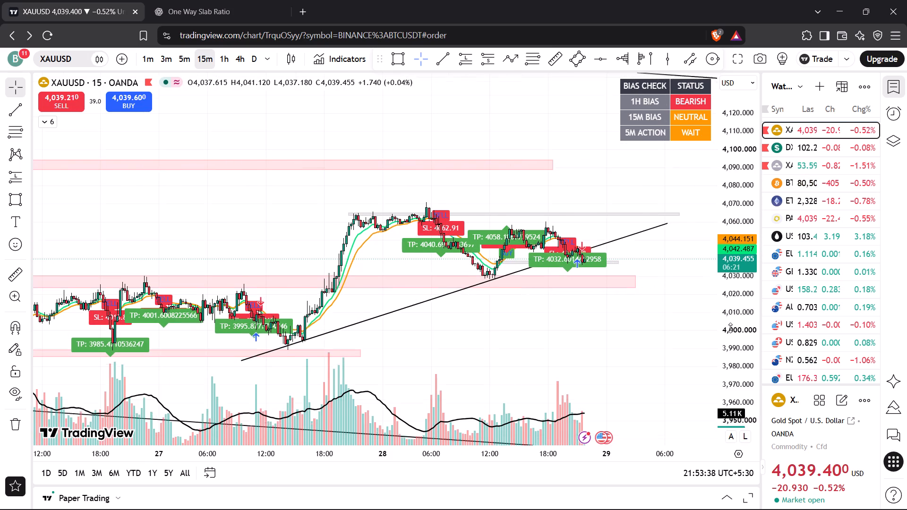
left_click_drag(730, 328, 743, 230)
scroll(608, 314, "up", 5)
left_click_drag(730, 357, 734, 170)
scroll(627, 276, "up", 4)
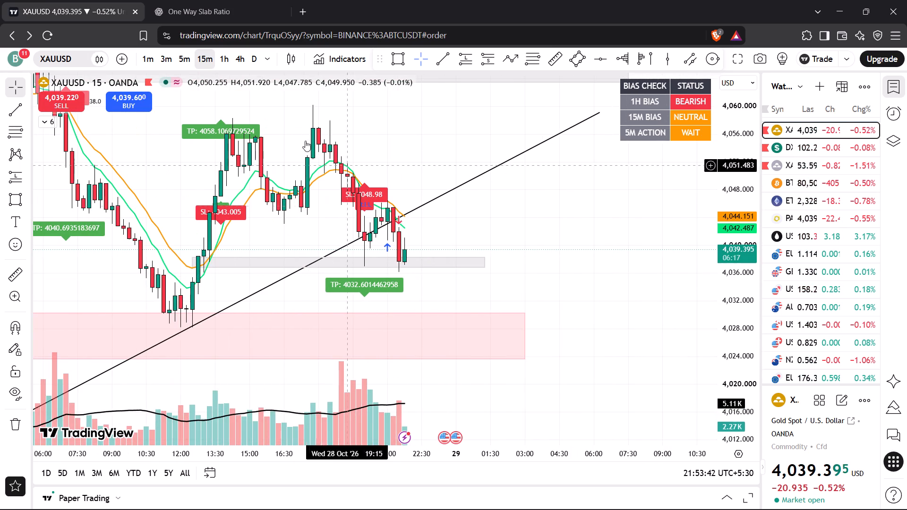
Review XAUUSD's 5-minute chart around the remaining grey zone, check DXY on the same timeframe, and return to XAUUSD.
left_click(187, 62)
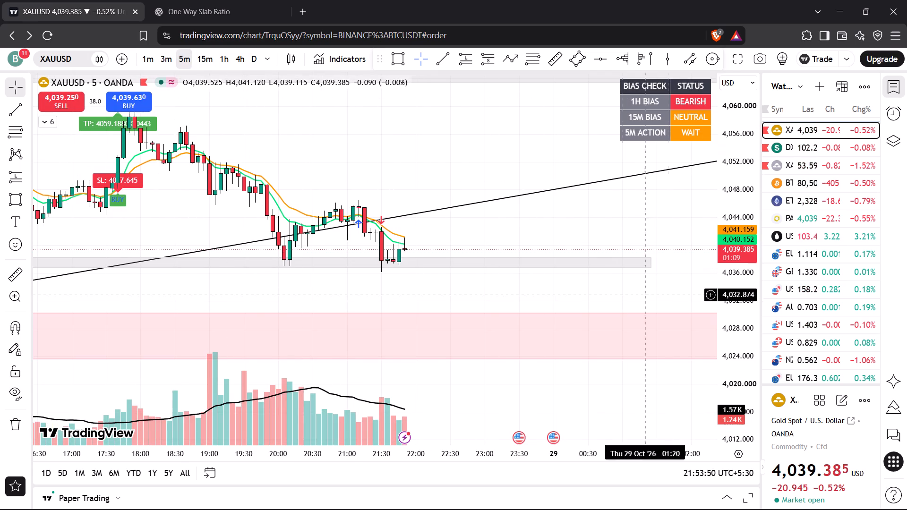
left_click_drag(727, 297, 740, 222)
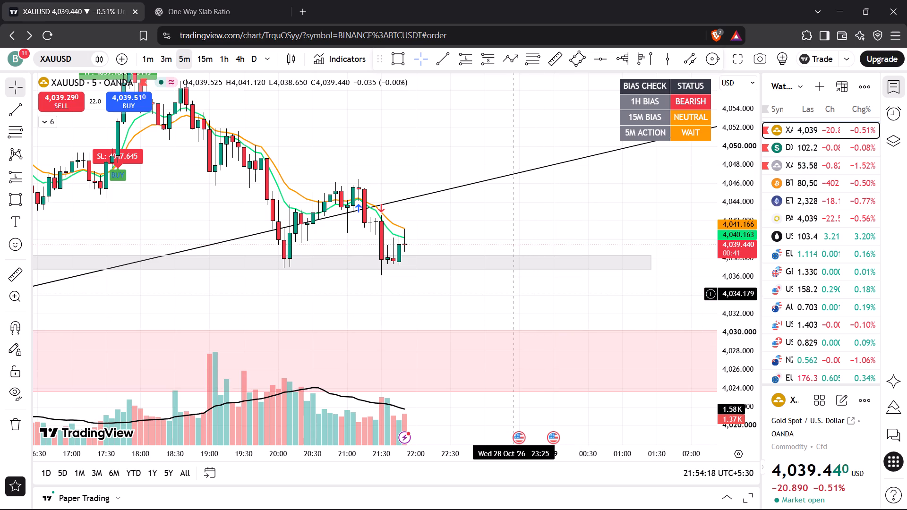
key("space")
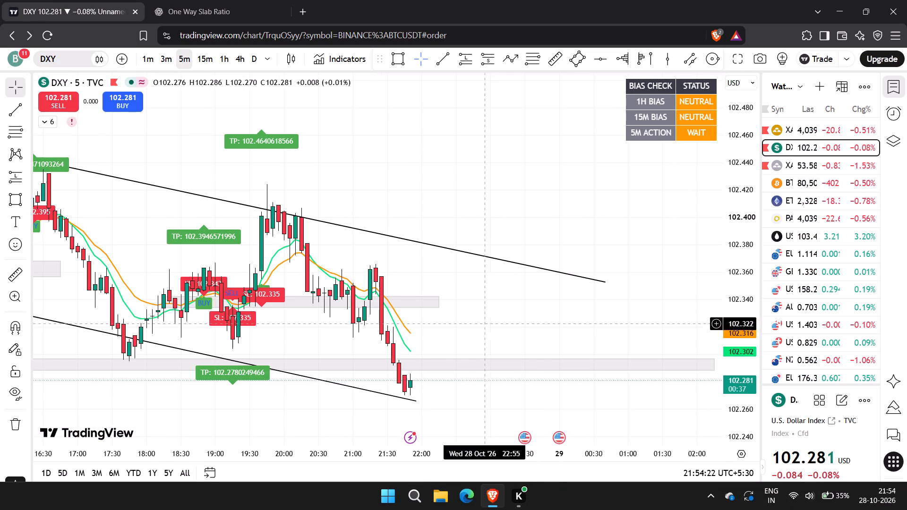
left_click(808, 126)
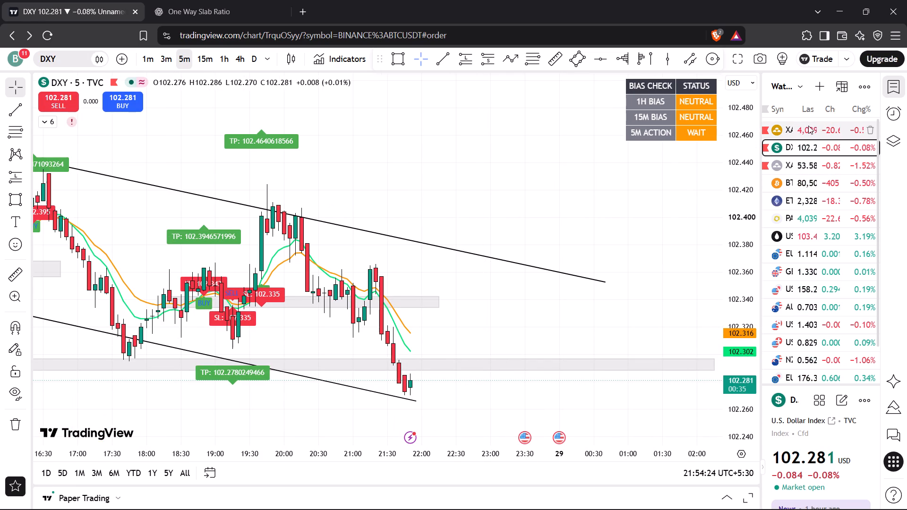
left_click_drag(533, 324, 576, 247)
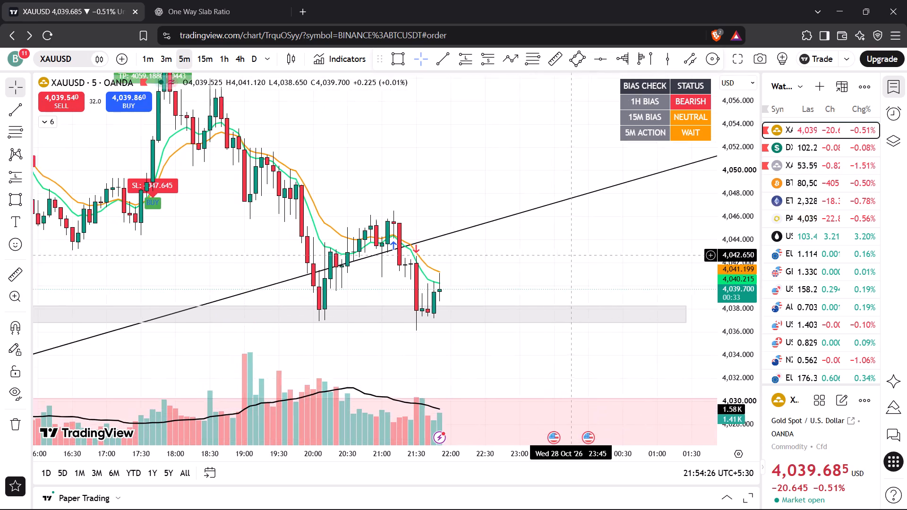
left_click_drag(576, 247, 582, 234)
scroll(550, 238, "down", 2)
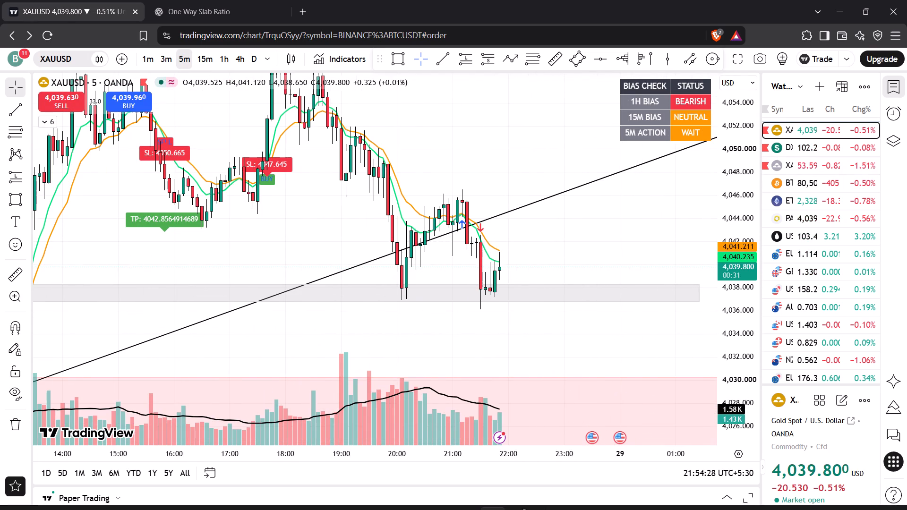
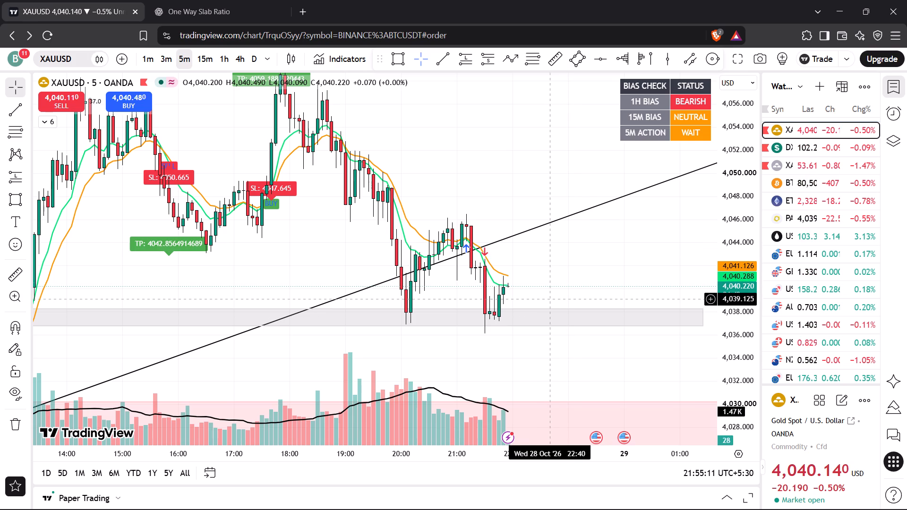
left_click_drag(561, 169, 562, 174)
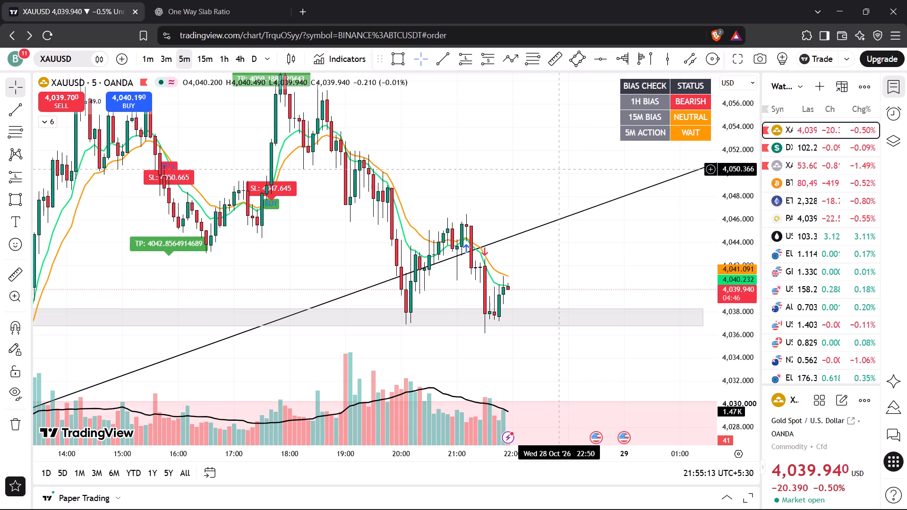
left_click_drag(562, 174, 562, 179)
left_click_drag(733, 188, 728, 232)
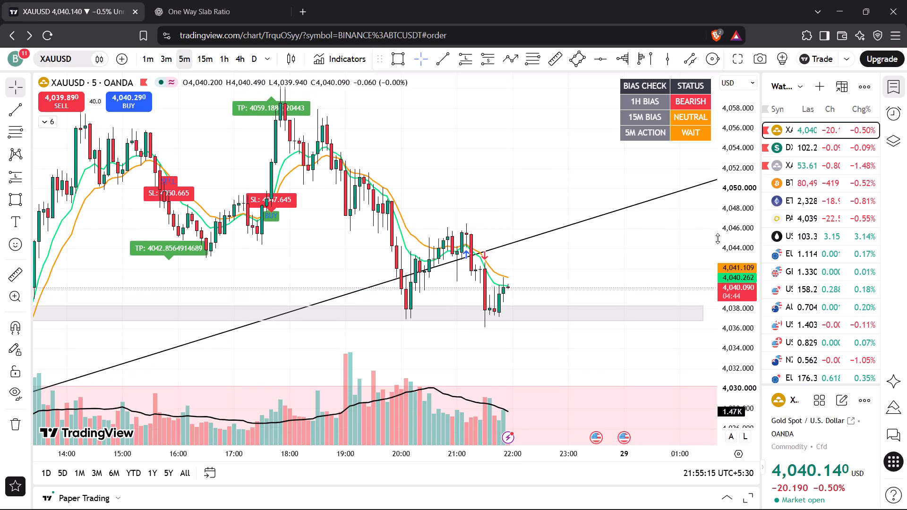
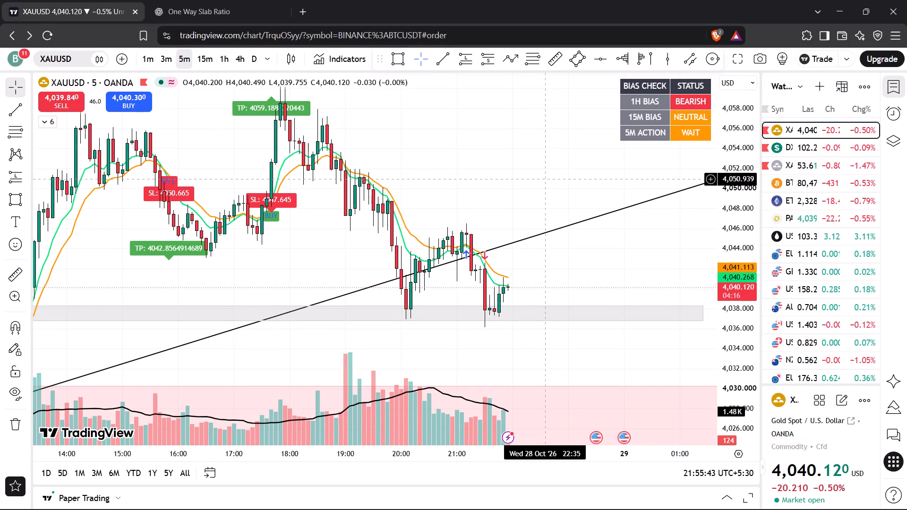
Examine XAUUSD five-minute price action around the rising trendline and grey support zone, including the earlier sessions.
left_click_drag(544, 178, 530, 194)
scroll(530, 194, "down", 2)
left_click_drag(549, 191, 550, 195)
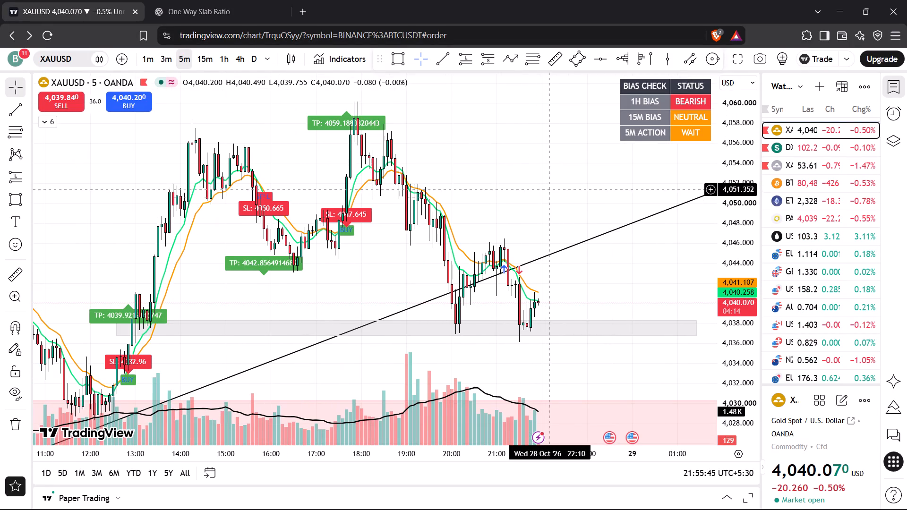
left_click_drag(550, 195, 551, 208)
left_click_drag(739, 170, 742, 220)
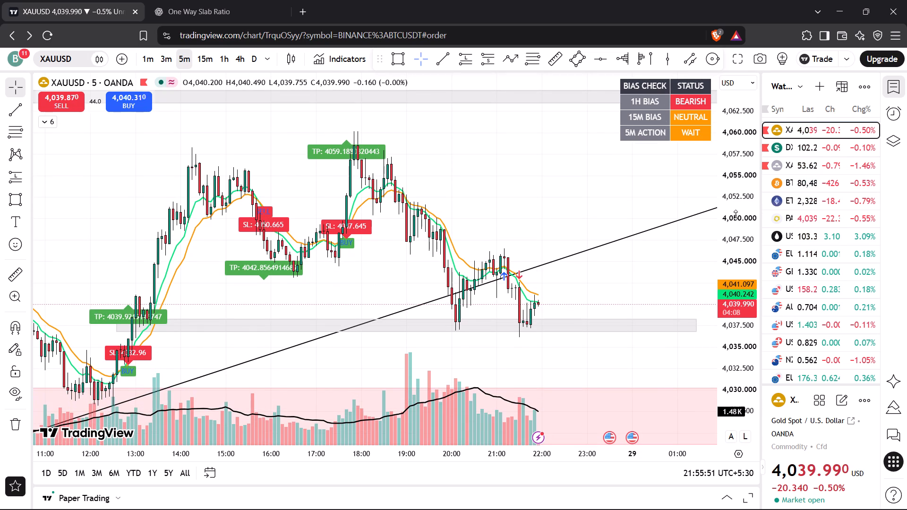
left_click_drag(584, 181, 608, 194)
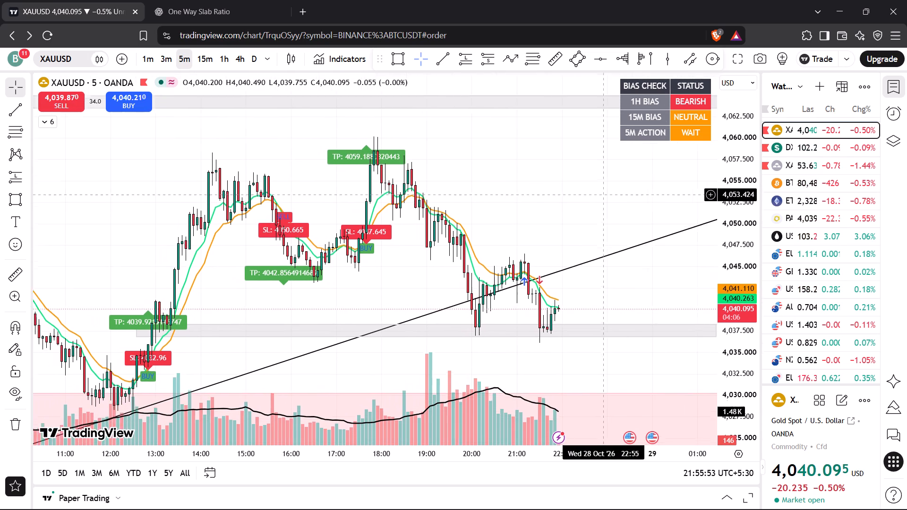
left_click_drag(608, 194, 620, 190)
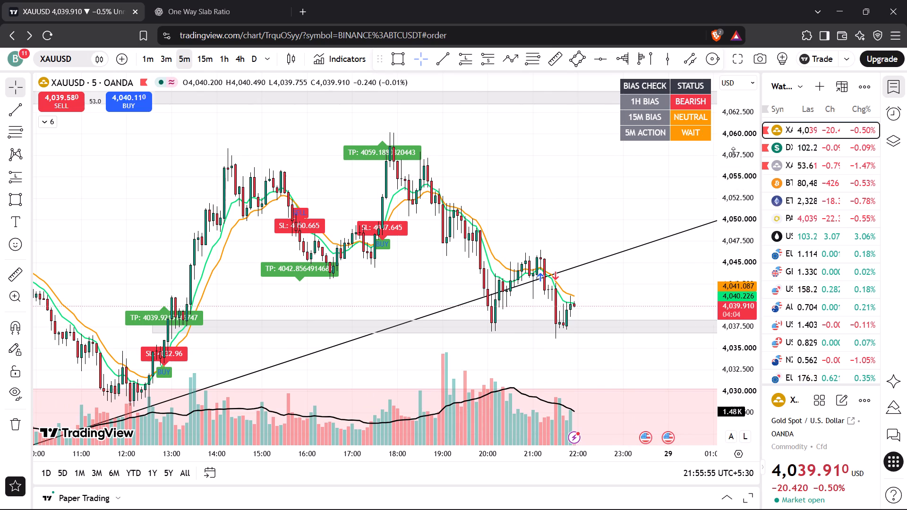
left_click_drag(733, 153, 725, 204)
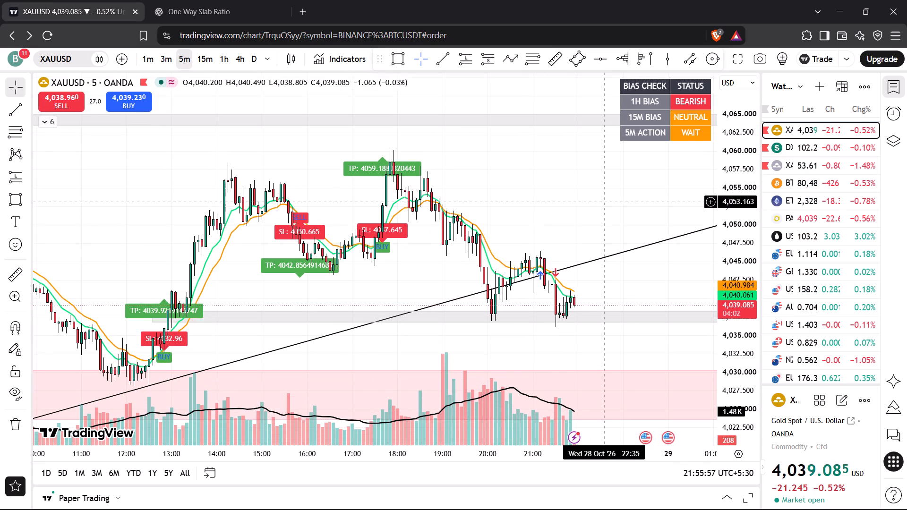
left_click_drag(580, 188, 570, 170)
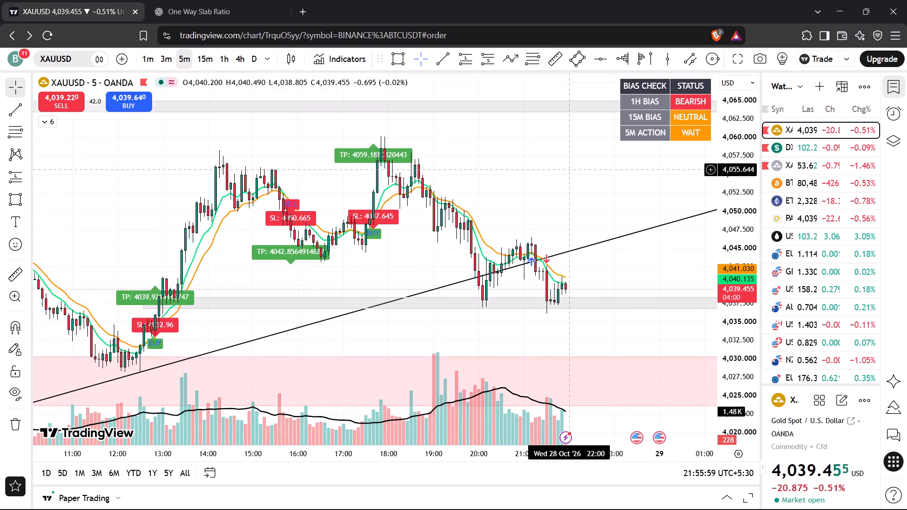
scroll(572, 167, "down", 2)
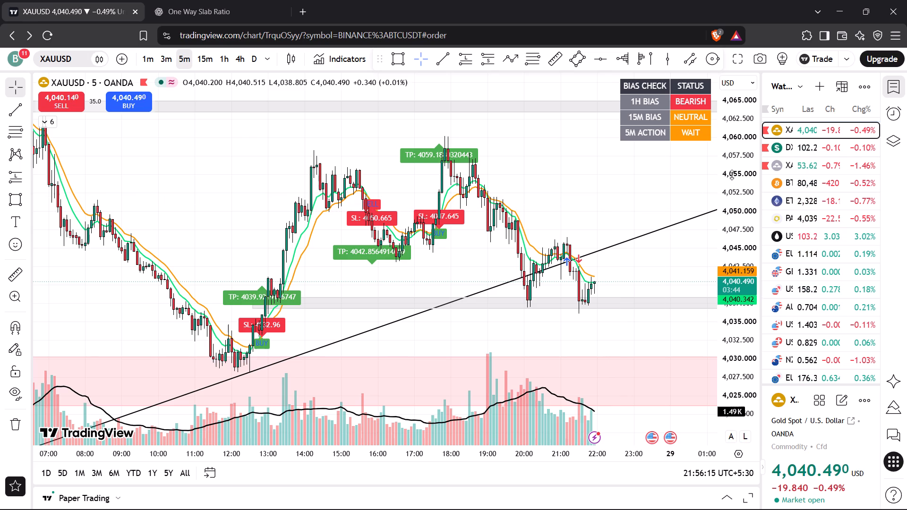
left_click_drag(739, 165, 736, 216)
scroll(614, 196, "down", 5)
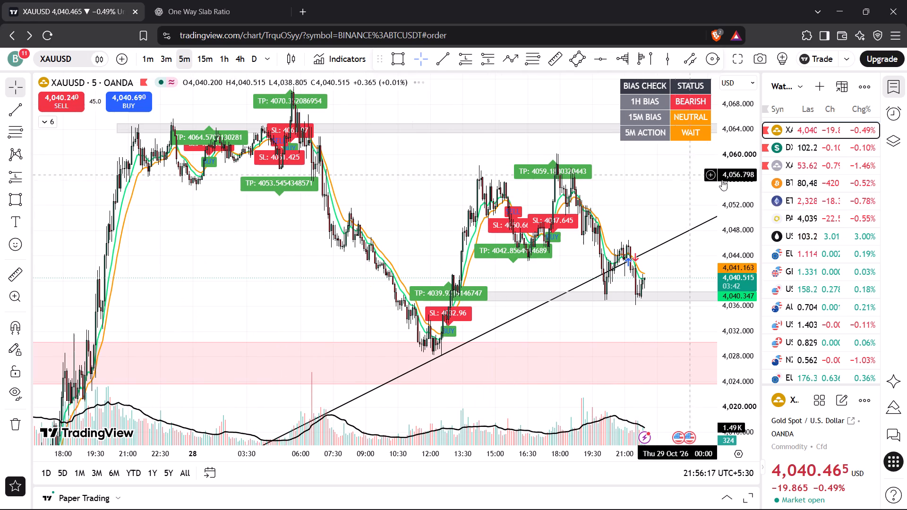
Open the EURUSD five-minute chart from the watchlist and examine price against its rising channel and pink zones.
left_click(806, 251)
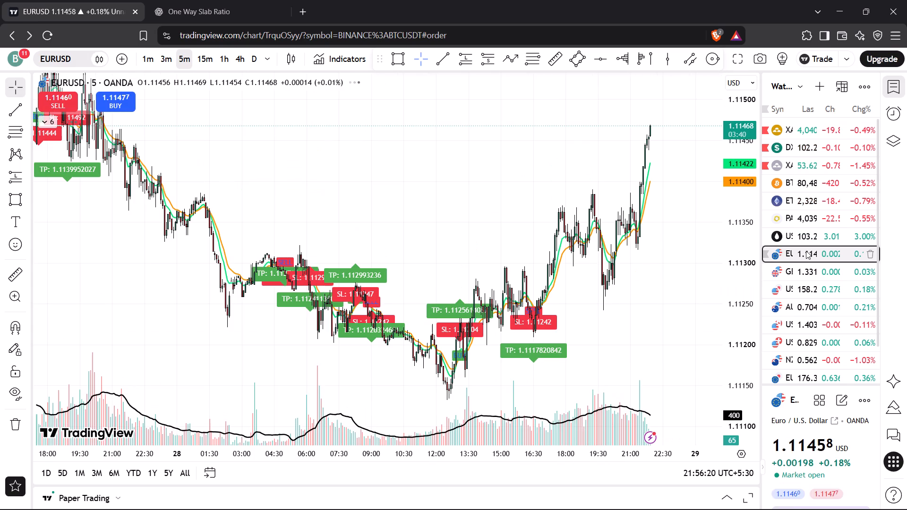
left_click_drag(662, 277, 606, 367)
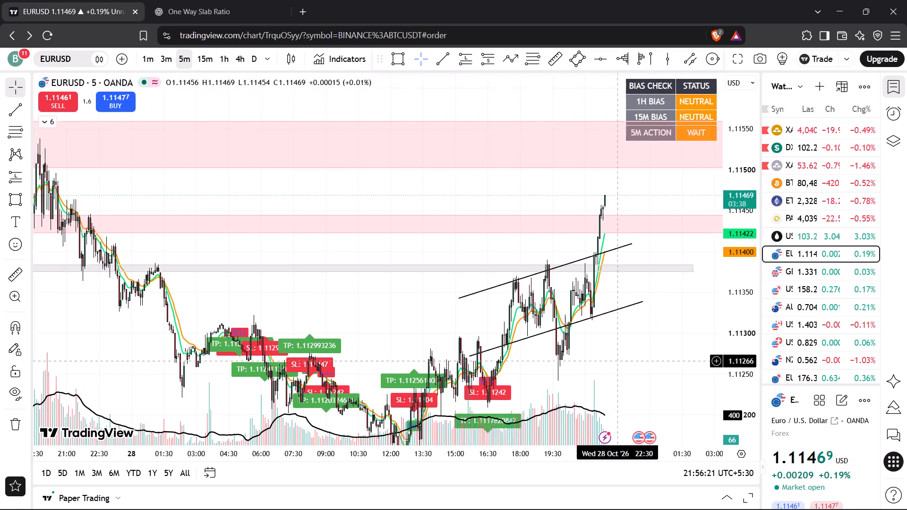
left_click_drag(606, 367, 595, 372)
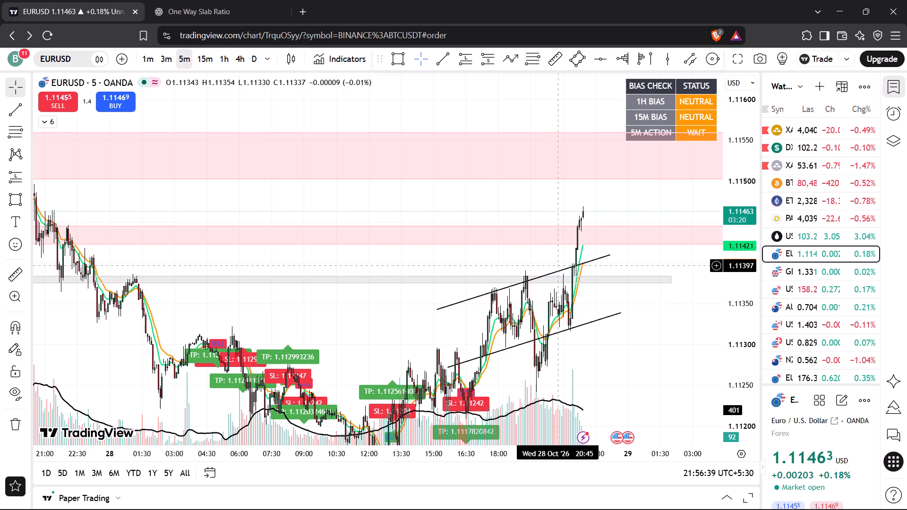
Return to the XAUUSD five-minute chart and examine price relative to the trendline and the support zones below.
left_click(807, 136)
left_click_drag(739, 216, 736, 239)
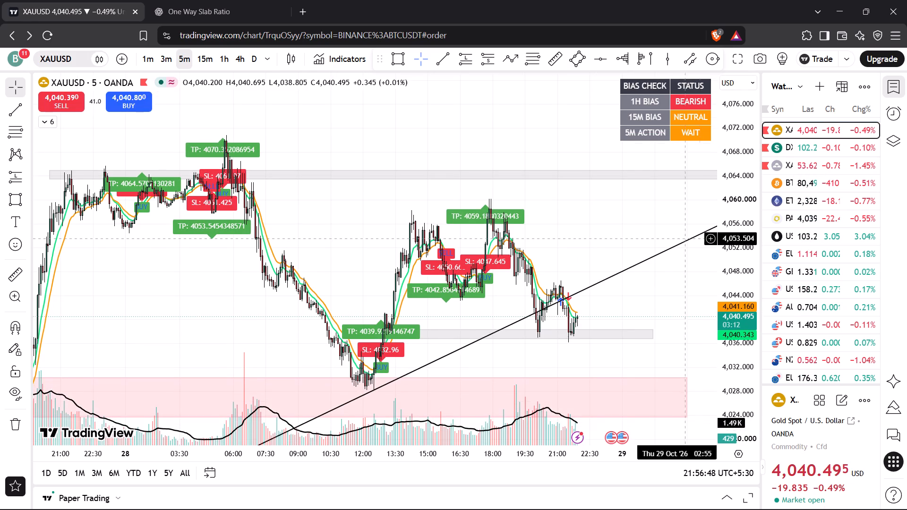
left_click_drag(633, 237, 615, 182)
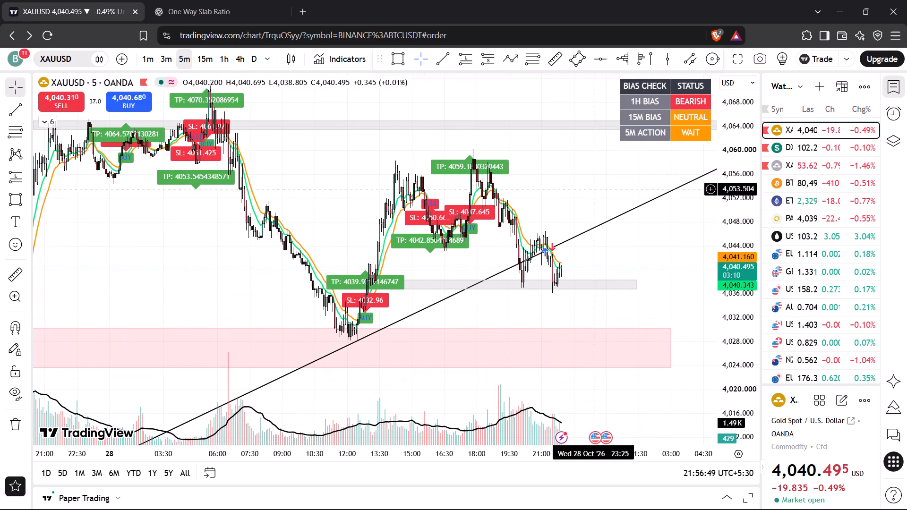
left_click_drag(616, 249, 599, 221)
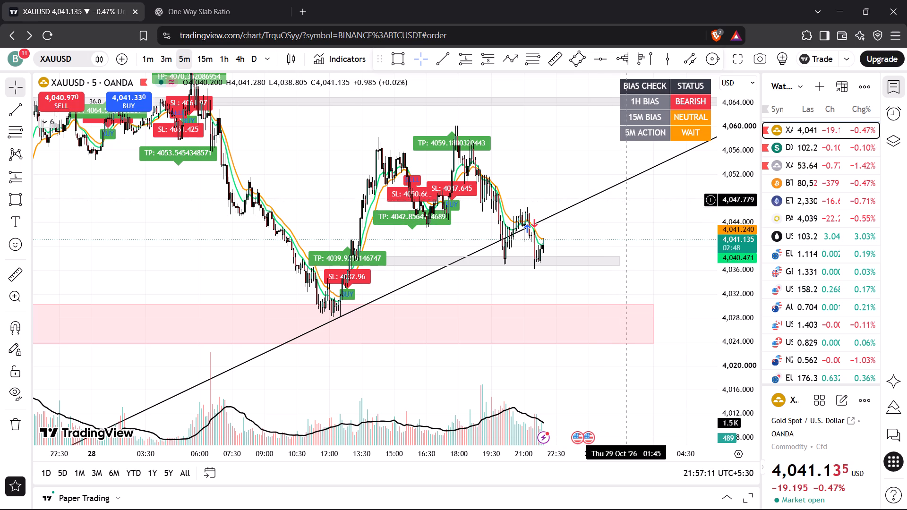
Open the USOIL chart on the 1-hour timeframe and examine price against the rising trendlines and grey zone.
left_click(812, 239)
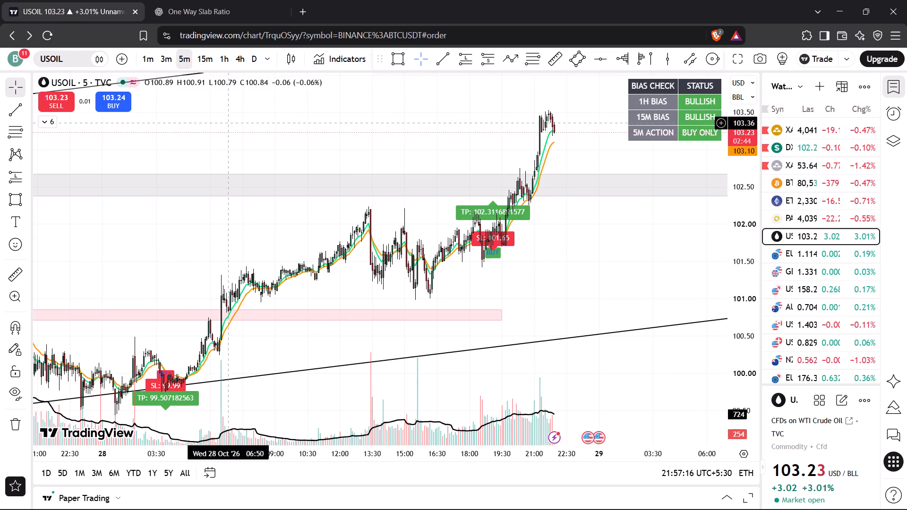
left_click(217, 56)
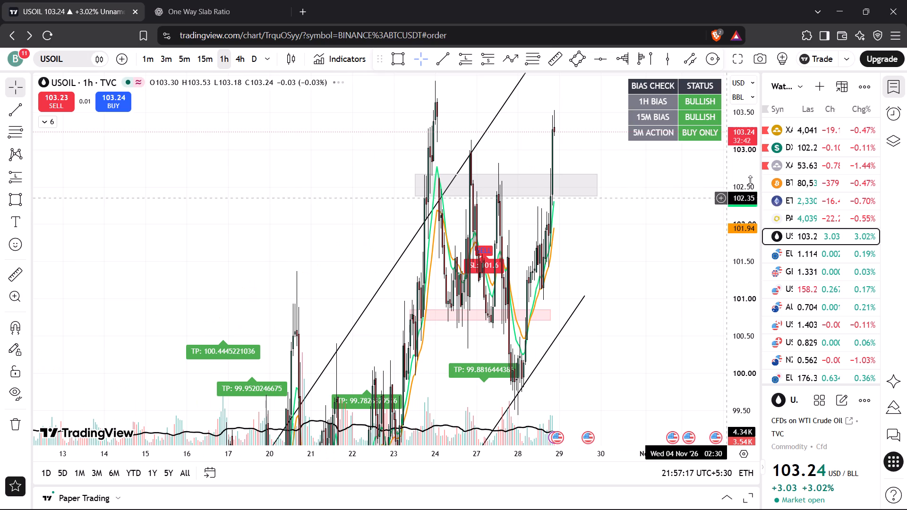
left_click_drag(750, 180, 730, 279)
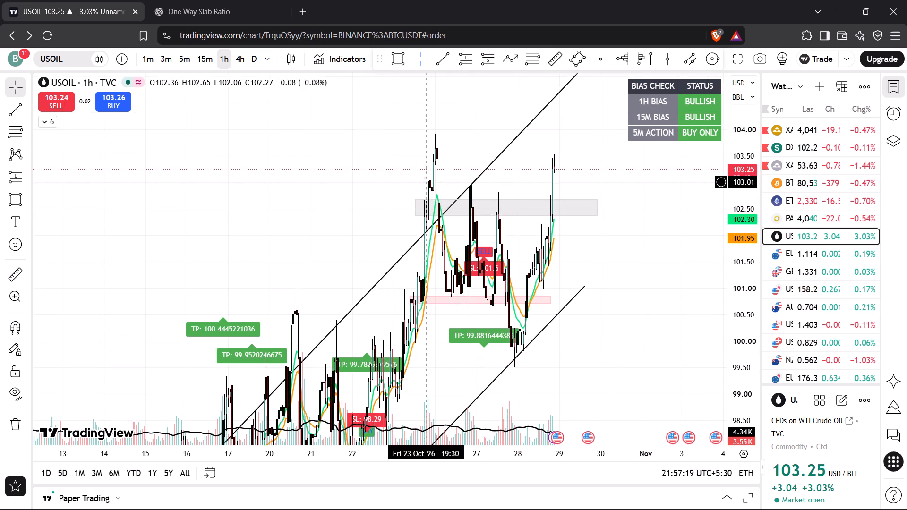
left_click_drag(607, 164, 607, 202)
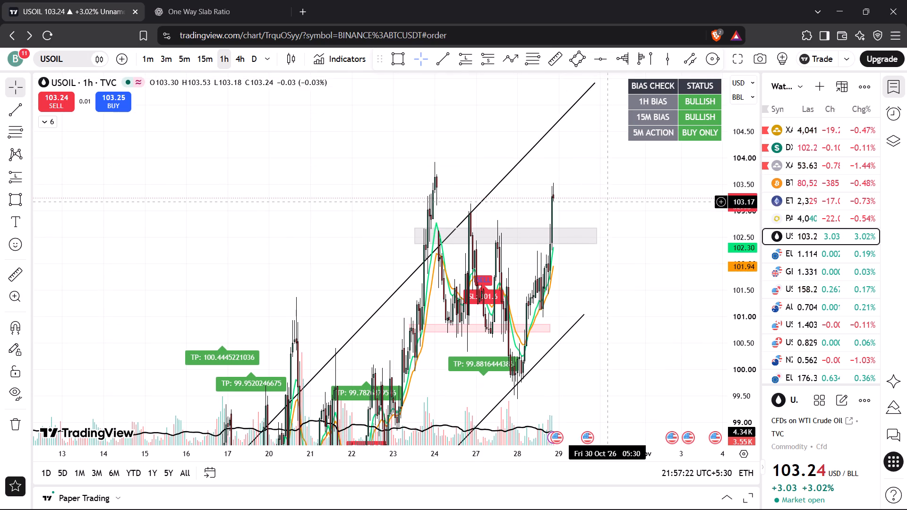
Open the XAGUSD 1-hour chart and examine recent silver price action around the drawn rising channel.
left_click(793, 162)
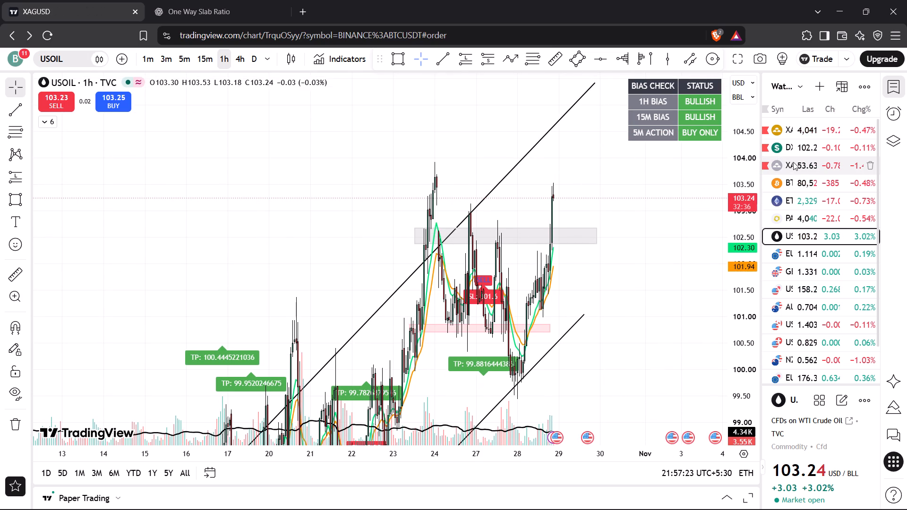
left_click_drag(631, 232, 623, 168)
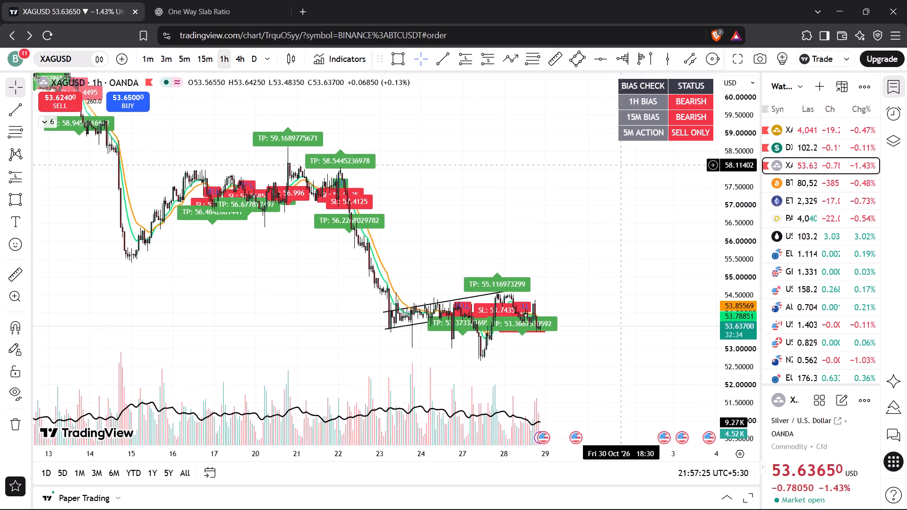
left_click_drag(734, 362, 739, 191)
left_click_drag(652, 285, 661, 177)
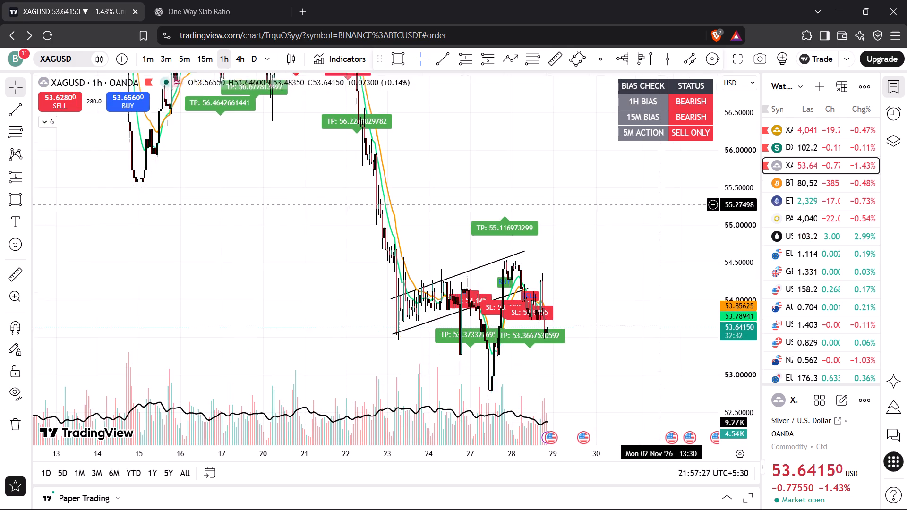
left_click_drag(661, 177, 661, 173)
scroll(641, 233, "up", 4)
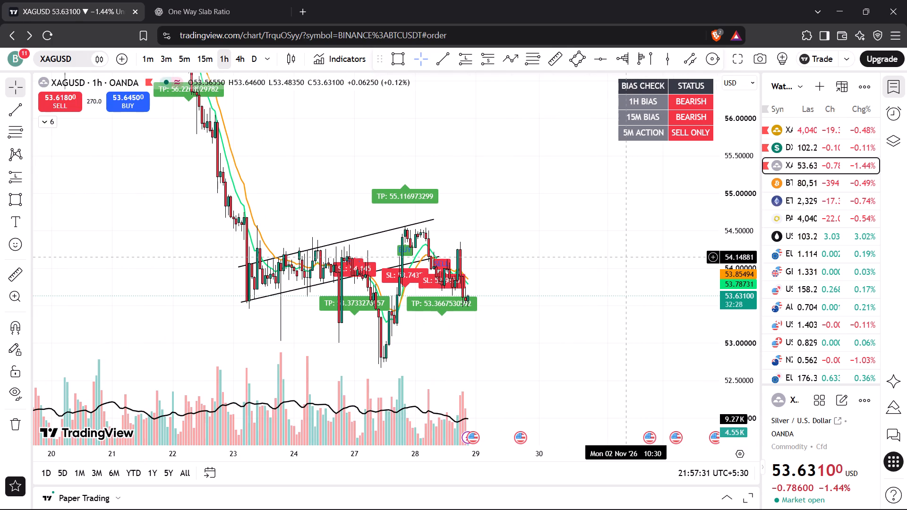
Open the XAUUSD 1-hour chart and examine recent candles around the rising trendline, grey zones and pink demand zone.
left_click(797, 133)
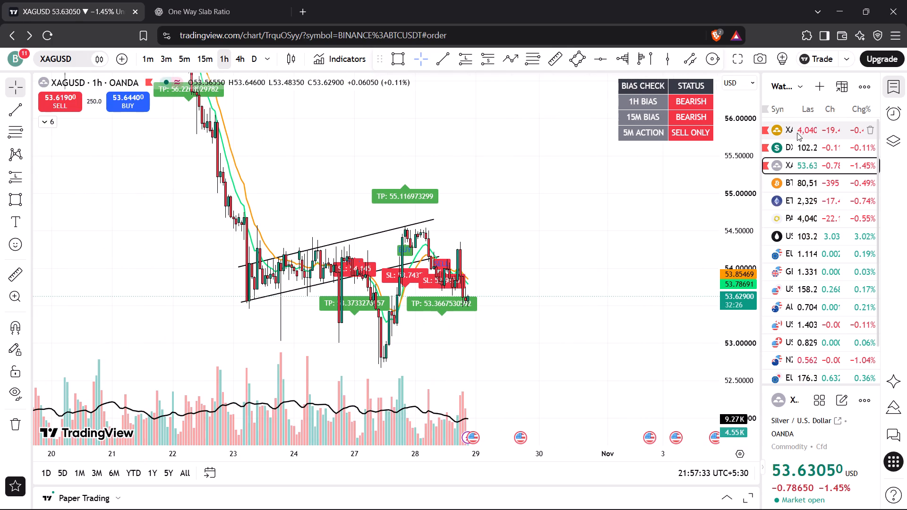
left_click_drag(743, 295, 748, 103)
left_click_drag(608, 303, 618, 177)
scroll(595, 240, "up", 2)
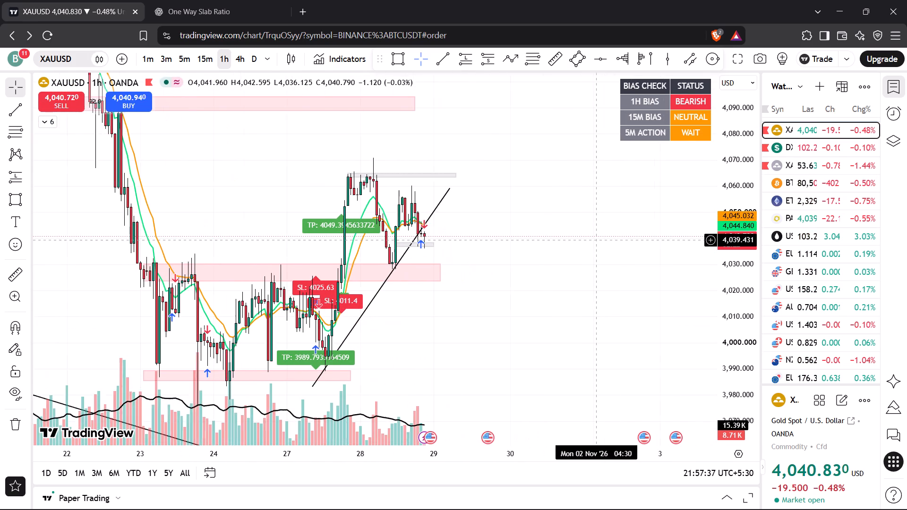
scroll(595, 240, "up", 1)
left_click_drag(558, 269, 559, 269)
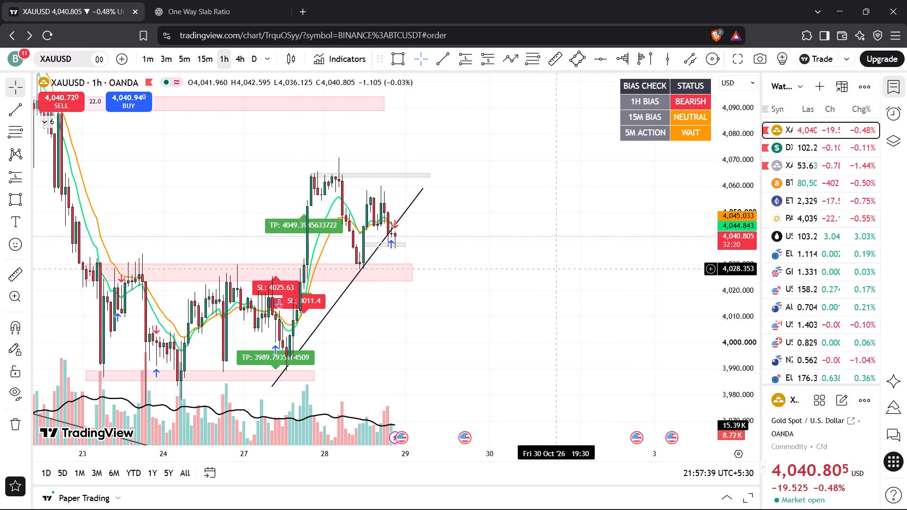
left_click_drag(559, 269, 614, 267)
left_click_drag(731, 340, 749, 224)
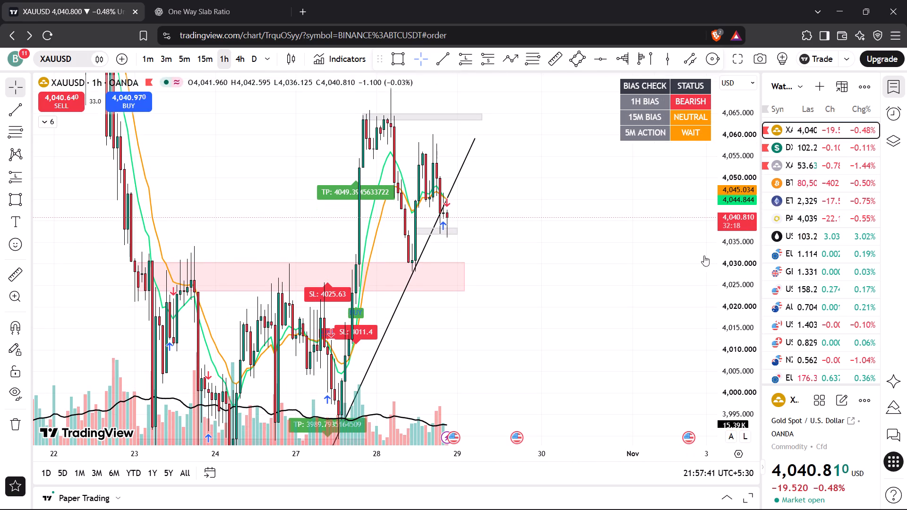
left_click_drag(620, 259, 655, 294)
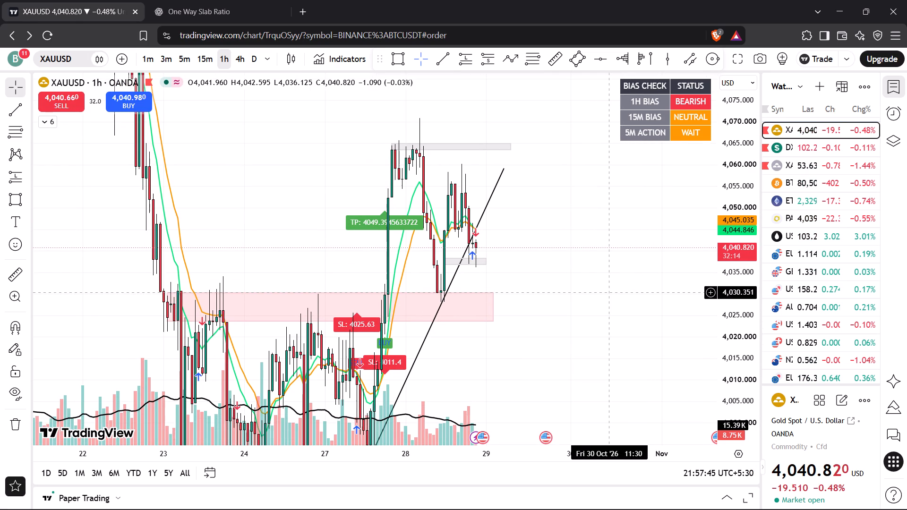
scroll(612, 292, "up", 3)
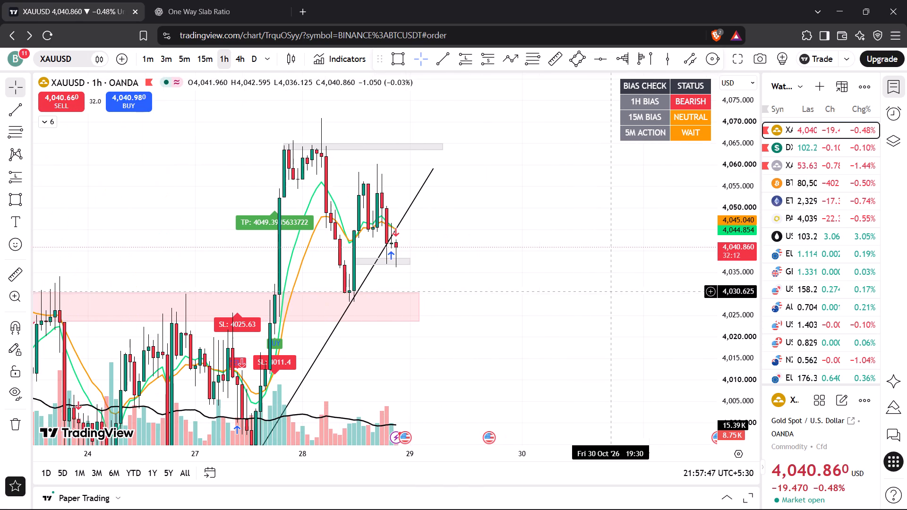
Step XAUUSD down through the 15-minute to the 5-minute timeframe and examine price at the grey and pink support zones.
left_click(206, 59)
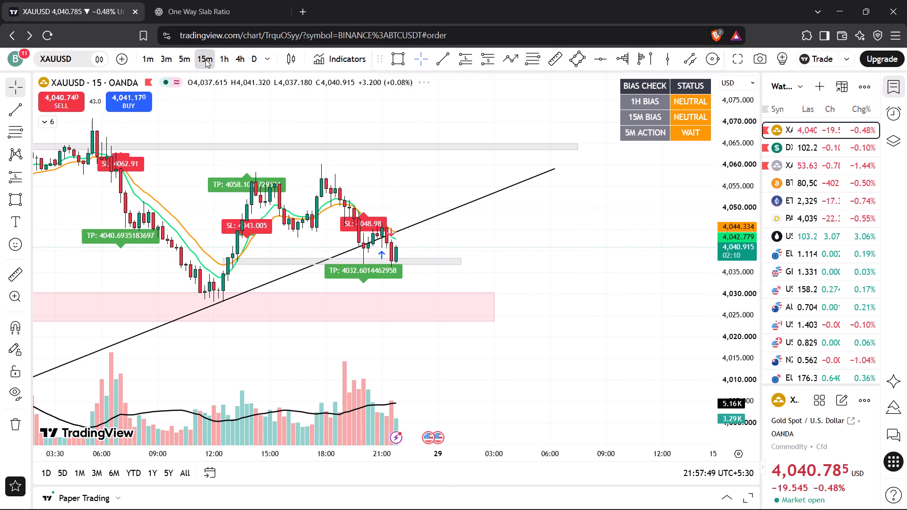
left_click(184, 57)
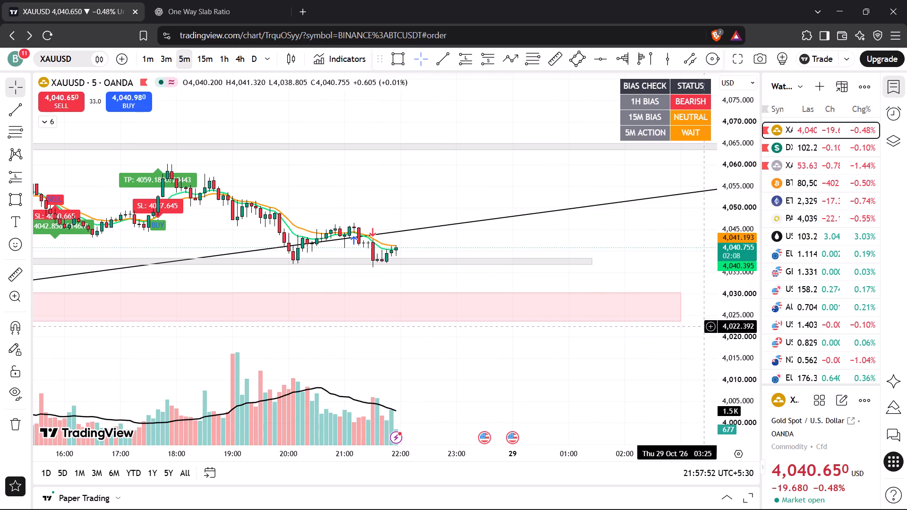
left_click_drag(729, 317, 757, 107)
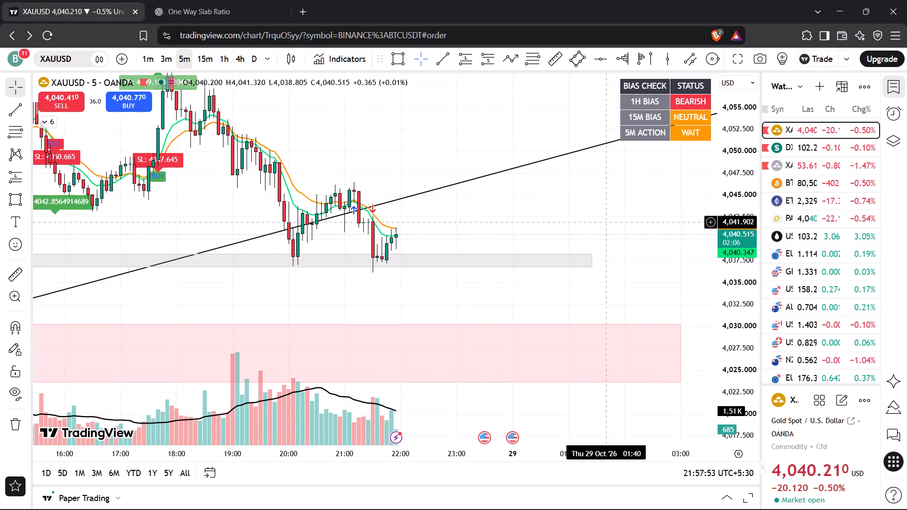
scroll(603, 223, "down", 1)
left_click_drag(511, 214, 523, 162)
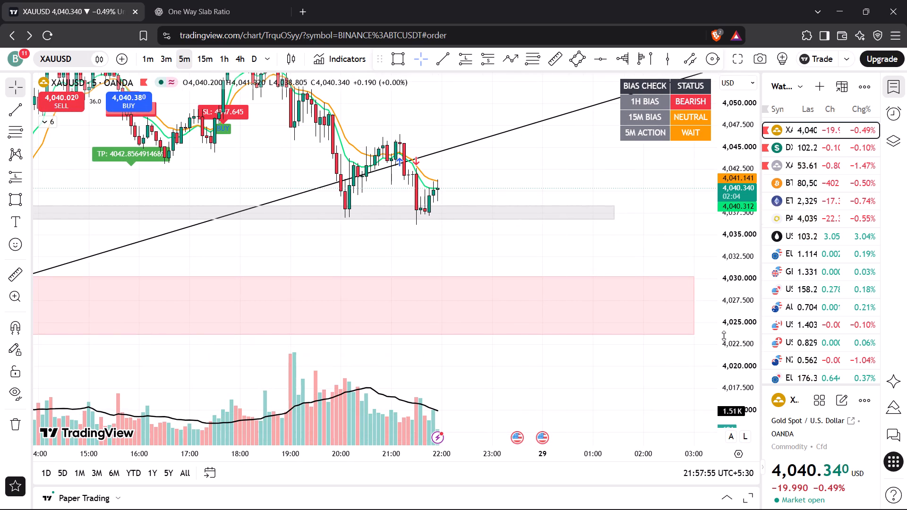
left_click_drag(727, 334, 747, 223)
left_click_drag(637, 248, 615, 306)
scroll(615, 306, "up", 1)
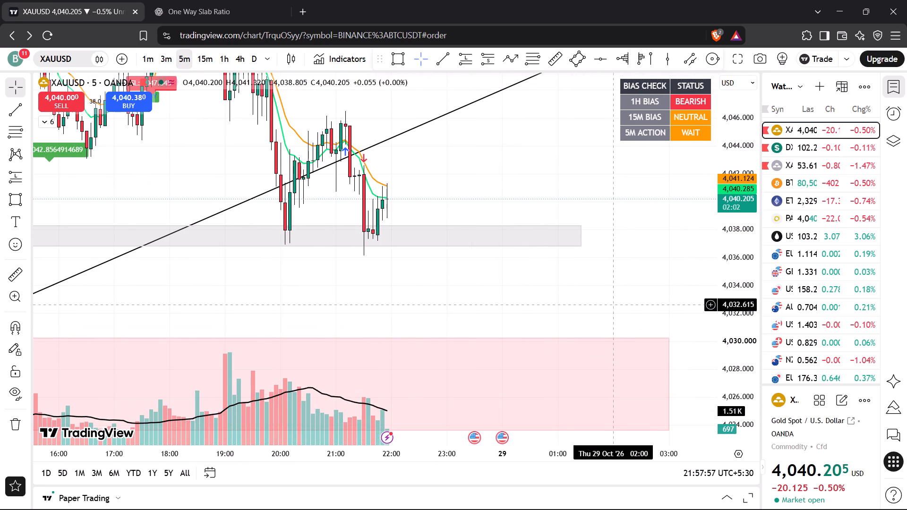
left_click_drag(585, 302, 606, 292)
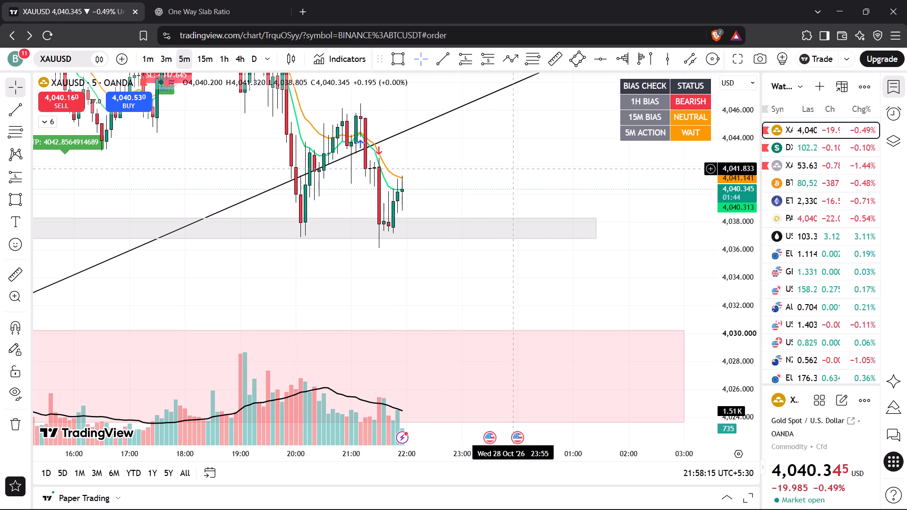
left_click_drag(475, 166, 499, 204)
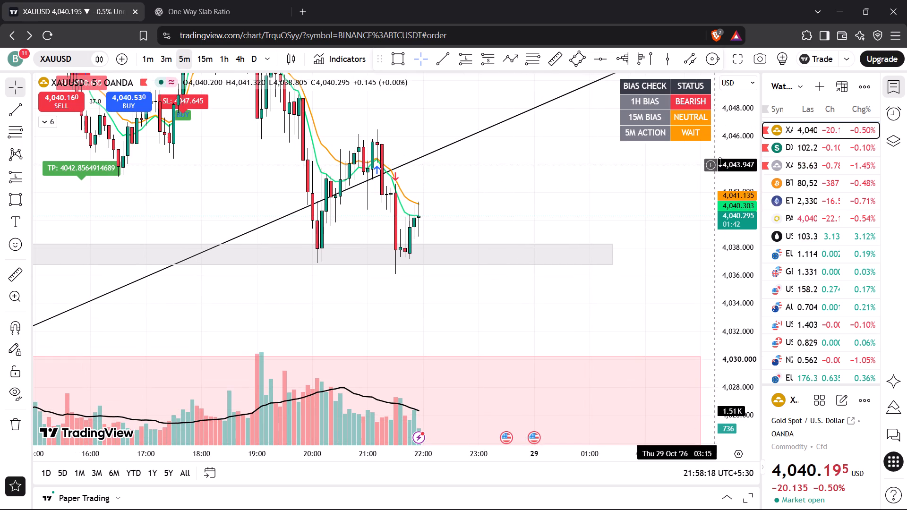
Examine recent XAUUSD 5-minute candles around the rising trendline, the grey support zone and the pink demand zone.
left_click_drag(730, 156, 732, 187)
scroll(545, 195, "down", 1)
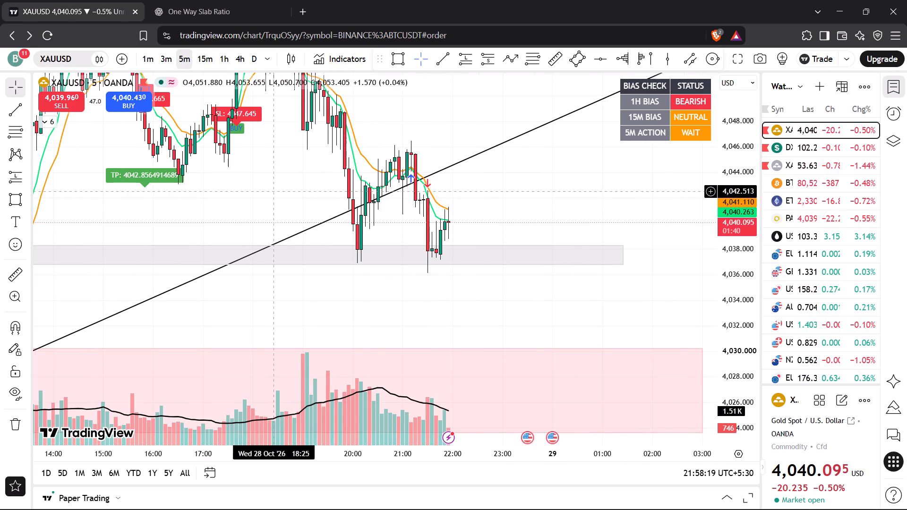
left_click_drag(271, 192, 388, 307)
left_click_drag(374, 292, 556, 209)
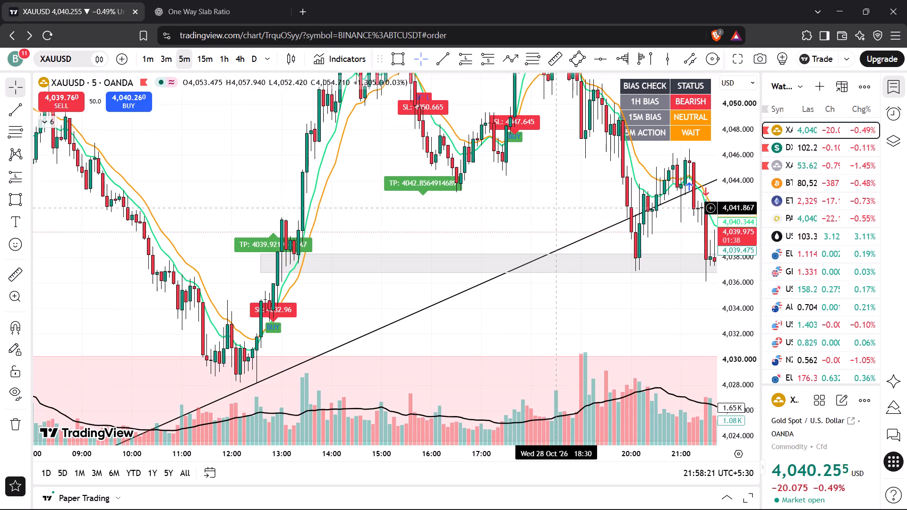
left_click_drag(525, 210, 453, 210)
left_click_drag(482, 189, 349, 226)
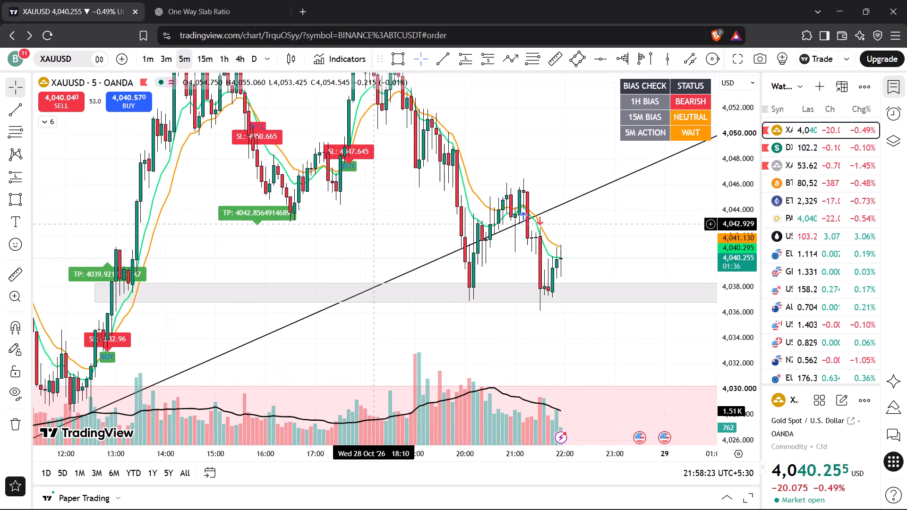
left_click_drag(349, 226, 348, 226)
left_click_drag(491, 130, 456, 161)
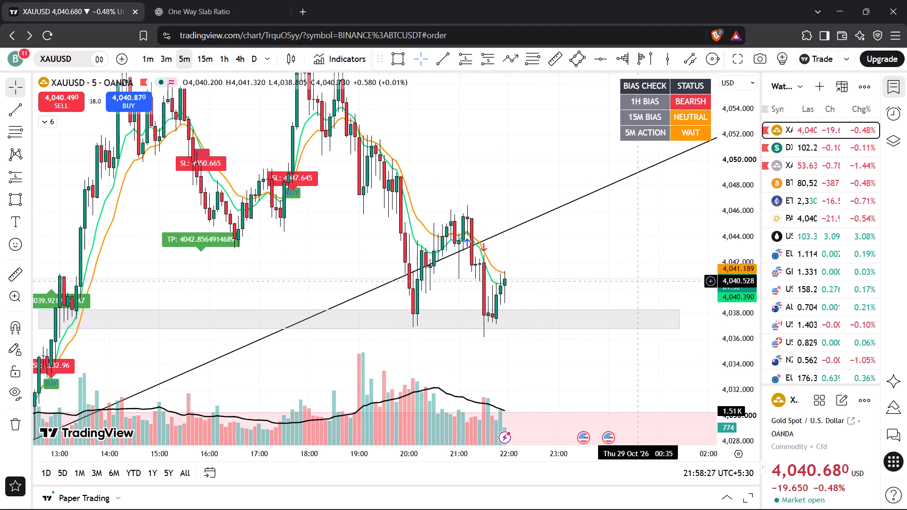
left_click_drag(738, 326, 744, 243)
left_click_drag(633, 261, 644, 201)
scroll(598, 211, "up", 1)
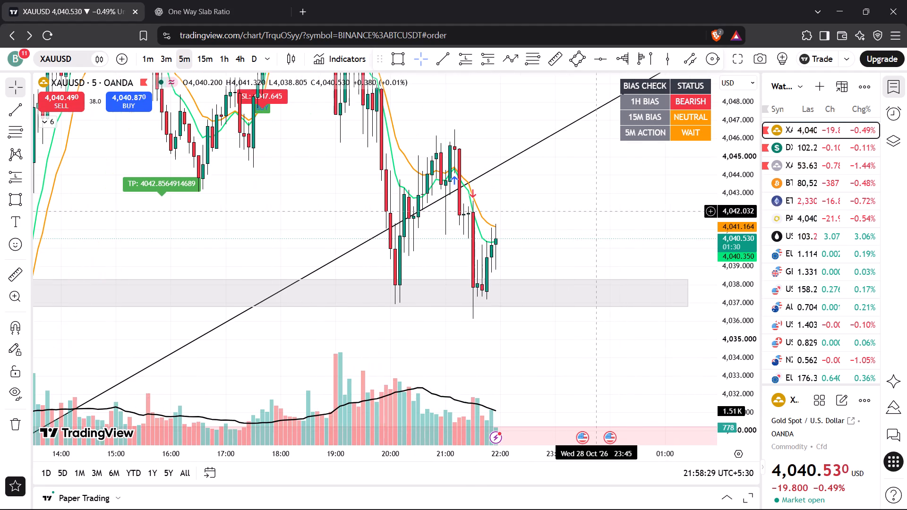
left_click_drag(560, 214, 590, 208)
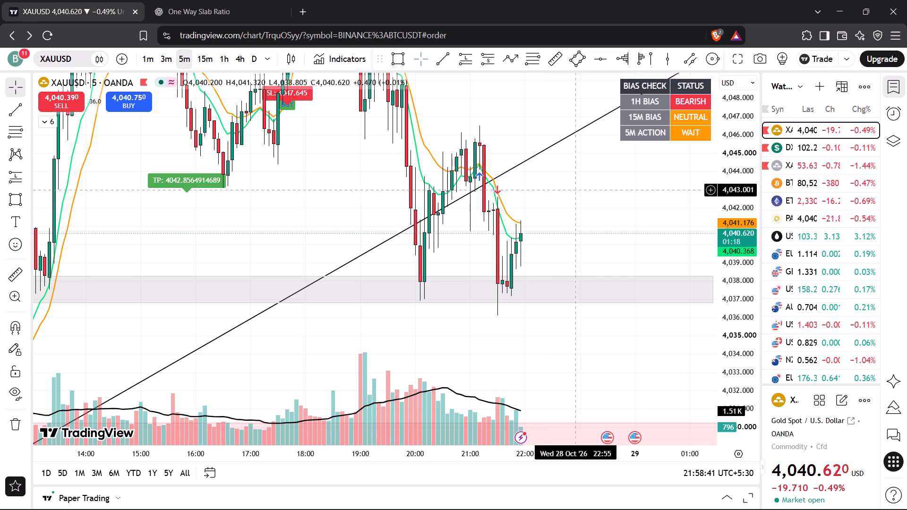
Open the DXY chart, switch it from the 5-minute to the 15-minute timeframe and examine price within the falling channel.
left_click(802, 146)
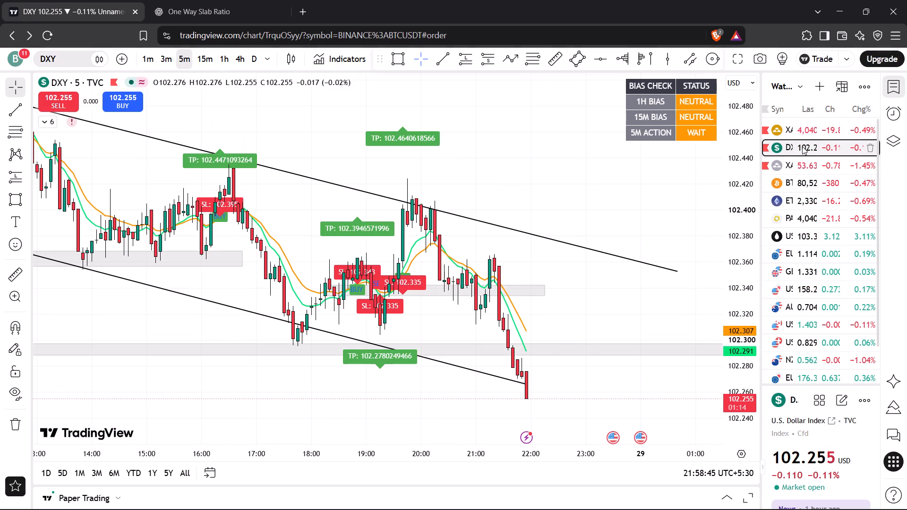
left_click_drag(628, 220, 615, 153)
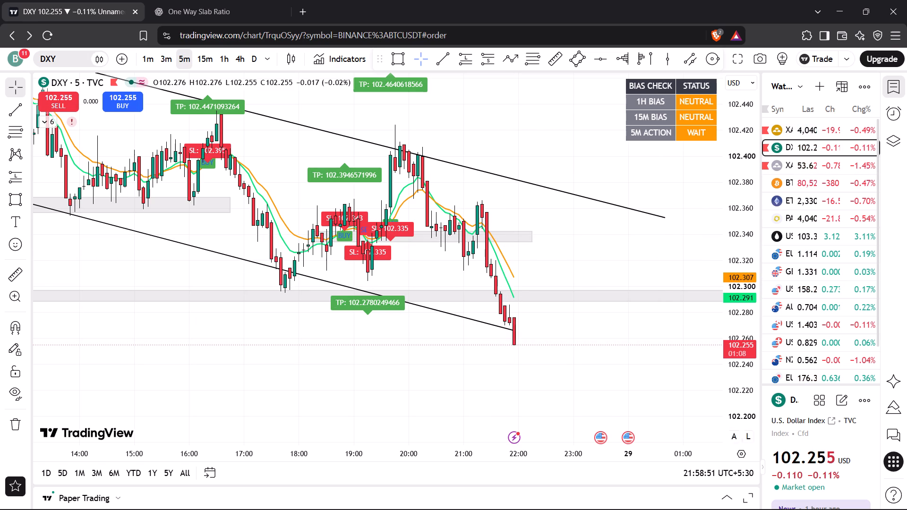
scroll(621, 297, "down", 3)
left_click(221, 55)
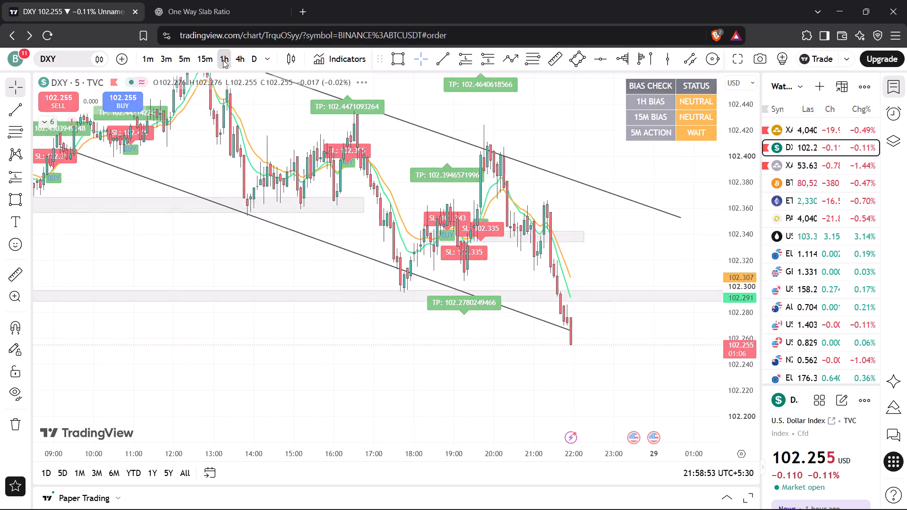
left_click(211, 53)
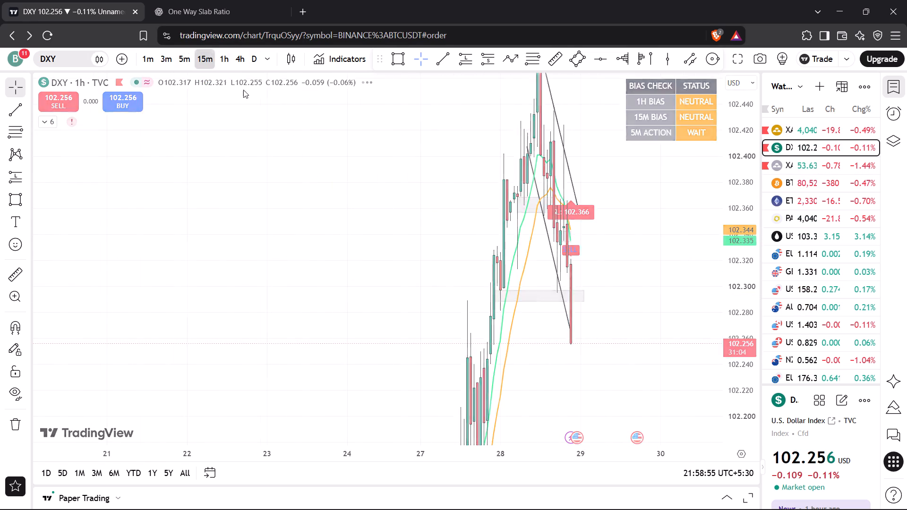
left_click_drag(730, 162, 726, 219)
left_click_drag(629, 219, 614, 221)
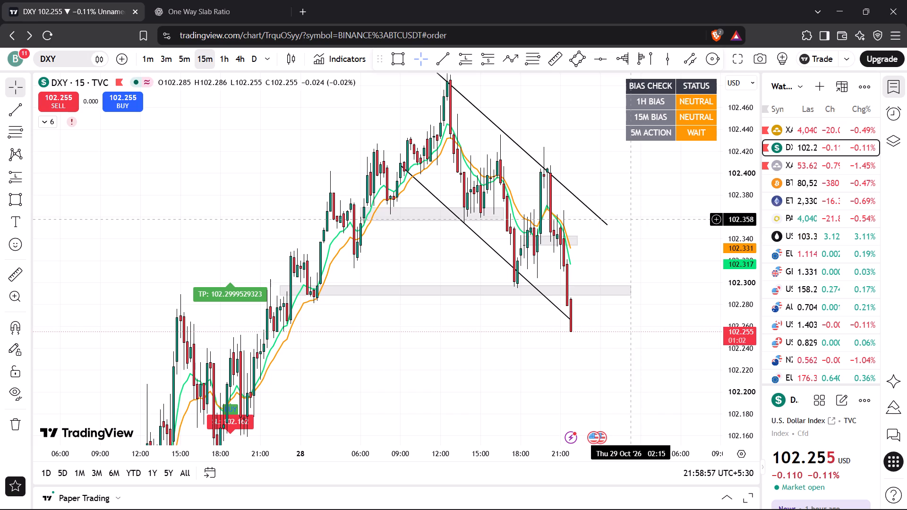
left_click_drag(614, 221, 514, 231)
left_click_drag(737, 189, 722, 301)
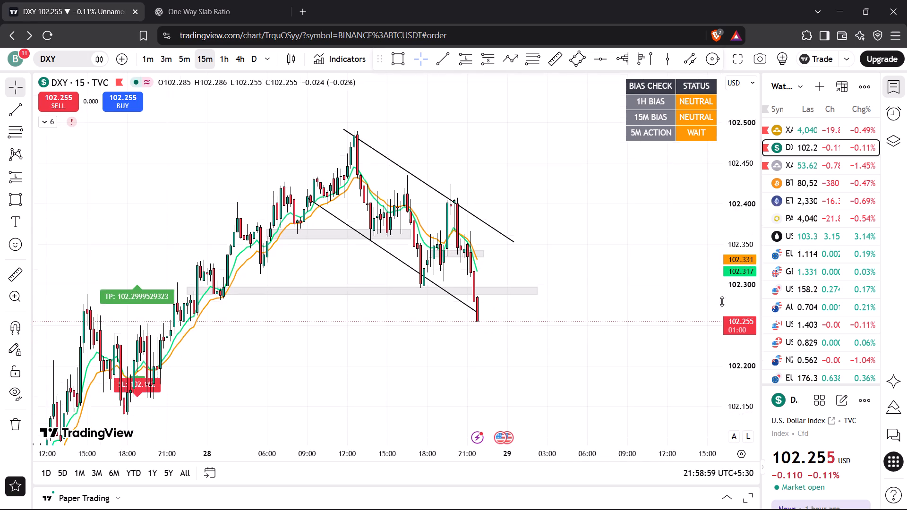
left_click_drag(722, 301, 718, 304)
left_click_drag(625, 288, 638, 238)
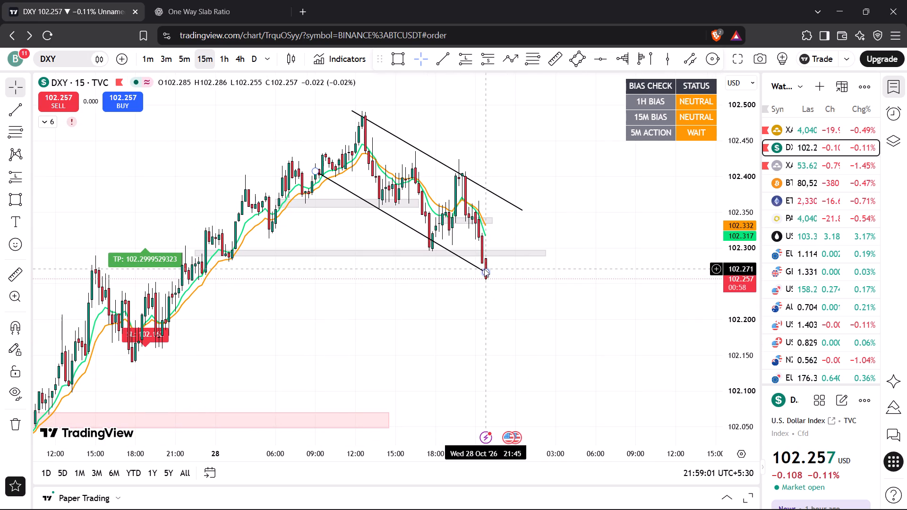
Extend both lines of DXY's falling channel into 29 October, taking the lower line to about 102.194.
left_click_drag(484, 269, 571, 324)
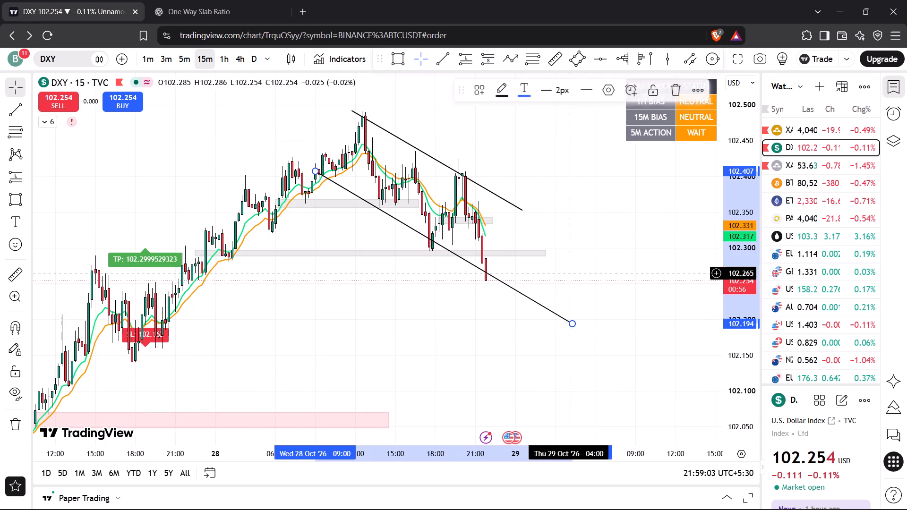
left_click_drag(525, 210, 593, 254)
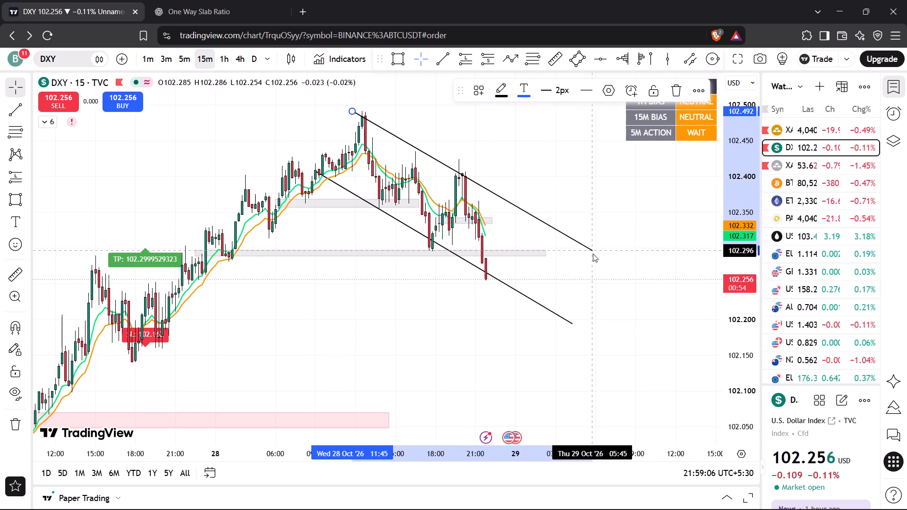
left_click_drag(593, 254, 595, 260)
left_click(580, 223)
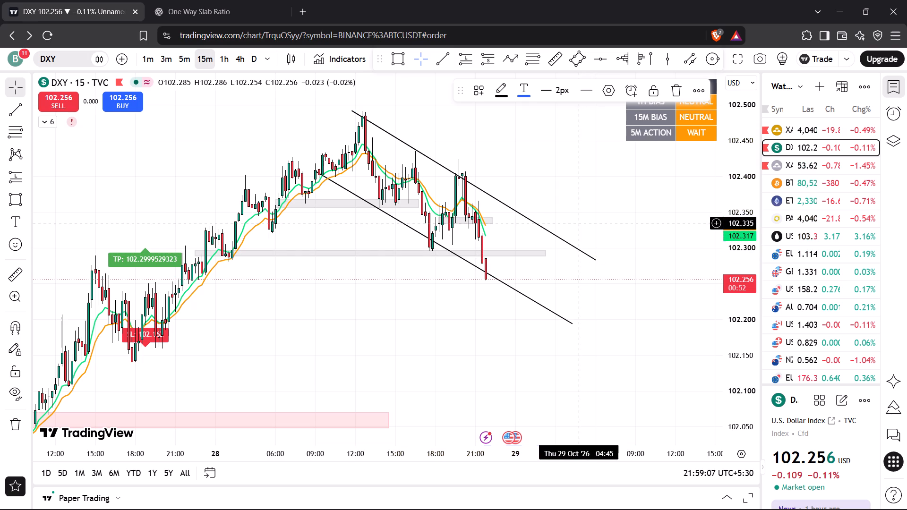
left_click_drag(587, 215, 594, 188)
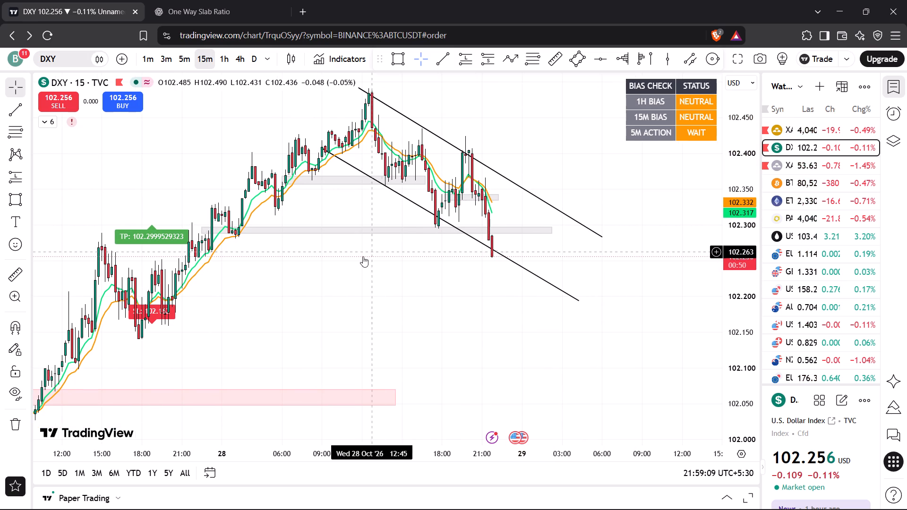
left_click_drag(364, 271, 374, 247)
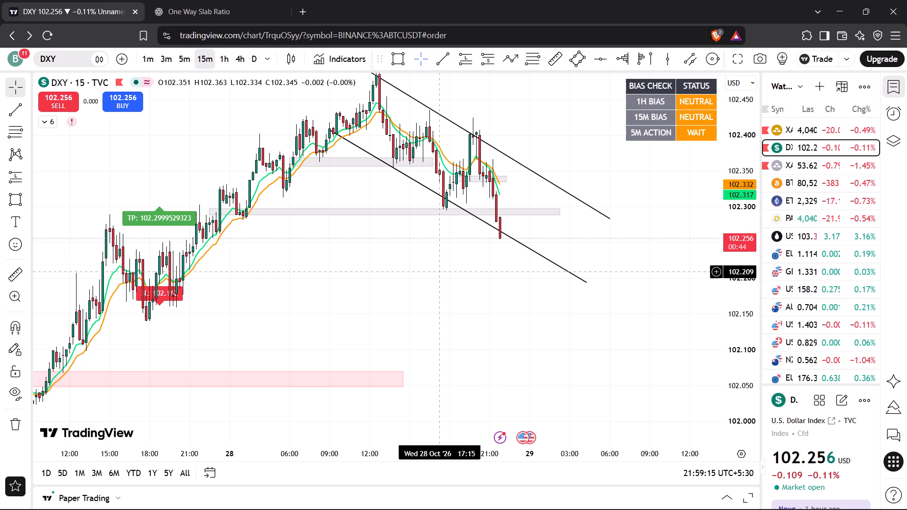
Check XAGUSD on the 15-minute timeframe and BTCUSDT on the 5-minute timeframe, examining BTCUSDT price around the short position drawing.
left_click(811, 167)
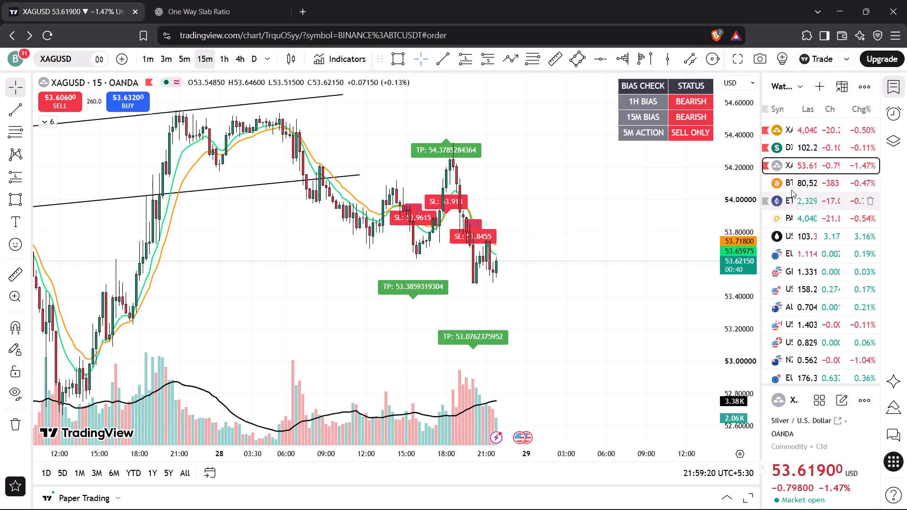
left_click(795, 186)
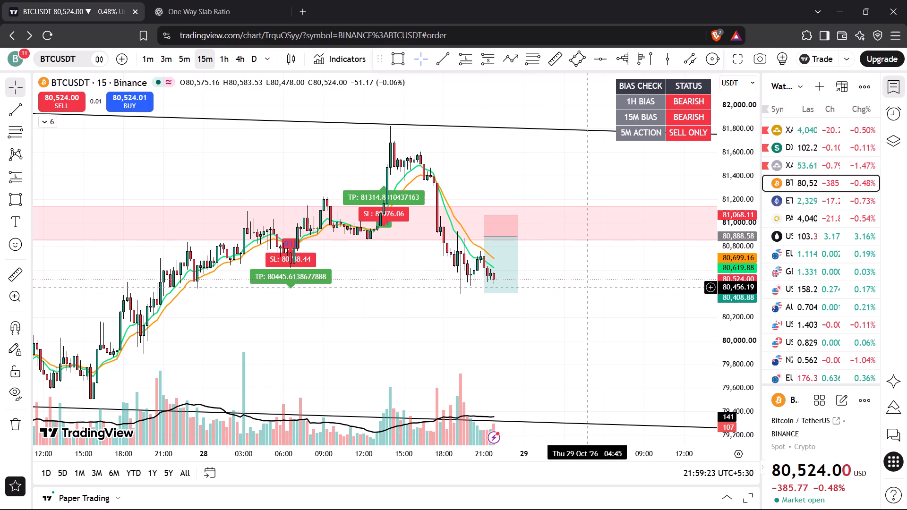
left_click(184, 61)
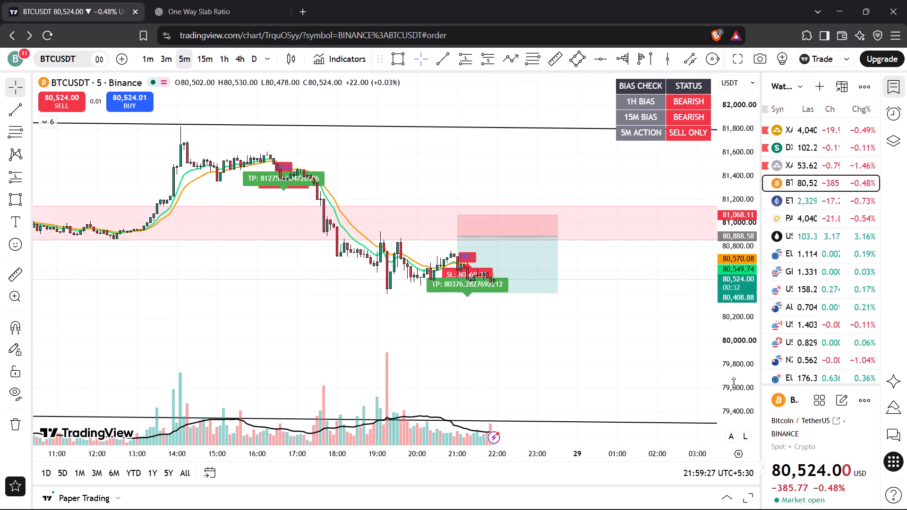
left_click_drag(734, 382, 768, 65)
left_click_drag(642, 250, 640, 215)
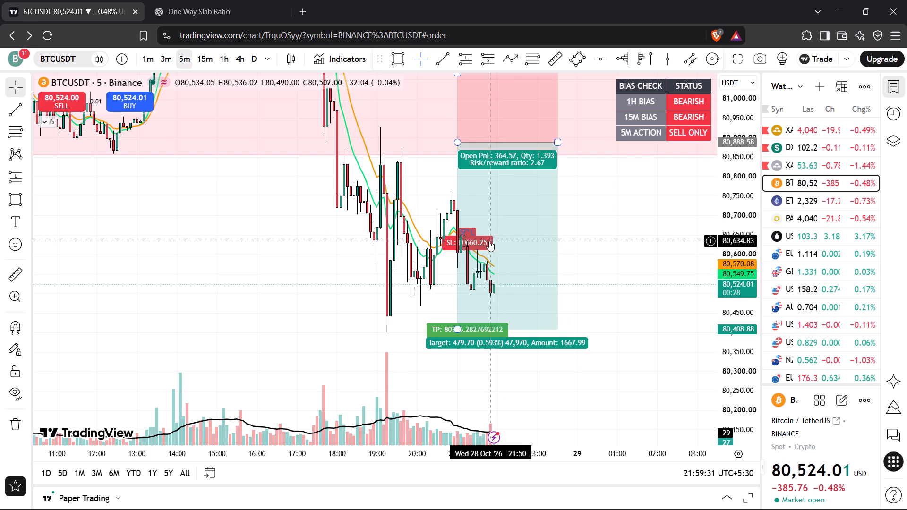
Delete the short position drawing from the BTCUSDT chart.
left_click(516, 224)
left_click(652, 92)
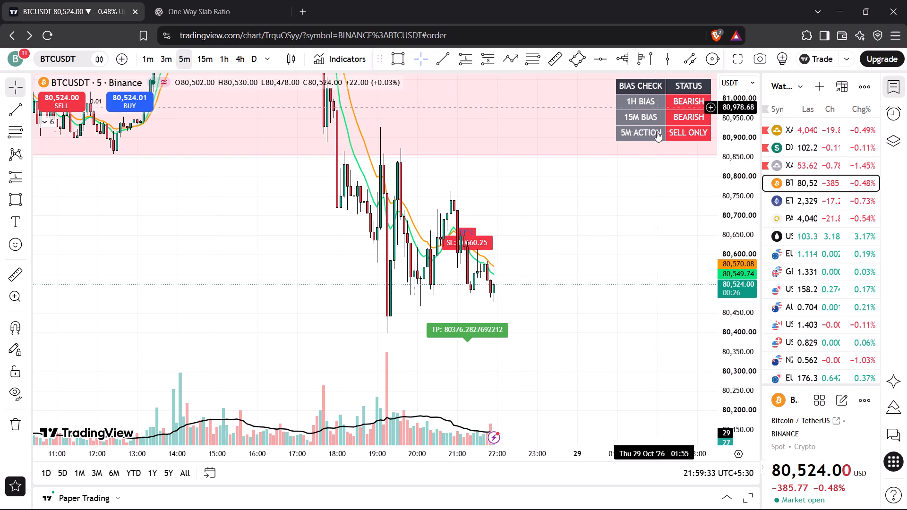
left_click_drag(724, 183, 720, 249)
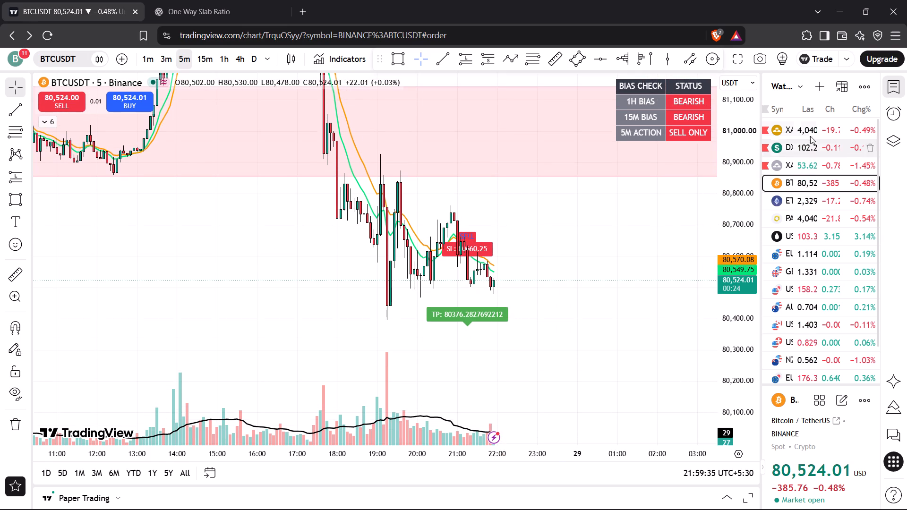
Open the XAUUSD chart and examine price around the trendline and support zones on the 5-minute and 1-hour timeframes.
left_click(813, 128)
left_click_drag(583, 196, 586, 149)
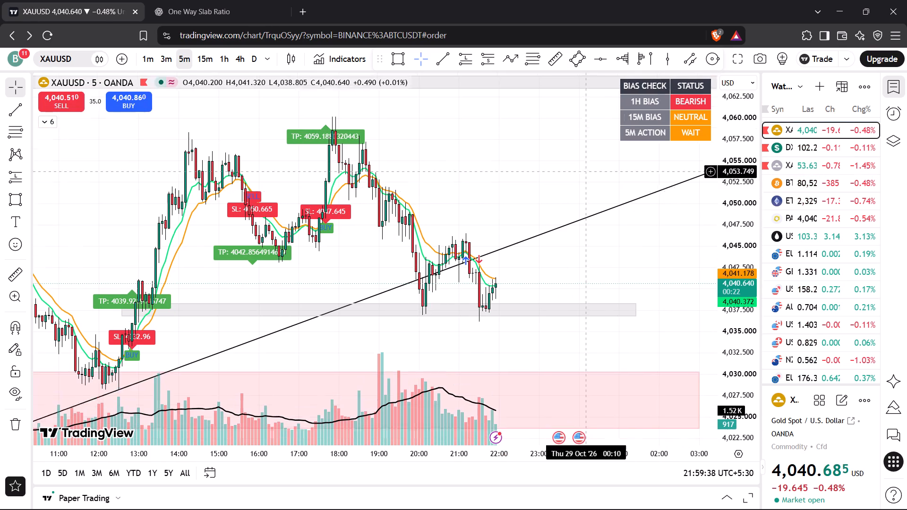
left_click_drag(586, 149, 590, 114)
left_click_drag(727, 318, 738, 188)
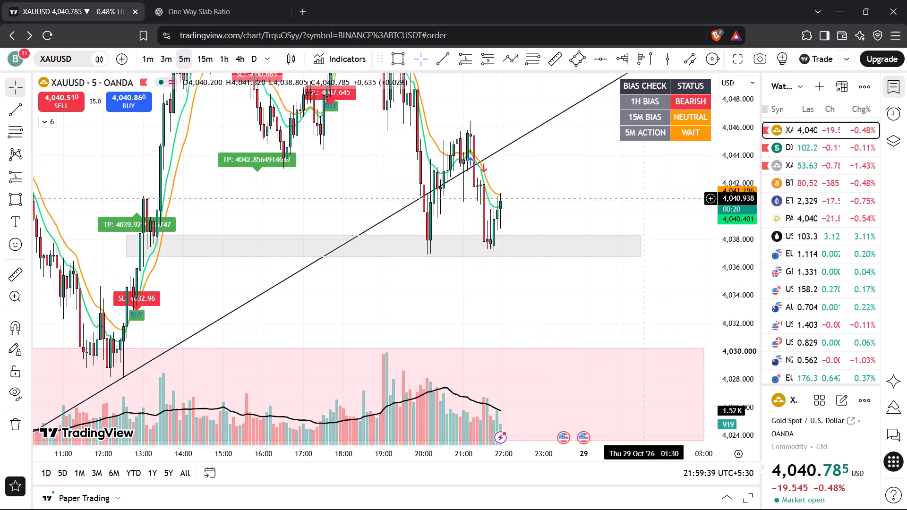
scroll(615, 185, "up", 2)
left_click_drag(514, 297, 531, 274)
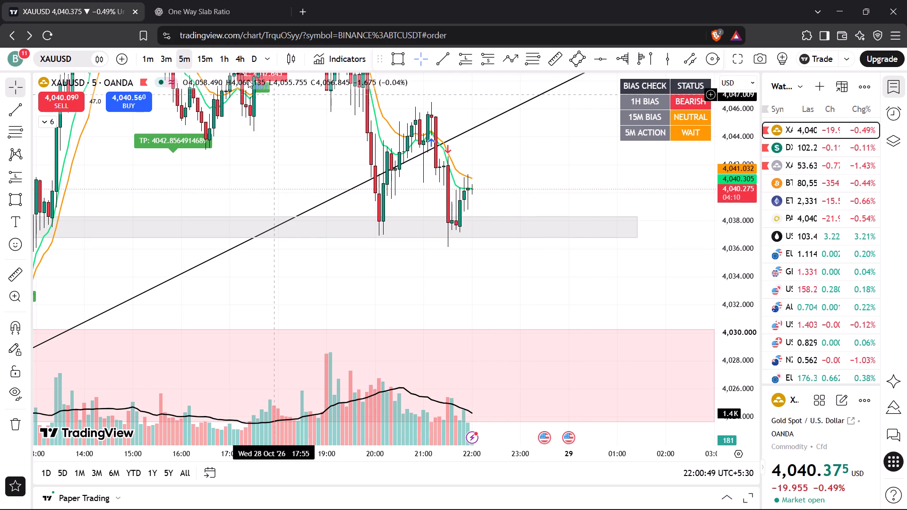
left_click(226, 59)
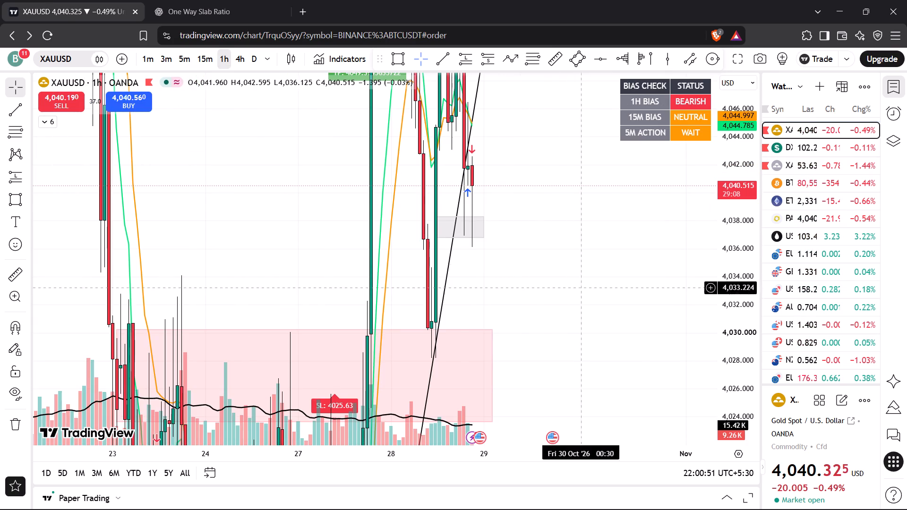
left_click_drag(736, 197, 736, 325)
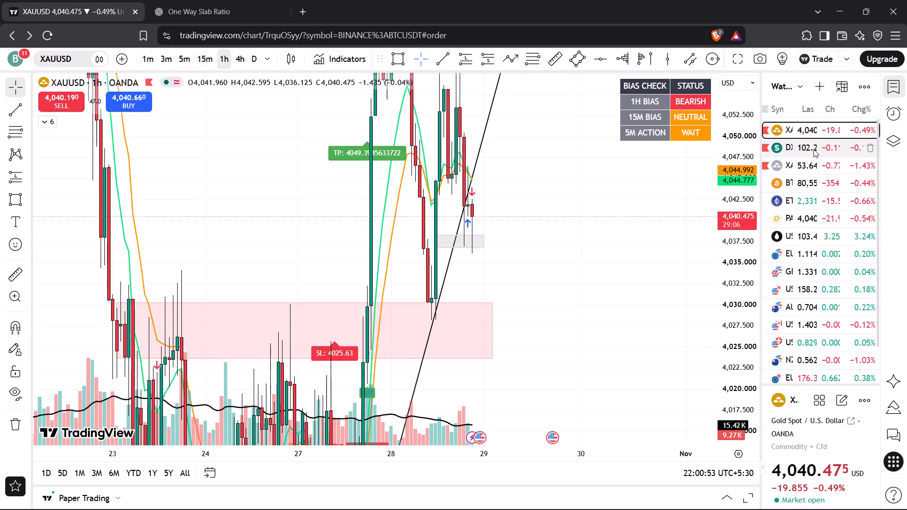
Open the DXY chart and examine price against the extended falling channel on the 1-hour and 15-minute timeframes.
left_click(813, 149)
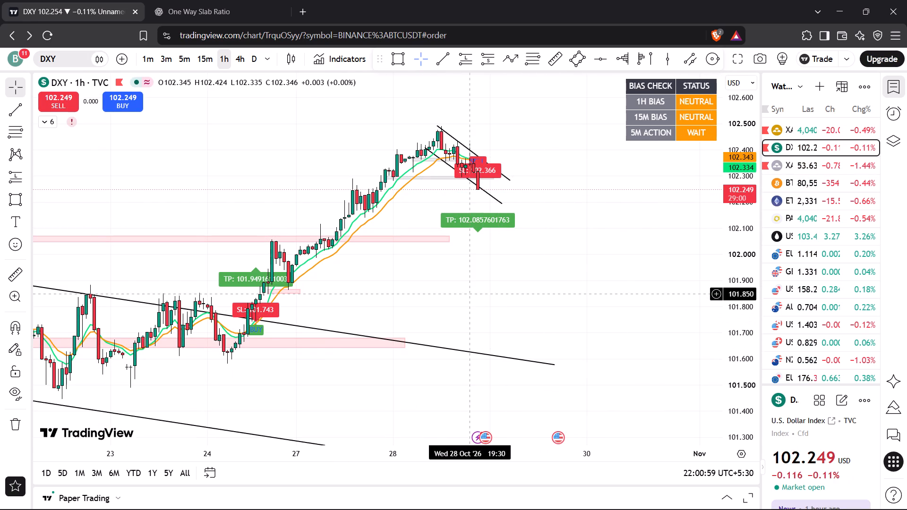
left_click_drag(468, 294, 512, 316)
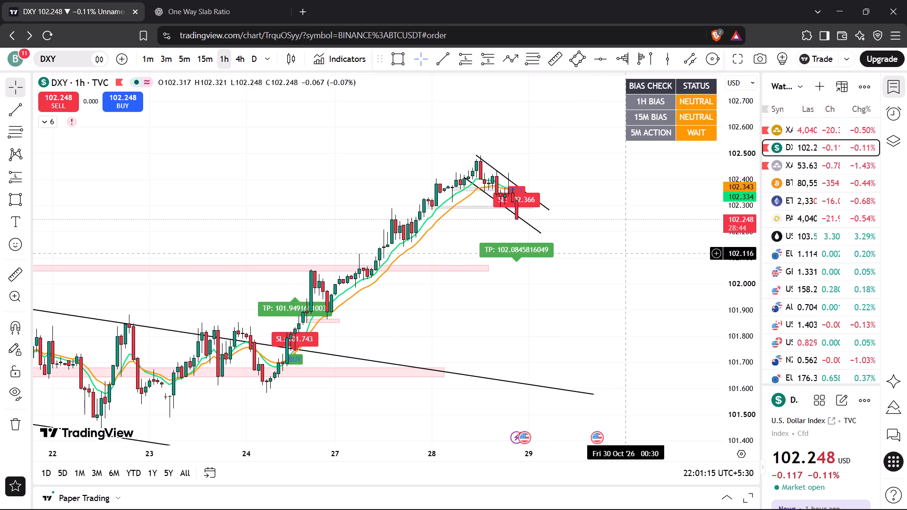
left_click(205, 59)
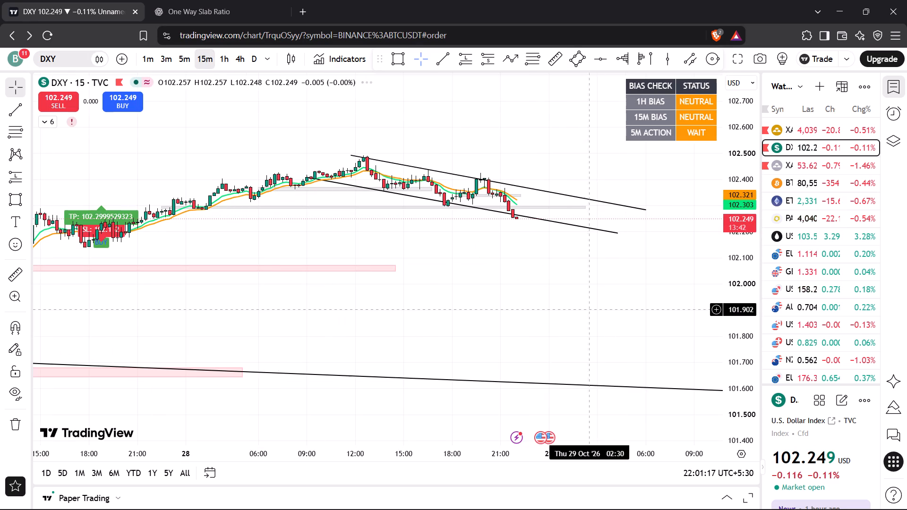
left_click_drag(734, 335, 755, 135)
left_click_drag(625, 261, 618, 298)
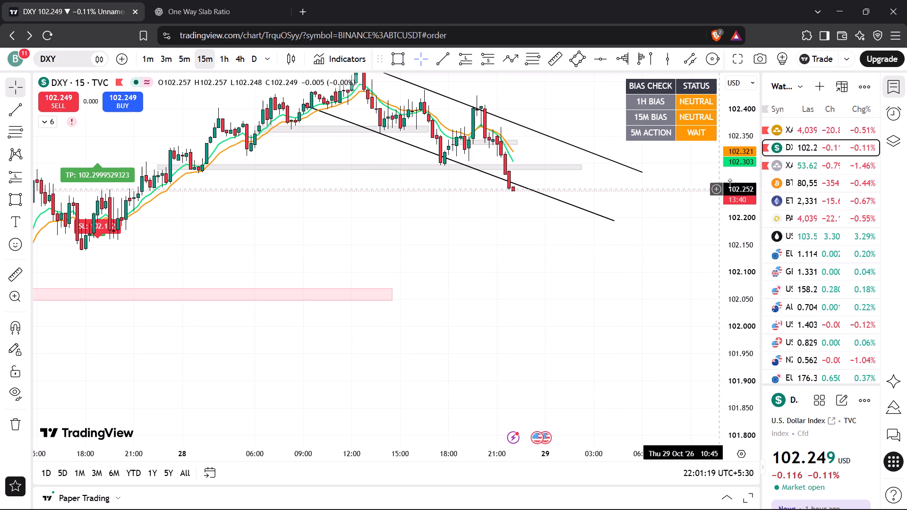
Open the USTECH100CFD chart on the 5-minute timeframe and examine price around the trendlines and the grey support zone.
left_click(798, 131)
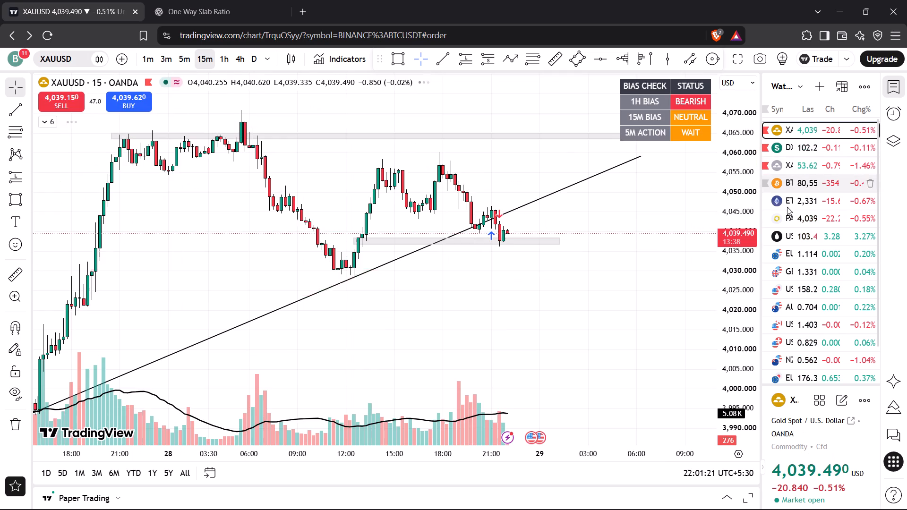
scroll(795, 287, "down", 5)
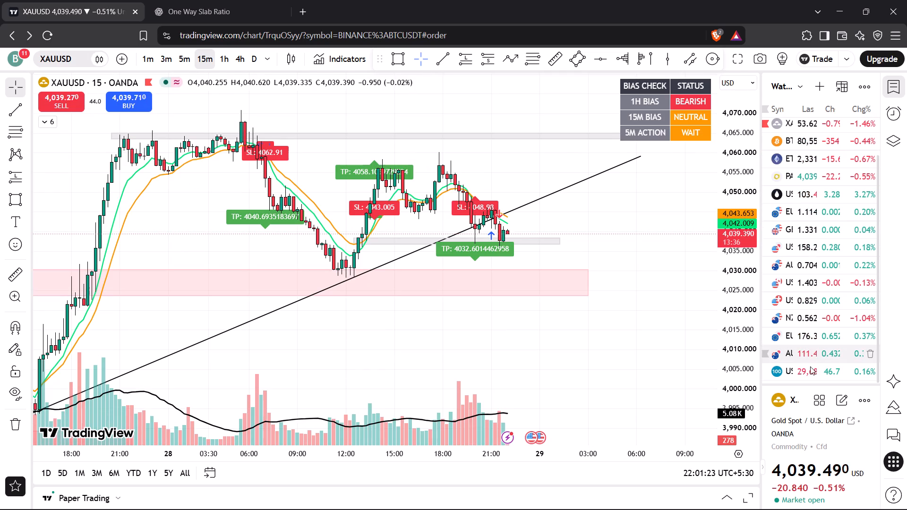
left_click(808, 373)
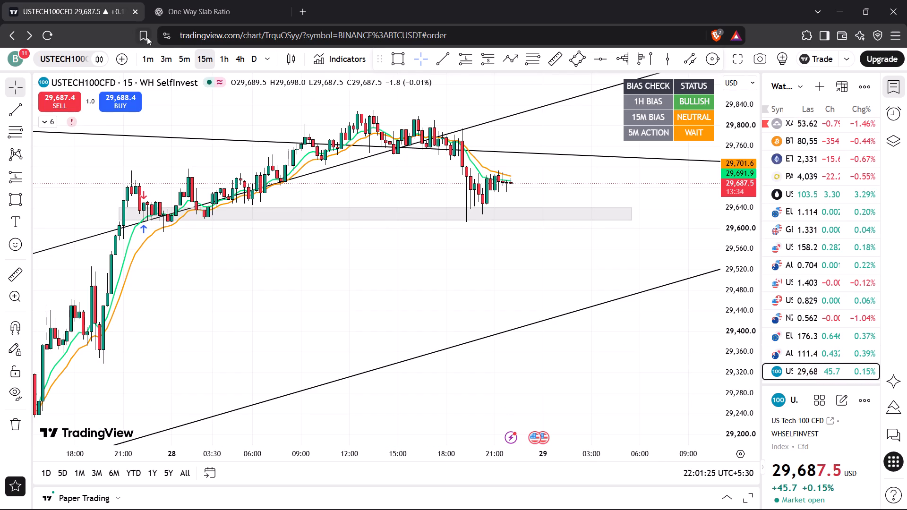
left_click(173, 52)
left_click(182, 57)
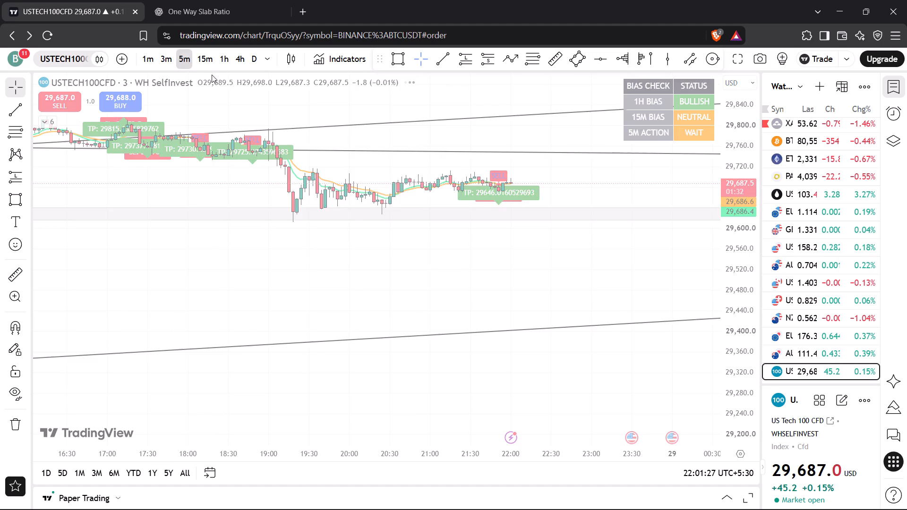
left_click_drag(728, 369, 752, 161)
left_click_drag(610, 203, 583, 341)
left_click_drag(579, 185, 587, 343)
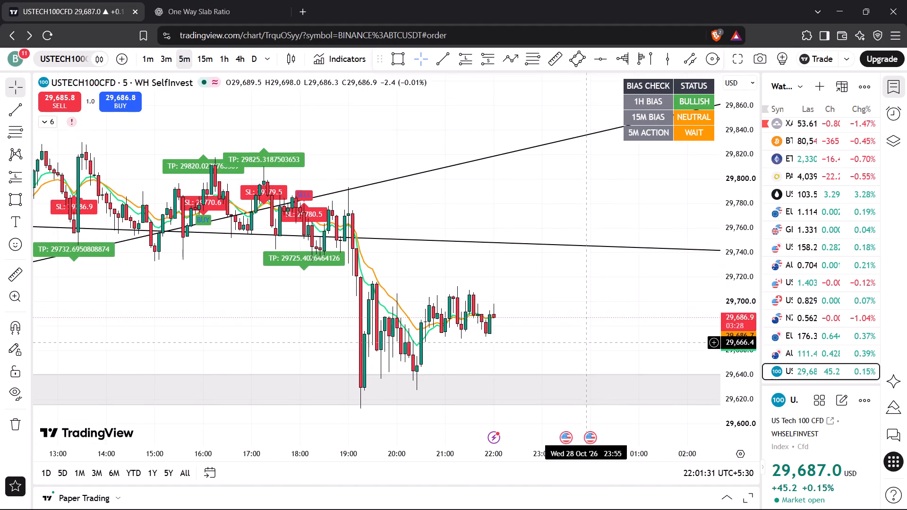
scroll(573, 313, "down", 5)
scroll(577, 310, "up", 4)
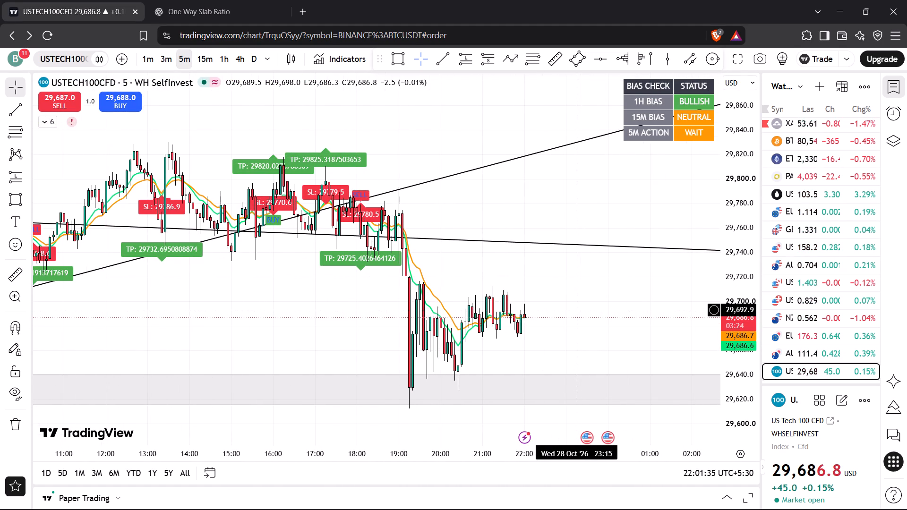
scroll(577, 310, "up", 2)
left_click_drag(568, 317, 528, 257)
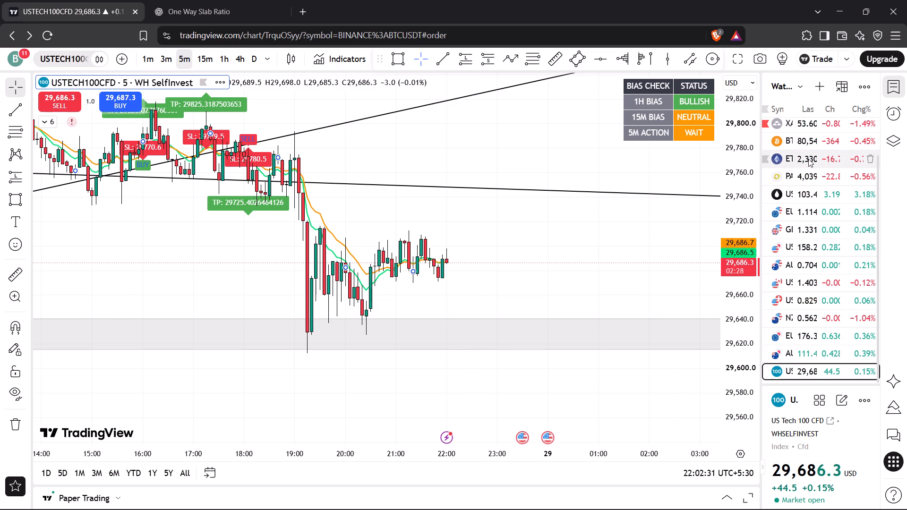
Open the XAUUSD chart on the 5-minute timeframe and examine price around the rising trendline and the grey support zone.
scroll(805, 206, "up", 5)
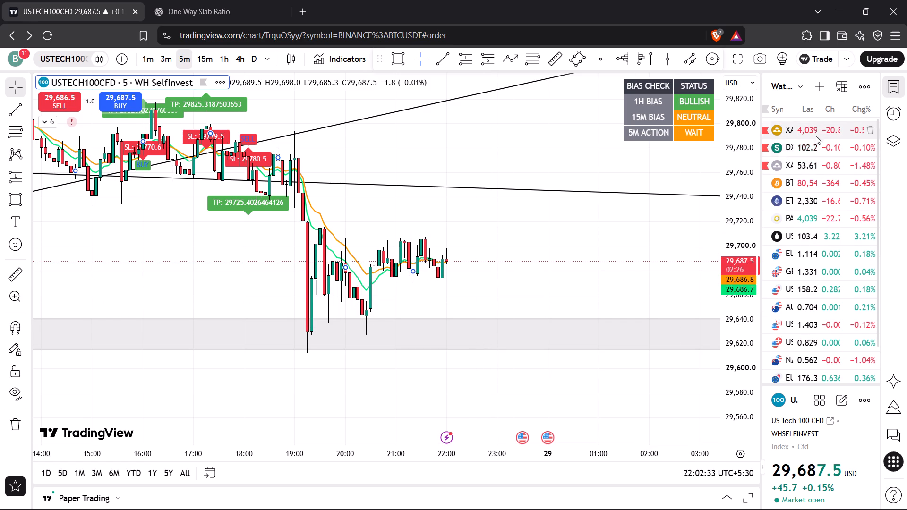
left_click(817, 132)
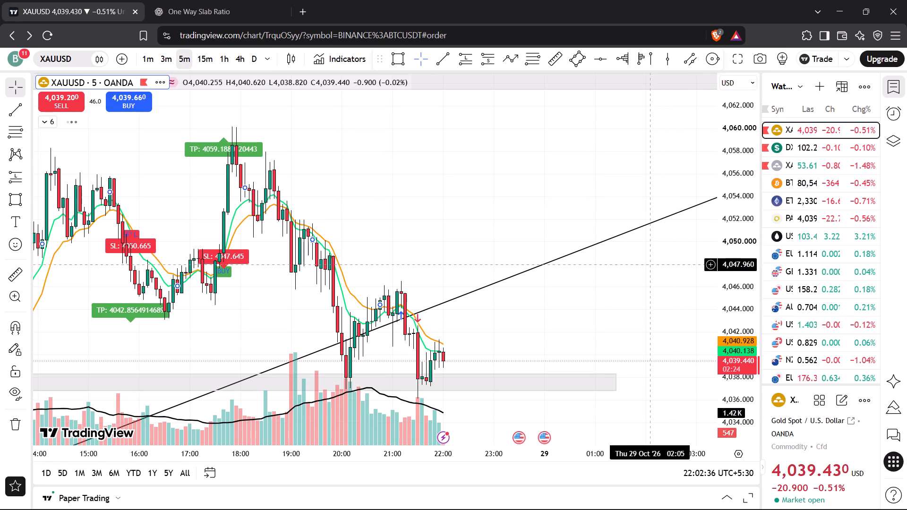
left_click_drag(587, 311, 592, 247)
left_click(530, 158)
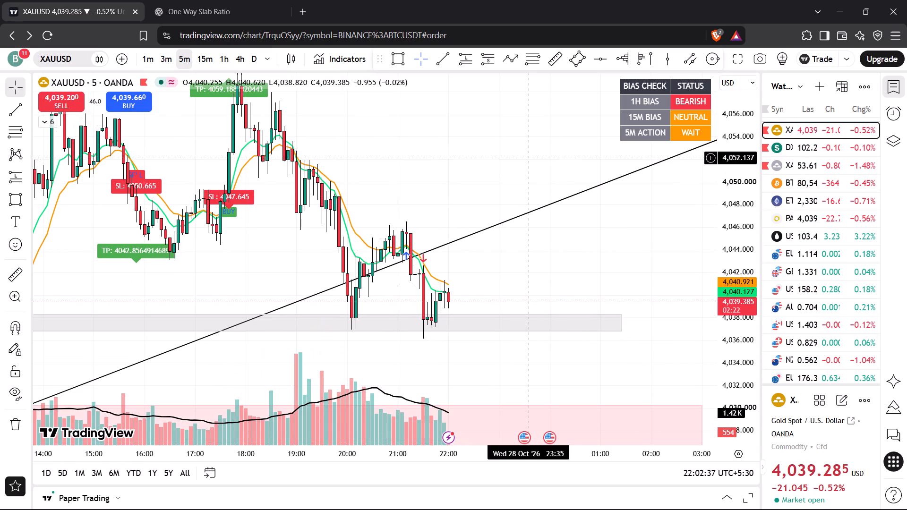
left_click_drag(555, 259, 562, 207)
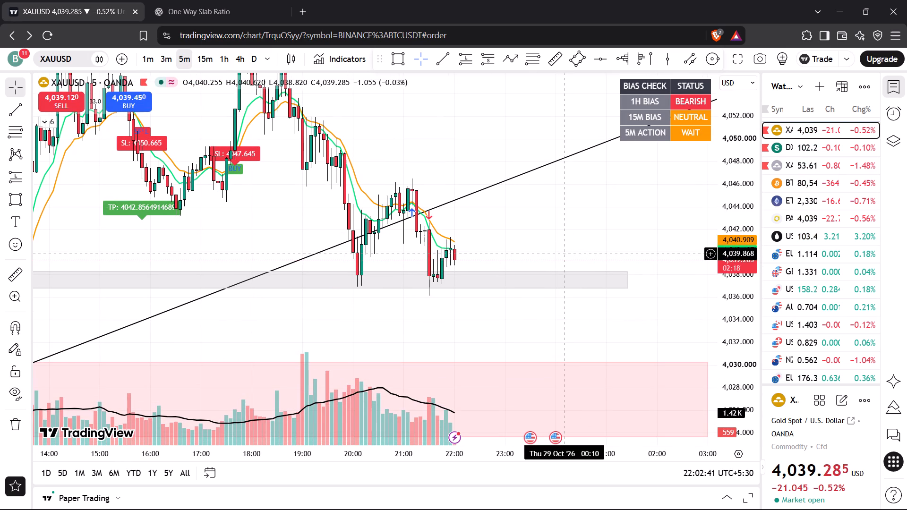
scroll(565, 256, "down", 1)
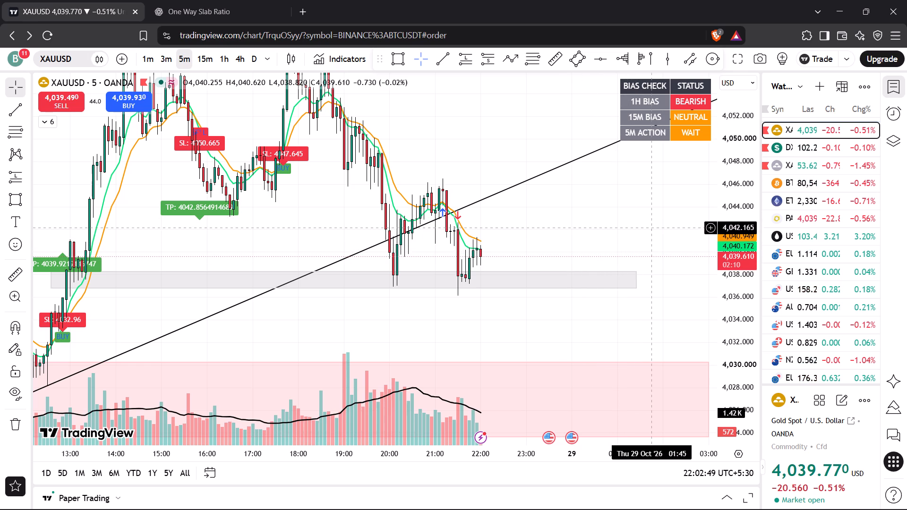
left_click_drag(740, 178, 736, 222)
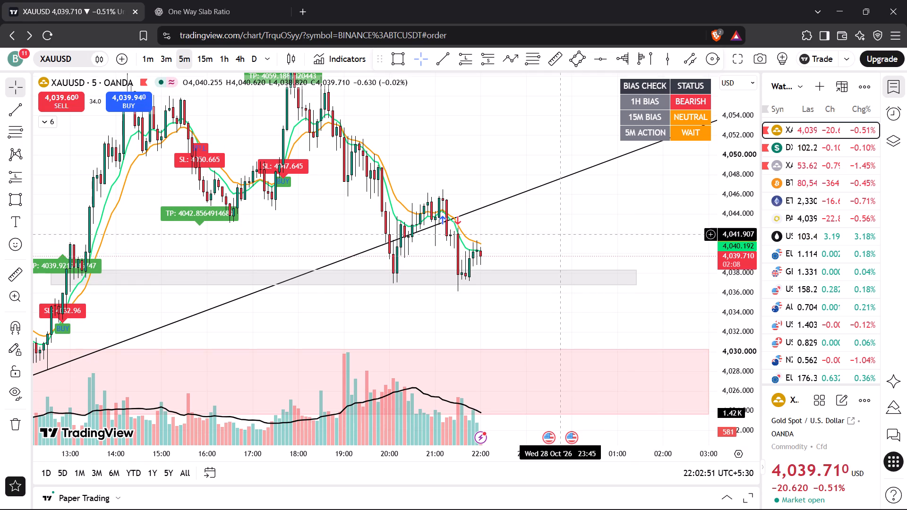
scroll(560, 235, "down", 2)
left_click_drag(585, 227, 553, 211)
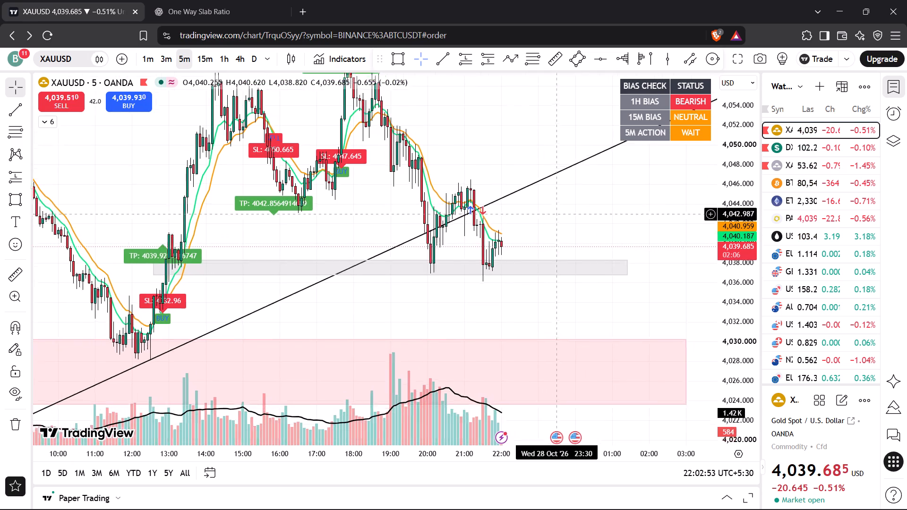
left_click_drag(553, 211, 552, 211)
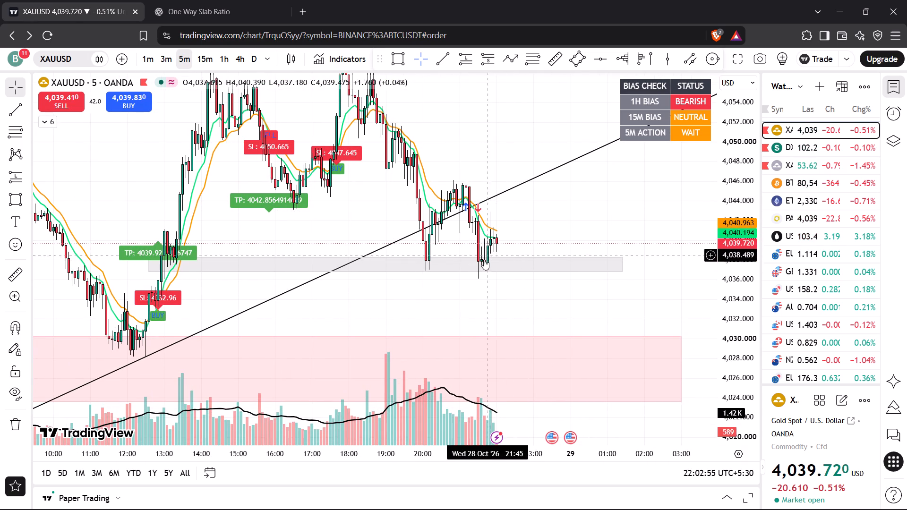
left_click_drag(555, 226, 555, 213)
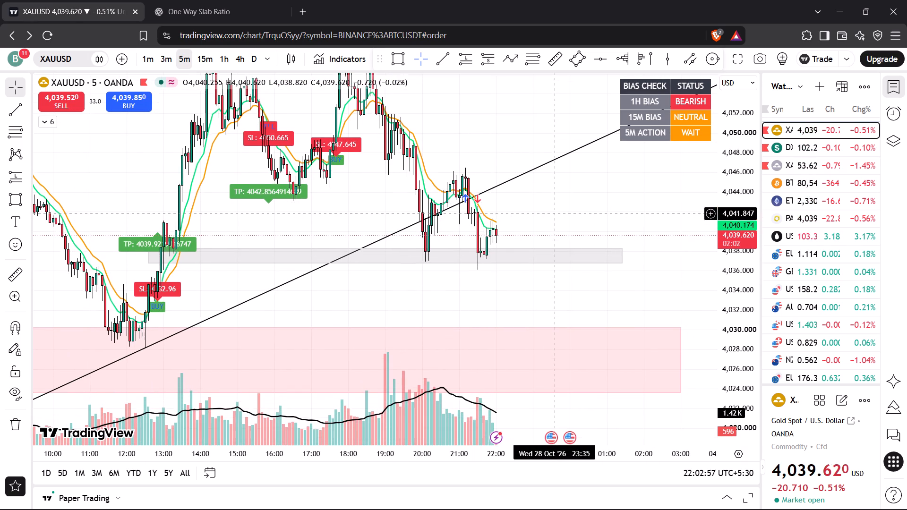
scroll(555, 213, "up", 1)
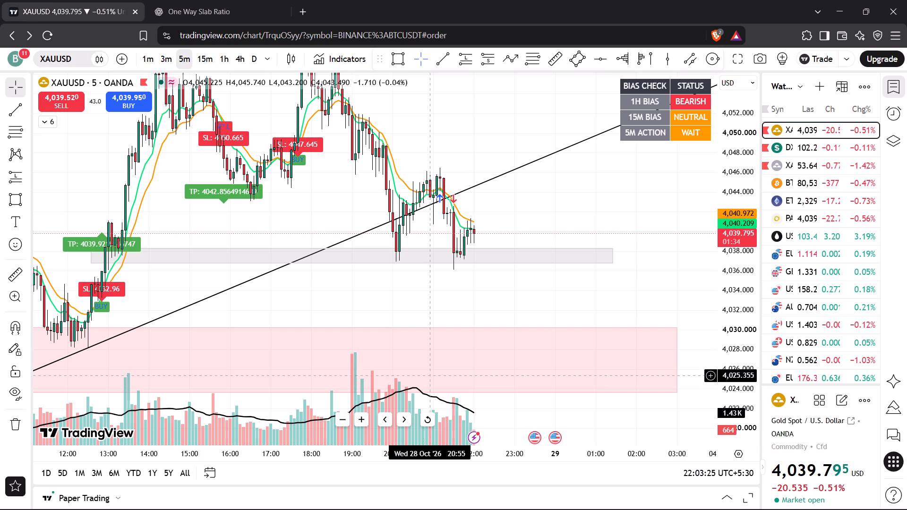
Examine XAUUSD's earlier price action above the pink support zone on the 5-minute and 15-minute timeframes.
left_click_drag(737, 178, 736, 208)
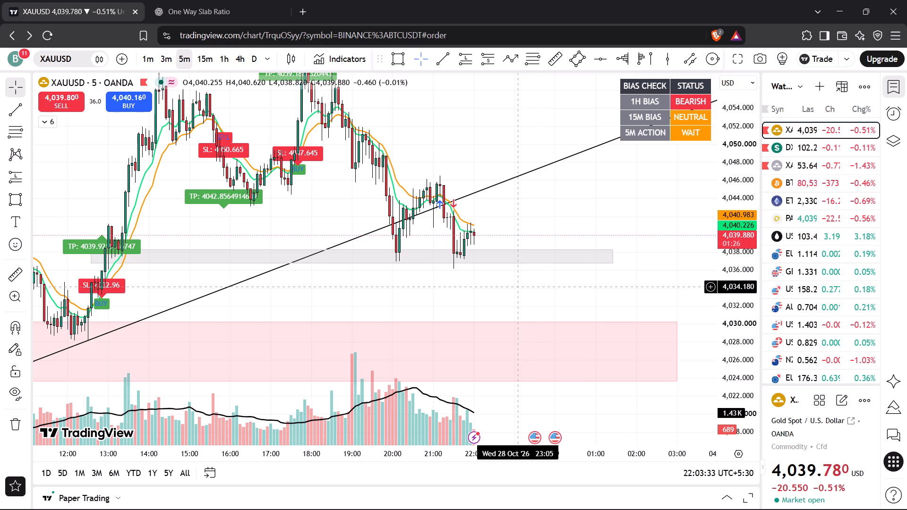
scroll(486, 280, "down", 1)
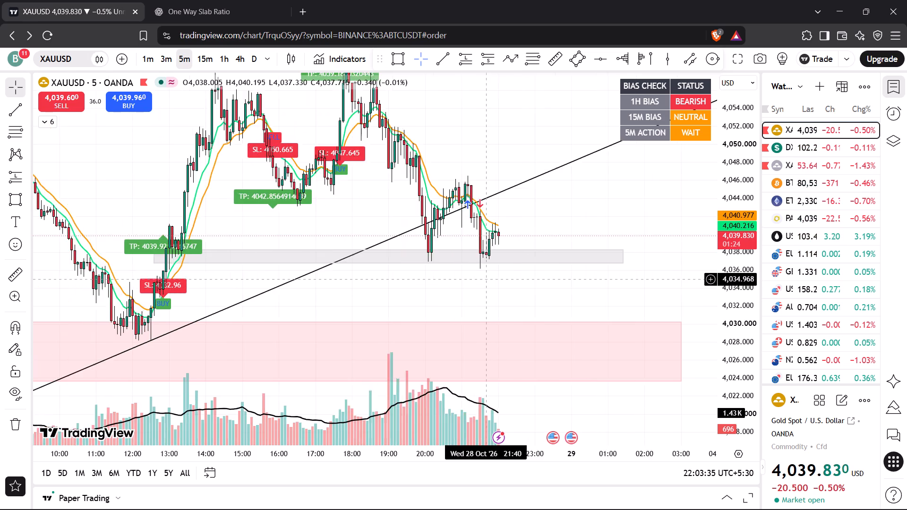
scroll(486, 280, "down", 3)
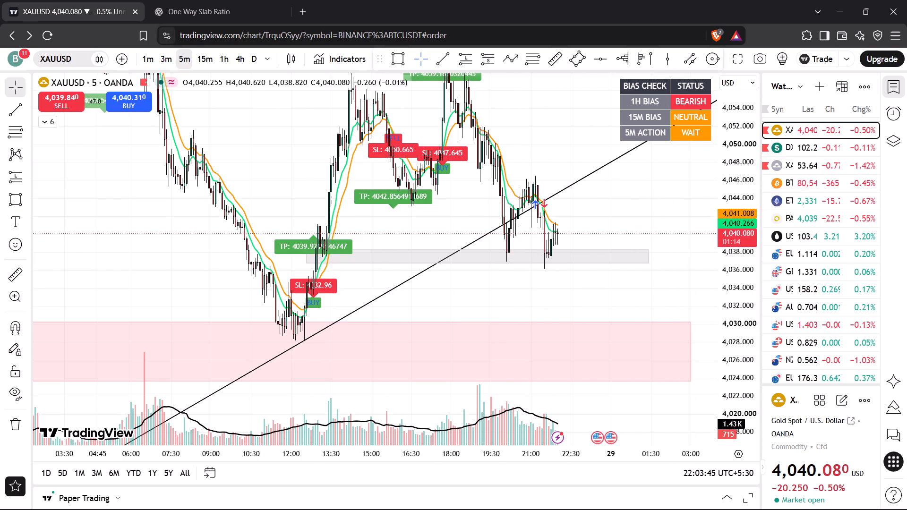
left_click(205, 57)
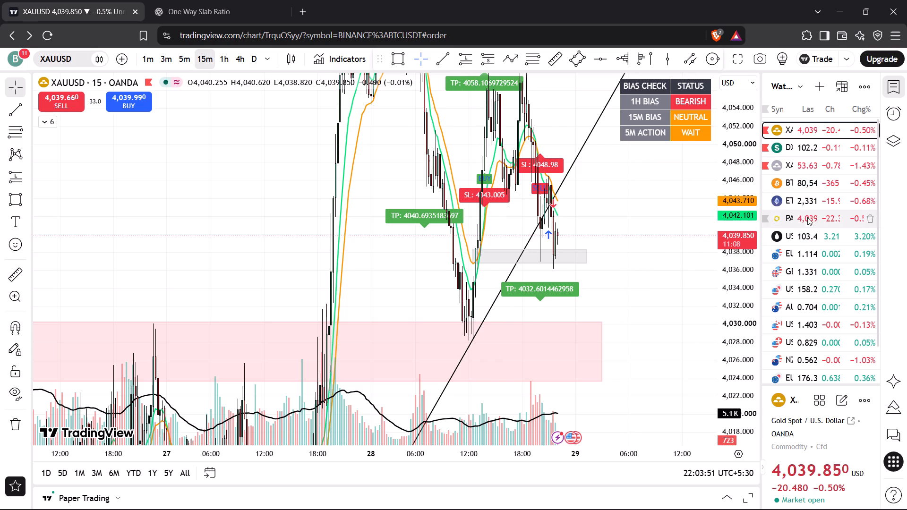
Open the BTCUSDT chart and check price below the pink zone on the 15-minute and 5-minute timeframes.
left_click(814, 183)
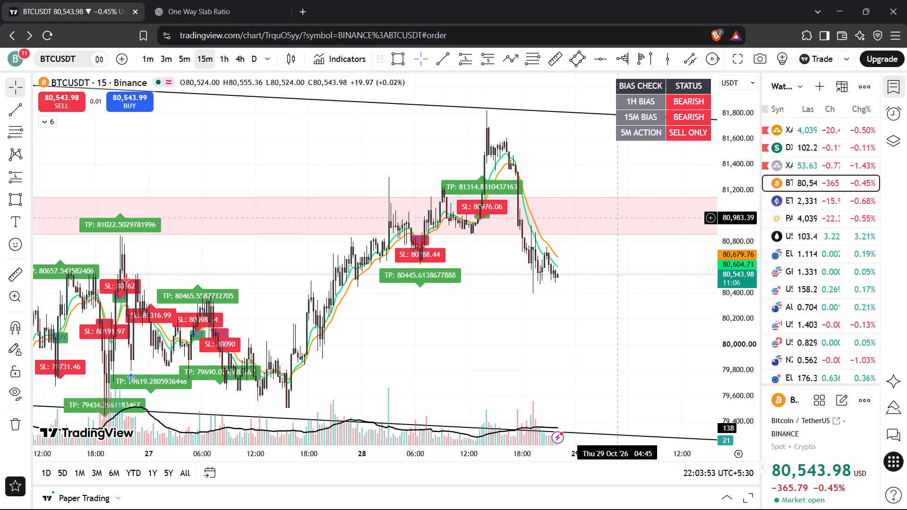
left_click(191, 61)
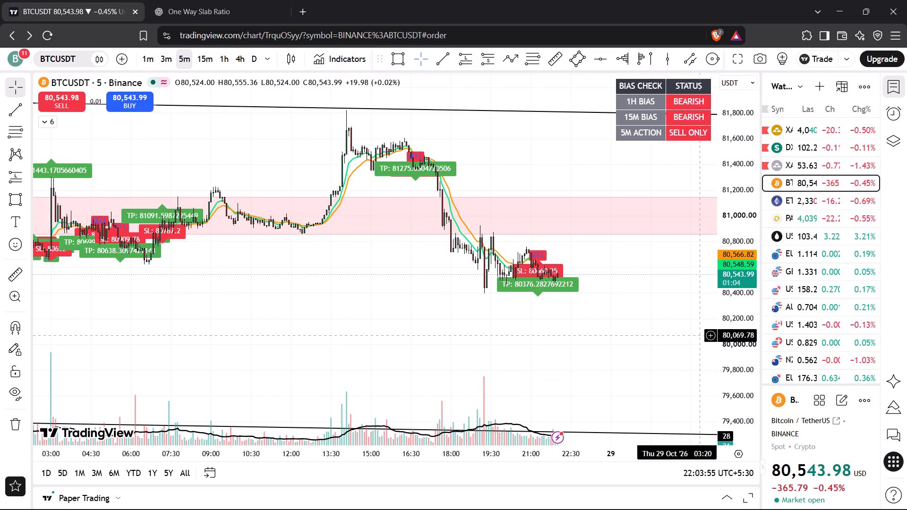
left_click_drag(728, 358, 757, 93)
left_click(800, 119)
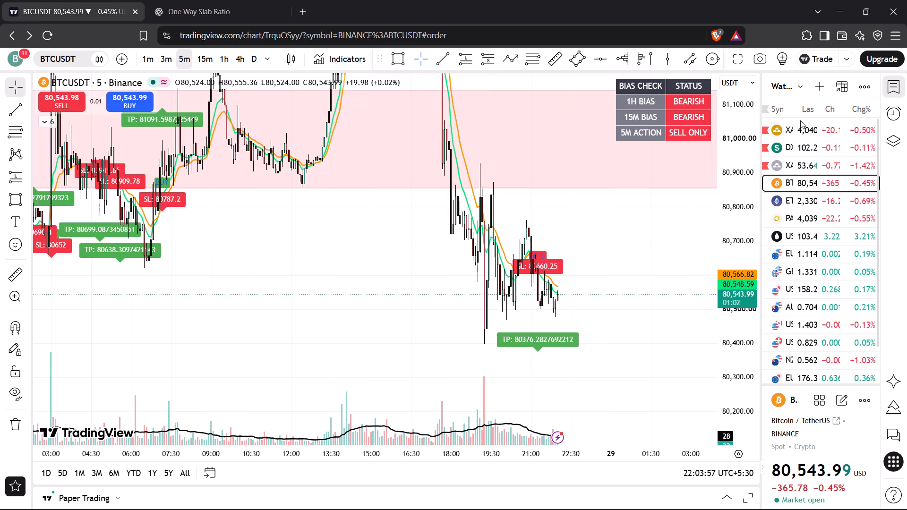
Return to the XAUUSD chart and examine price between the upper grey zone and the support zones on the 5-minute and 15-minute timeframes.
left_click(799, 128)
left_click_drag(629, 223, 625, 122)
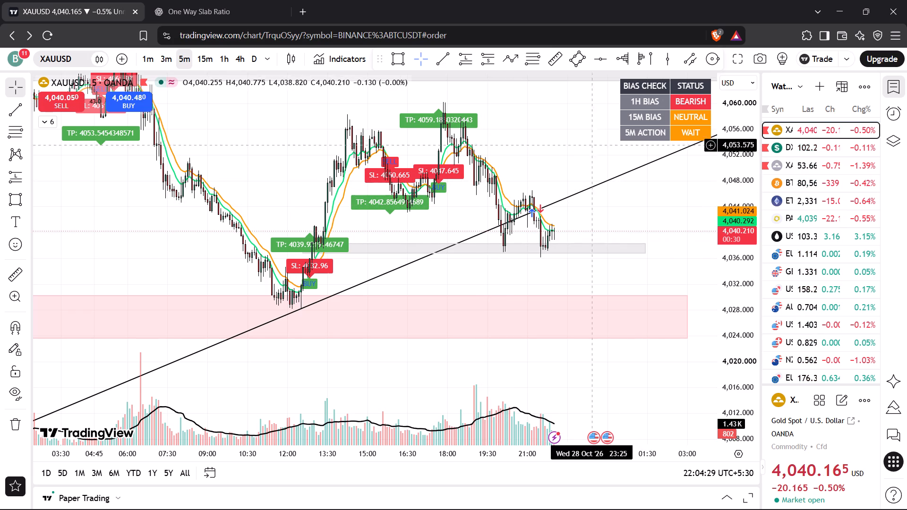
left_click_drag(584, 141, 600, 235)
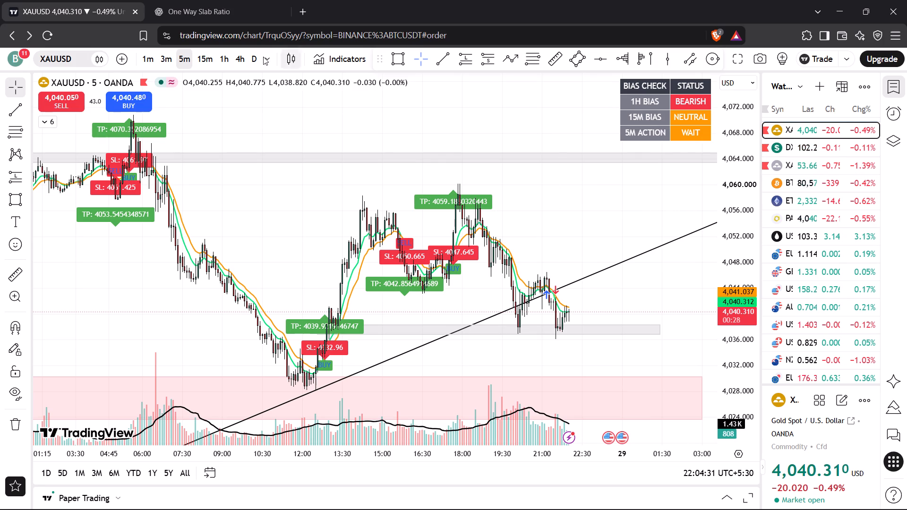
left_click(206, 54)
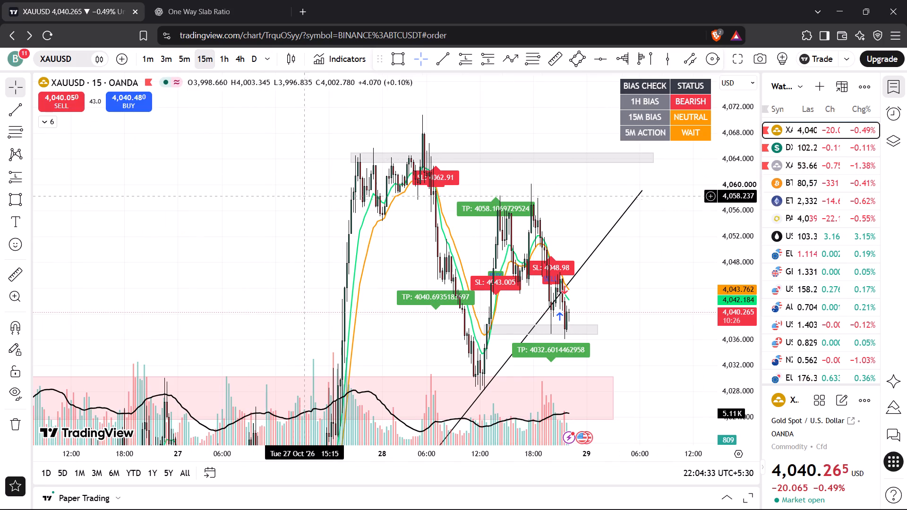
left_click_drag(616, 280, 630, 229)
left_click_drag(731, 177, 731, 215)
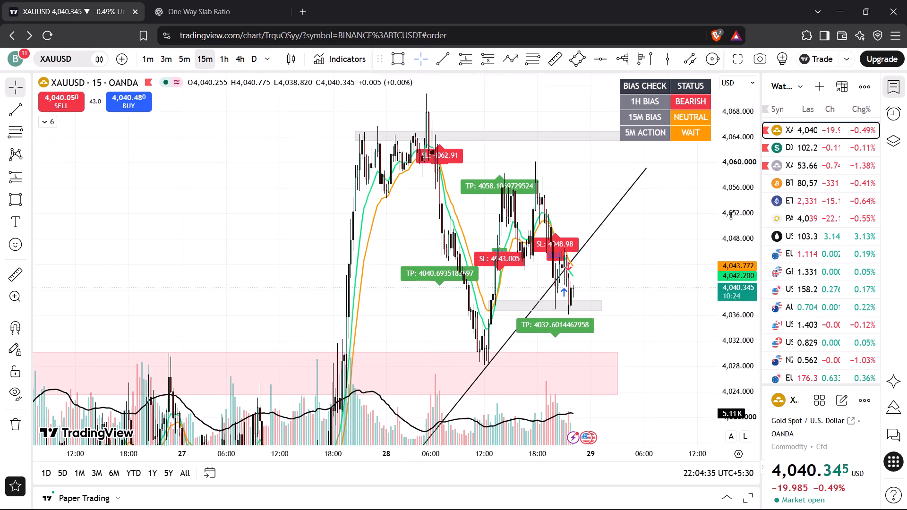
left_click_drag(731, 215, 731, 233)
left_click_drag(627, 275, 627, 240)
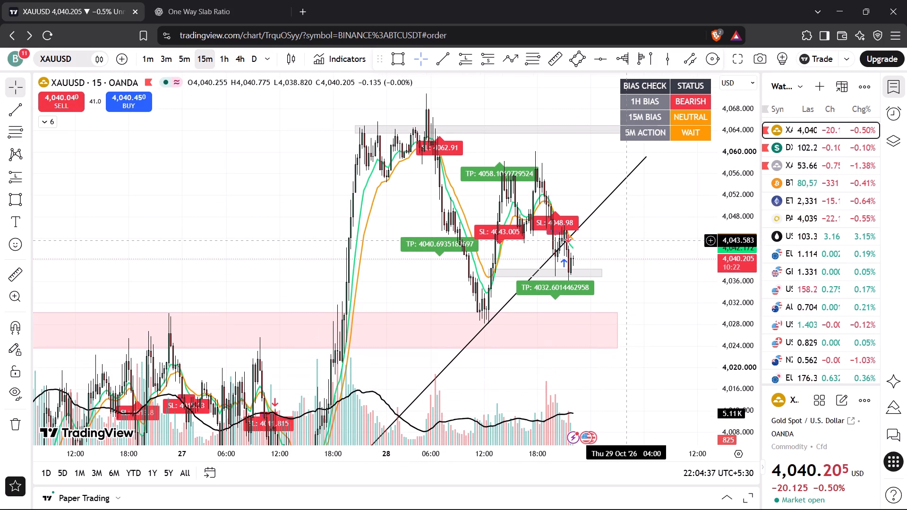
Check XAGUSD and examine DXY against its falling channel, both on the 15-minute timeframe.
left_click(784, 166)
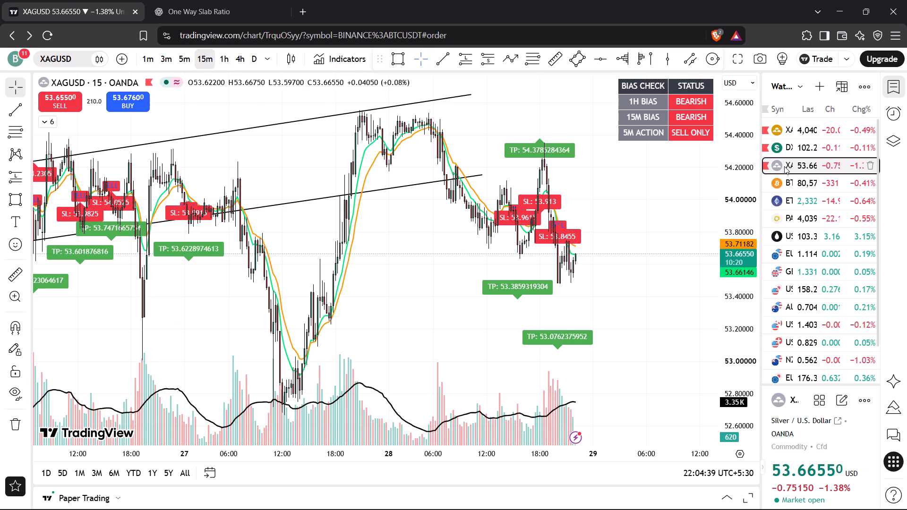
left_click(802, 148)
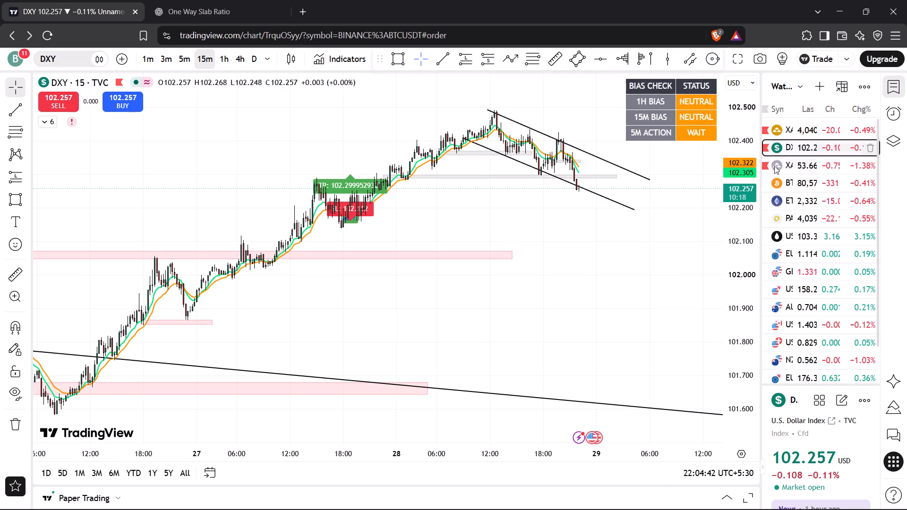
left_click_drag(565, 235, 536, 285)
left_click_drag(744, 339, 776, 182)
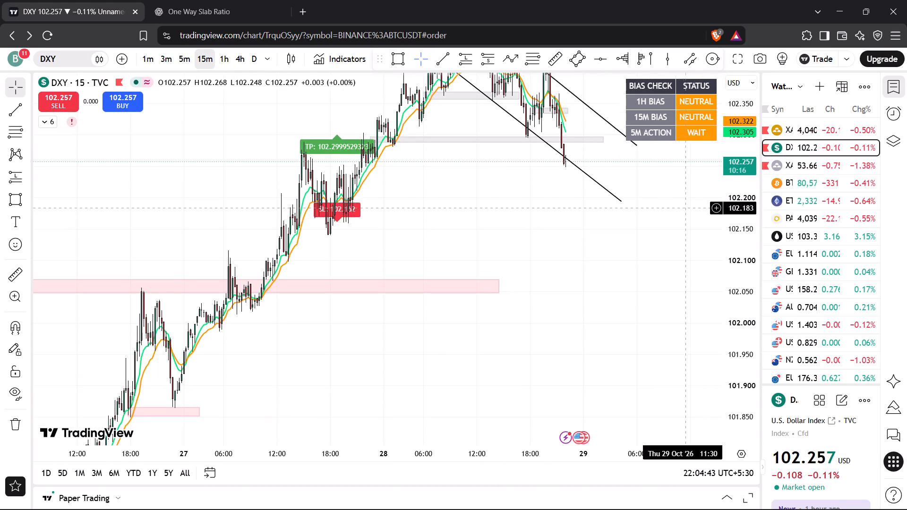
left_click_drag(676, 224, 650, 284)
Reopen the XAUUSD chart and examine price at the trendline and support zones on the 15-minute and 5-minute timeframes.
left_click(811, 124)
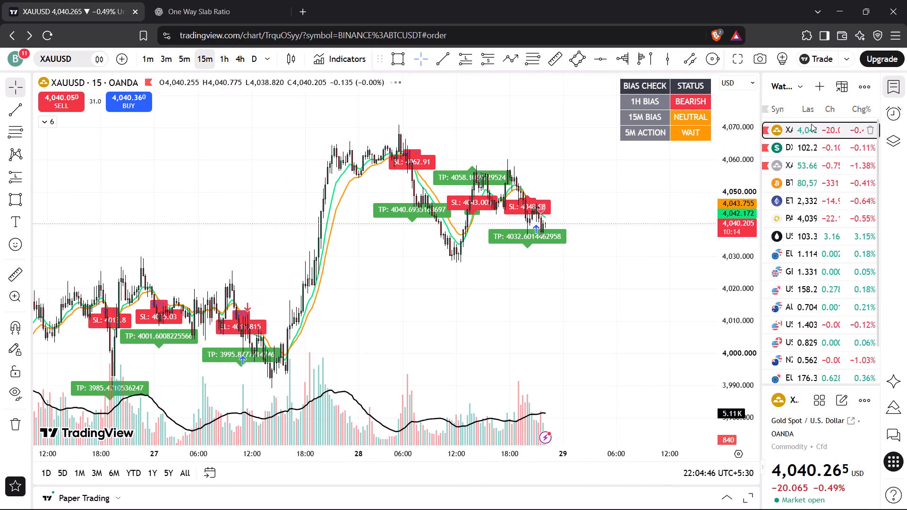
left_click_drag(722, 305, 751, 150)
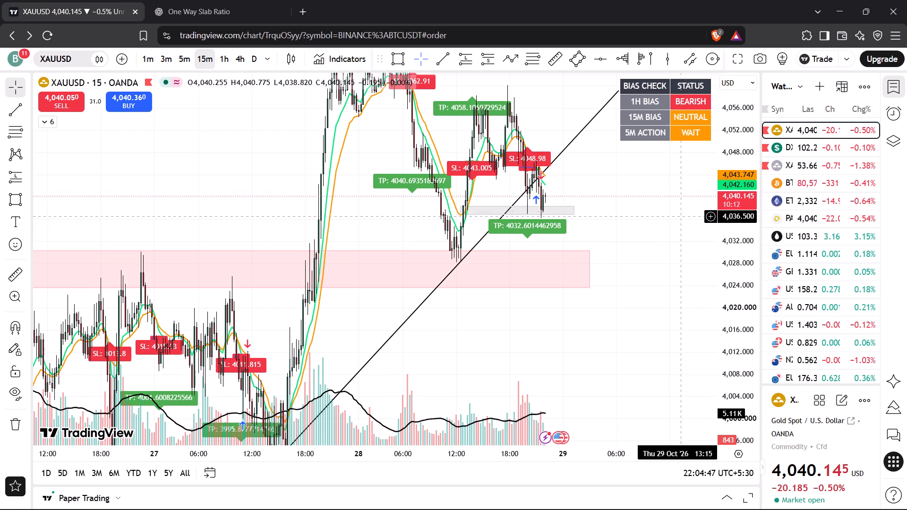
scroll(649, 233, "up", 6)
left_click(179, 59)
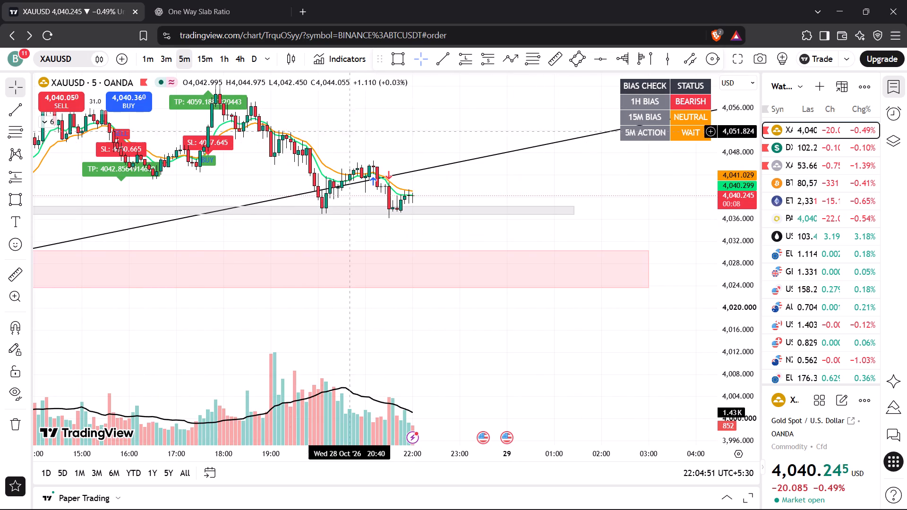
Examine recent XAUUSD price action at the grey and pink support zones and below the rising trendline on the 5-minute chart.
scroll(374, 149, "down", 1)
left_click_drag(442, 130, 460, 212)
left_click_drag(729, 340, 749, 223)
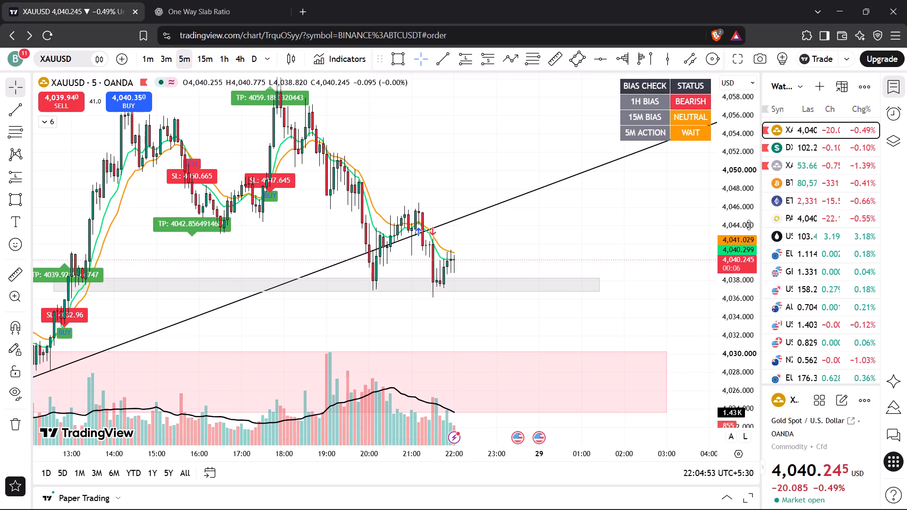
left_click_drag(660, 277, 659, 201)
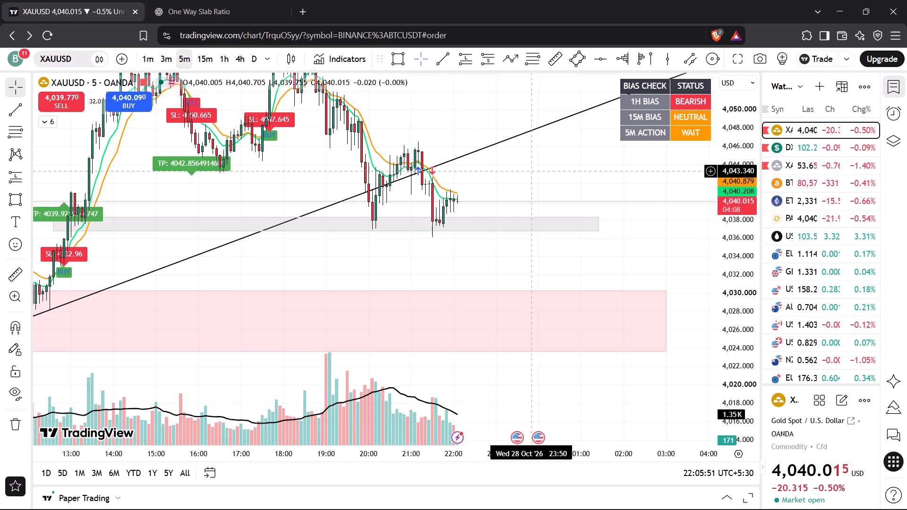
left_click_drag(531, 171, 534, 225)
left_click_drag(456, 129, 473, 218)
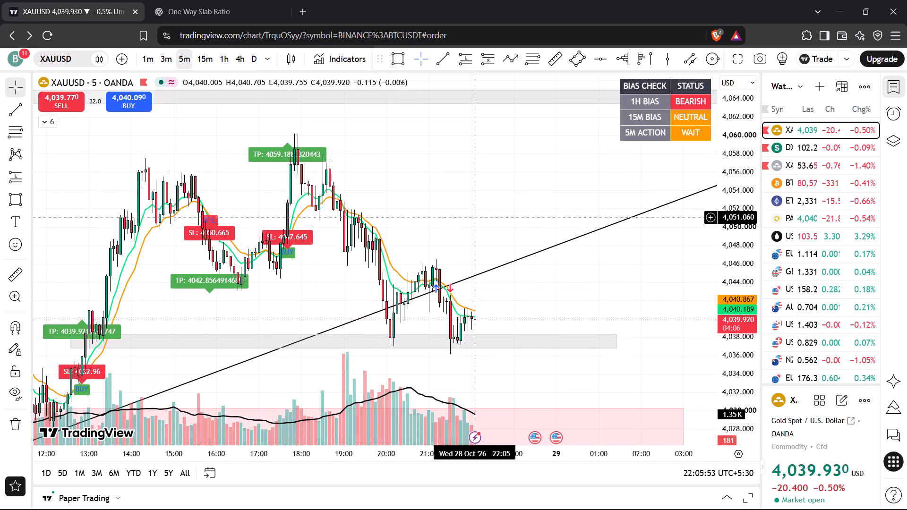
left_click_drag(495, 189, 462, 161)
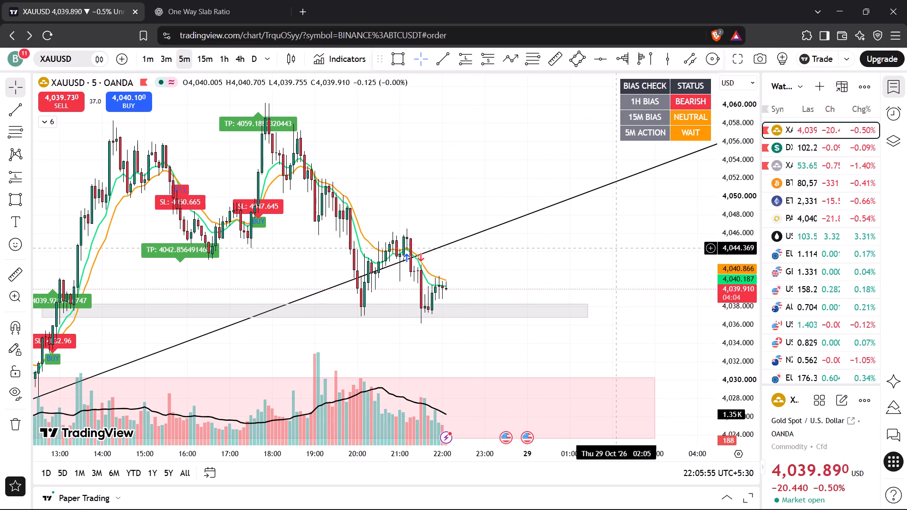
left_click_drag(632, 275, 641, 230)
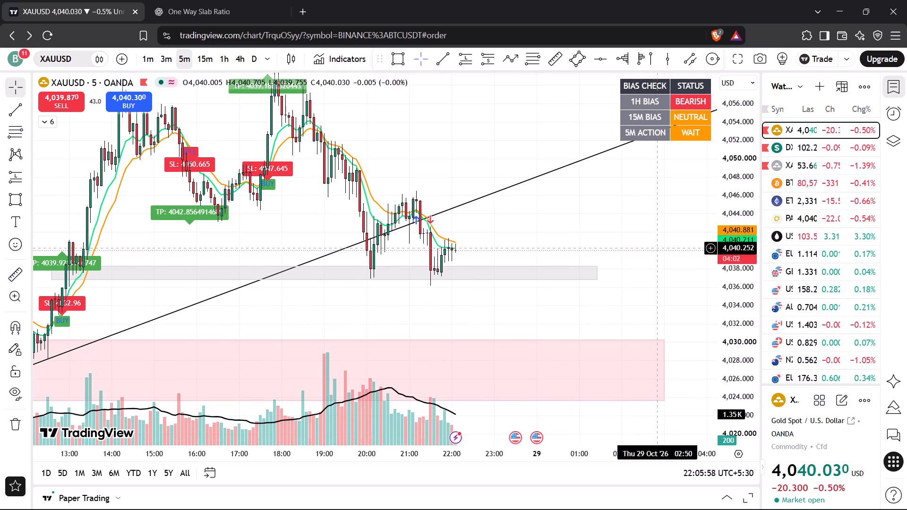
left_click_drag(729, 297, 743, 238)
left_click_drag(576, 215, 593, 180)
left_click_drag(592, 180, 604, 209)
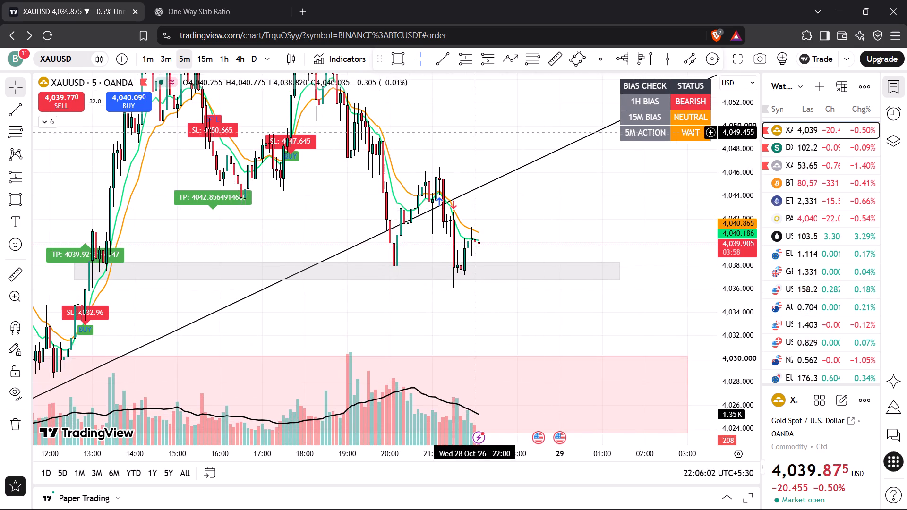
left_click_drag(476, 133, 504, 178)
left_click_drag(734, 148, 731, 188)
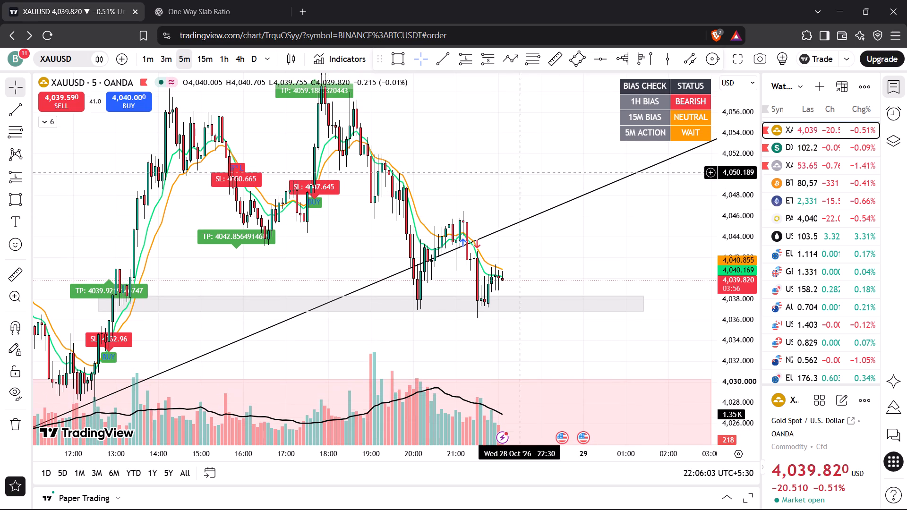
left_click_drag(478, 157, 492, 227)
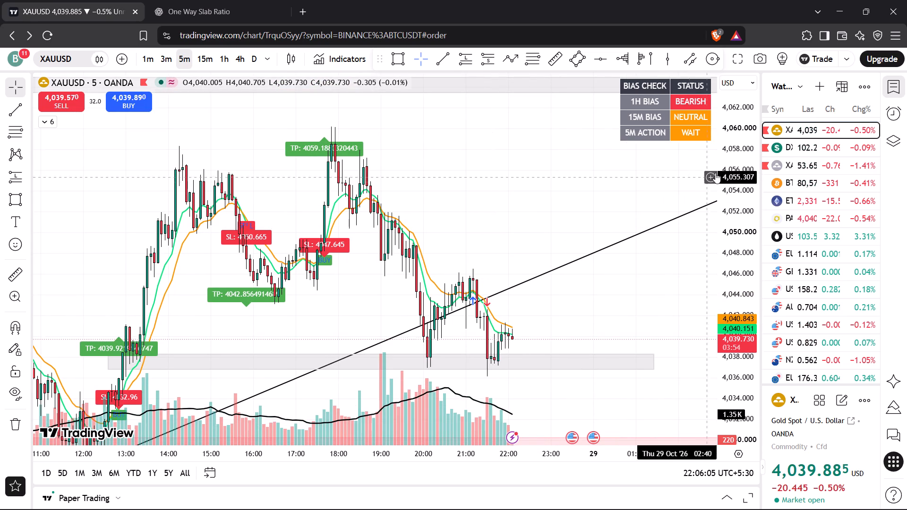
left_click_drag(732, 165, 723, 224)
Examine the wider 5-minute XAUUSD move from the upper grey zone down to the trendline and support zones.
scroll(545, 212, "down", 2)
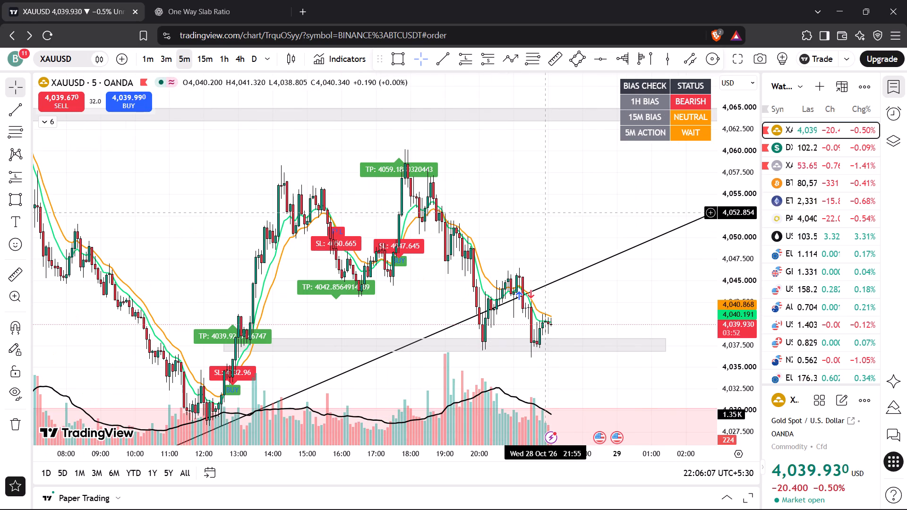
left_click_drag(538, 178, 560, 219)
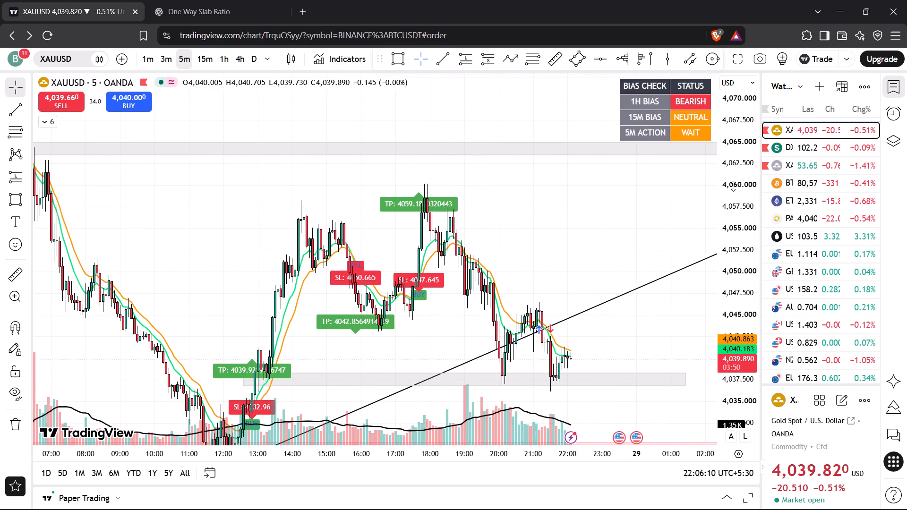
left_click_drag(733, 193, 734, 234)
scroll(502, 224, "down", 4)
left_click_drag(342, 200, 370, 262)
left_click(411, 185)
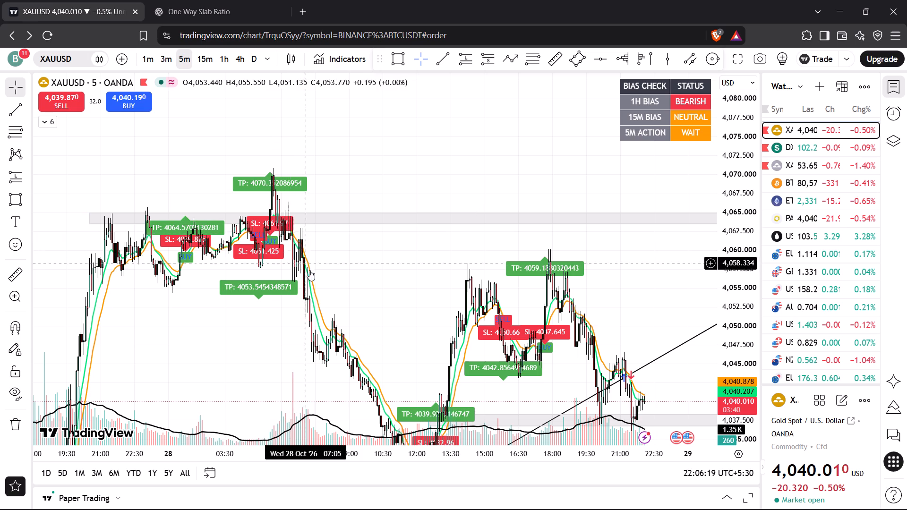
left_click_drag(382, 277, 364, 183)
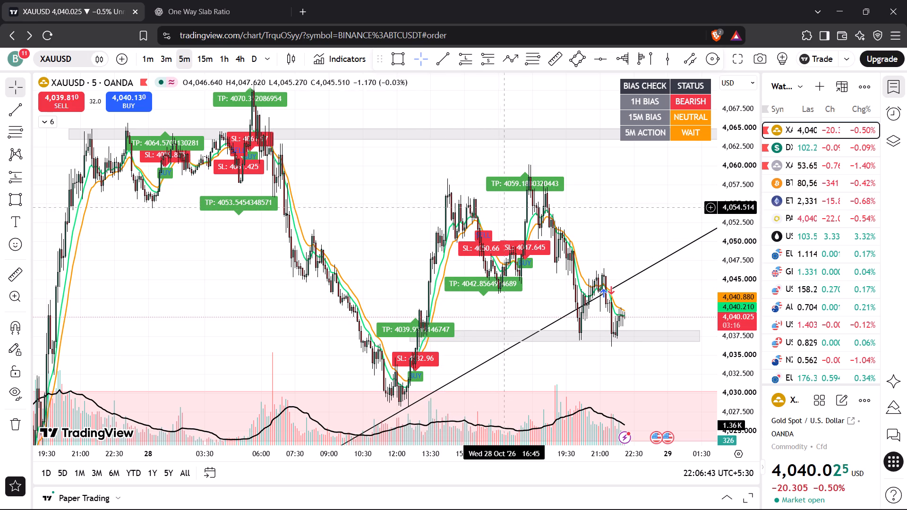
left_click_drag(496, 197, 451, 184)
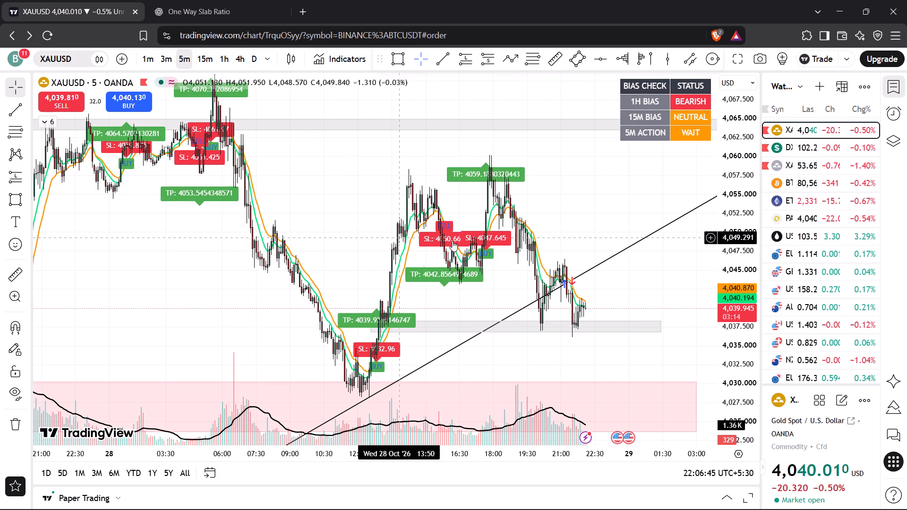
left_click_drag(596, 218, 593, 163)
scroll(583, 213, "up", 4)
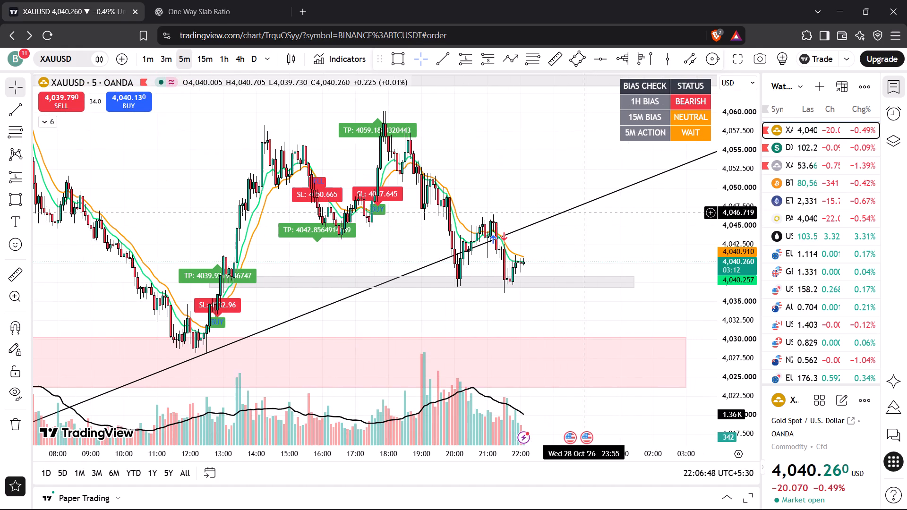
left_click(551, 184)
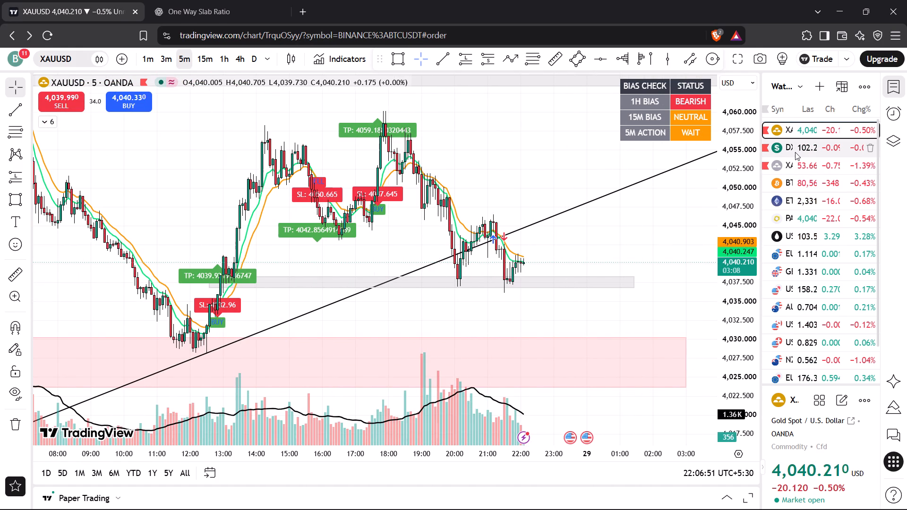
Open the DXY chart and examine price at the lower line of its falling channel on the 5-minute timeframe.
left_click(795, 152)
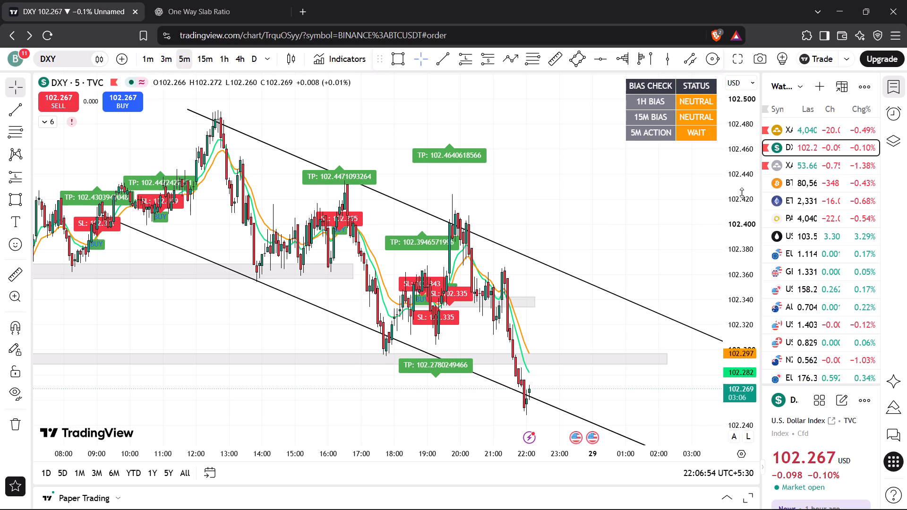
left_click_drag(742, 191, 736, 234)
left_click_drag(641, 222, 635, 153)
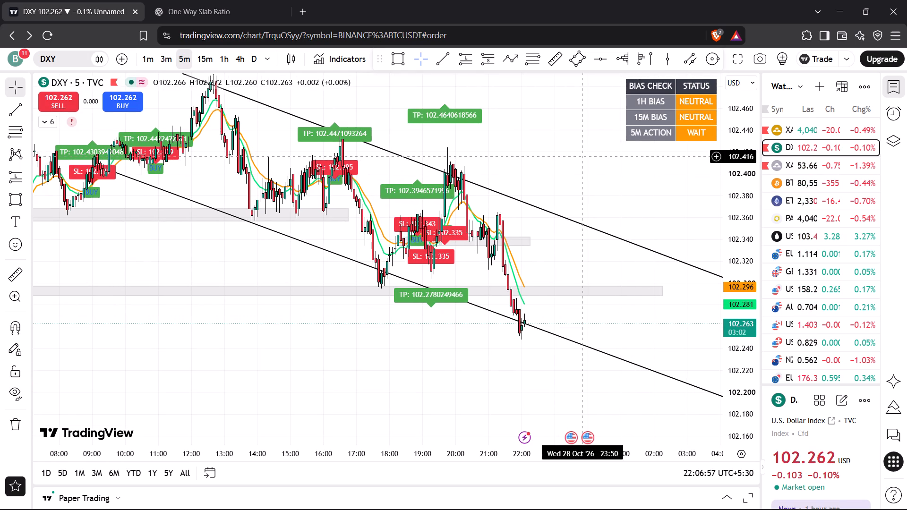
left_click_drag(631, 185, 599, 149)
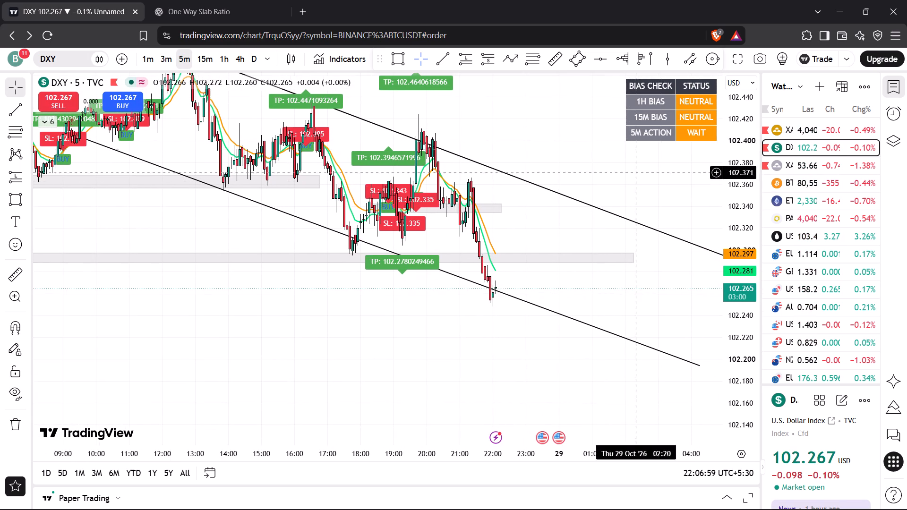
Open the XAGUSD chart and check its recent price action on the 5-minute timeframe.
left_click(786, 170)
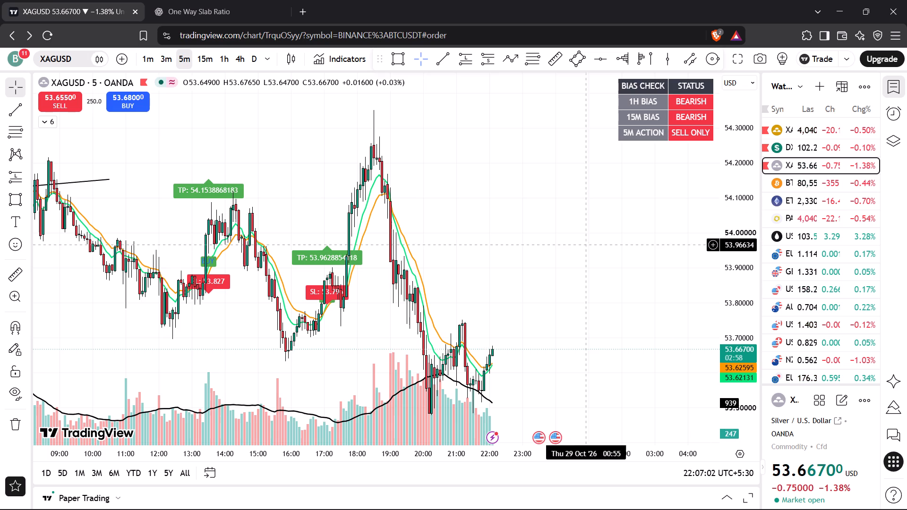
left_click_drag(582, 246, 576, 192)
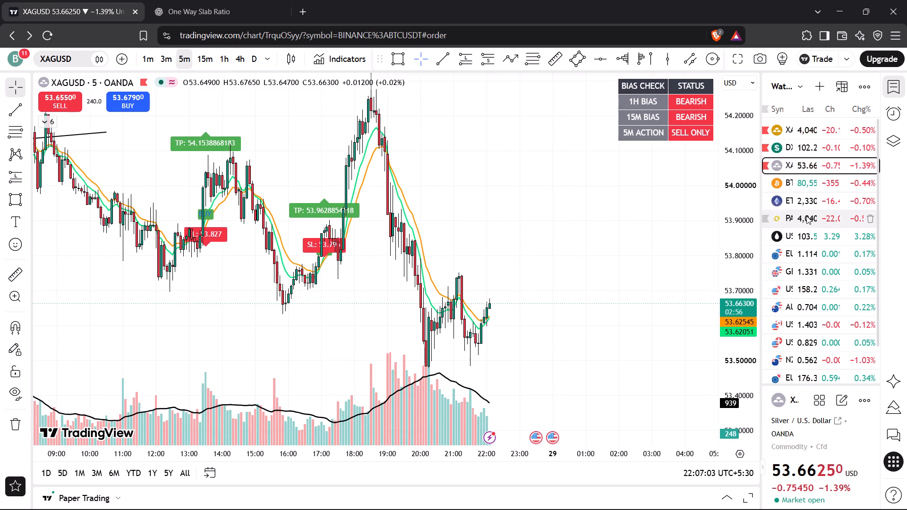
Look through ETHUSD, USOIL and EURUSD, checking EURUSD against its rising channel and pink zones on the 5-minute timeframe.
left_click(803, 199)
left_click(805, 237)
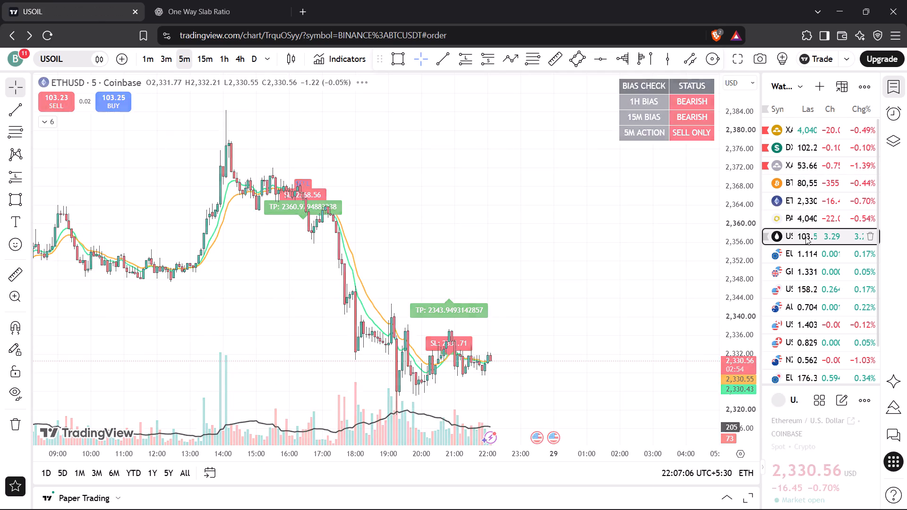
left_click(804, 255)
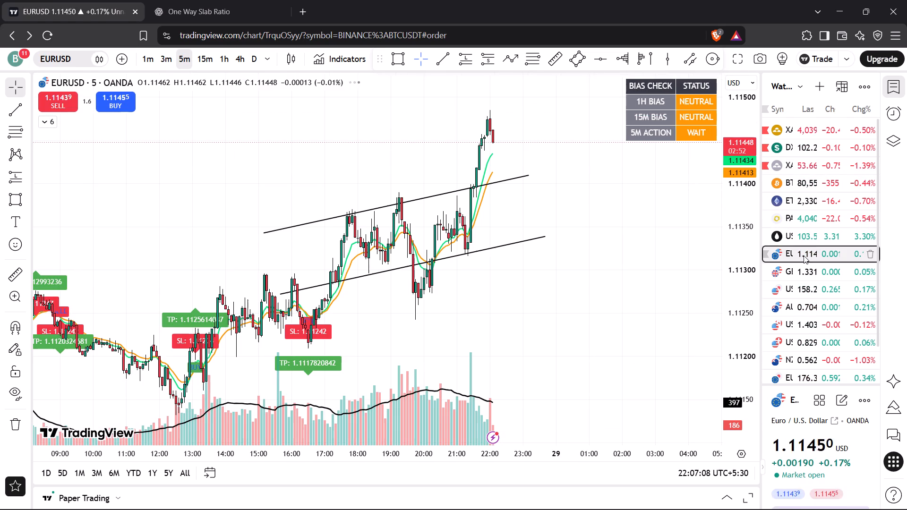
left_click_drag(658, 262, 635, 362)
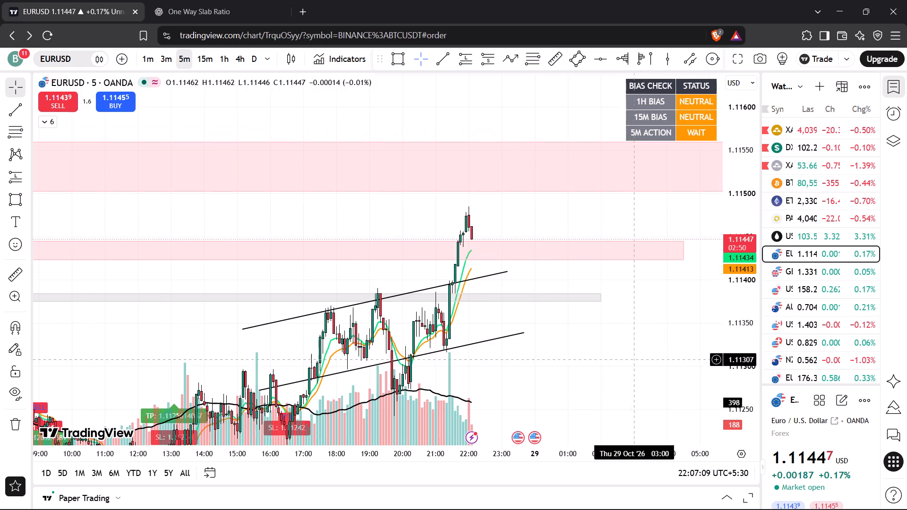
Return to the XAUUSD chart and recheck price at the trendline and grey support zone on the 5-minute timeframe.
left_click(810, 122)
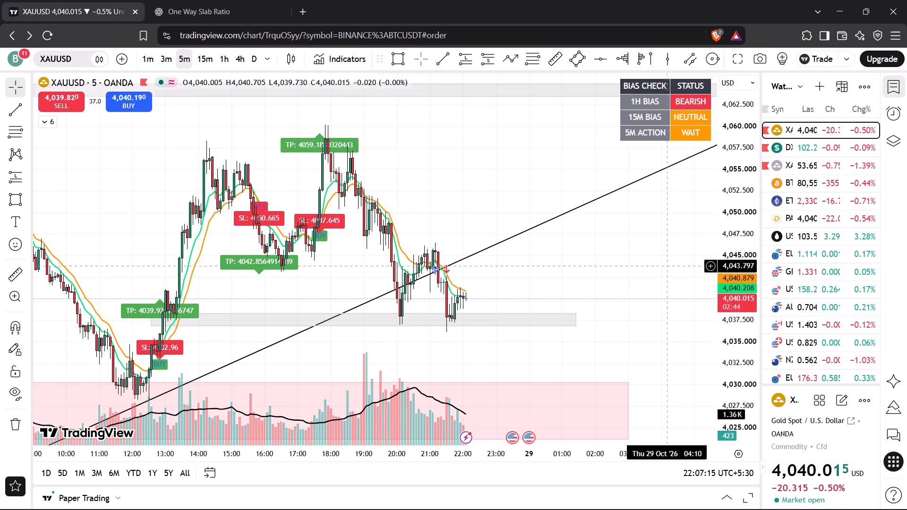
left_click_drag(650, 271, 648, 232)
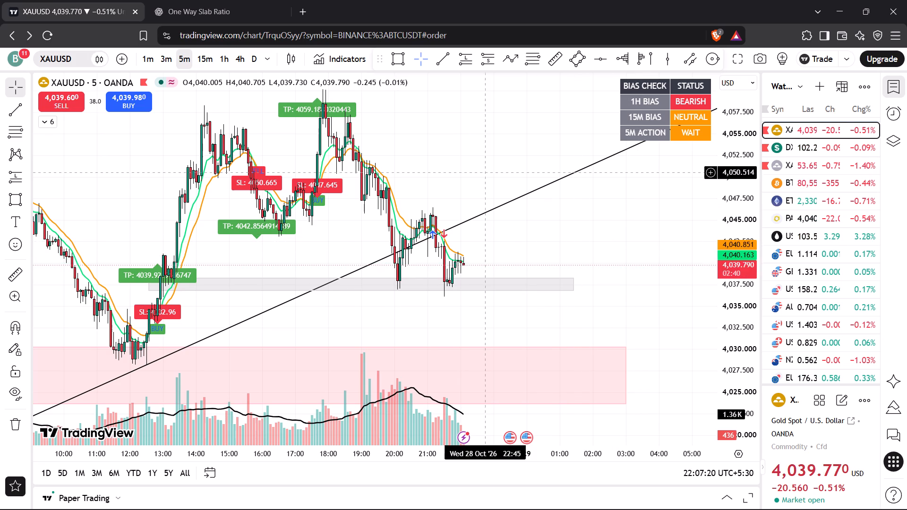
left_click_drag(484, 173, 498, 203)
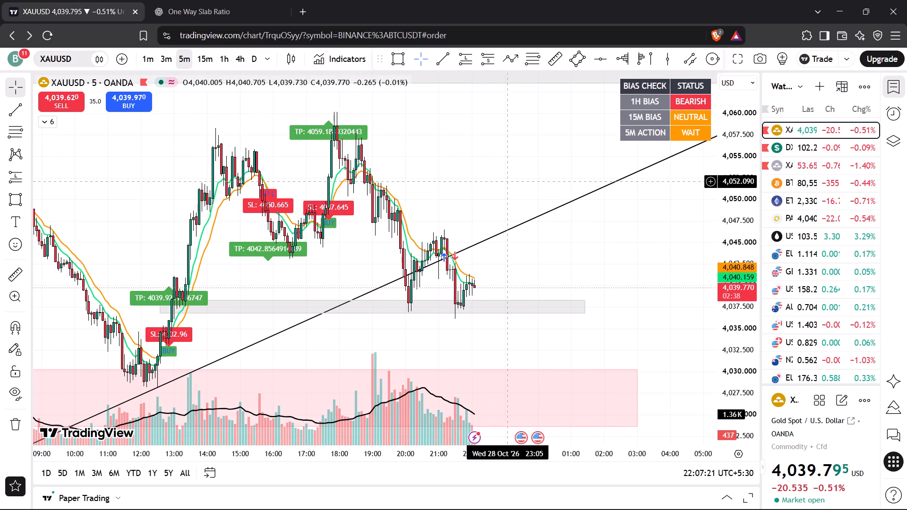
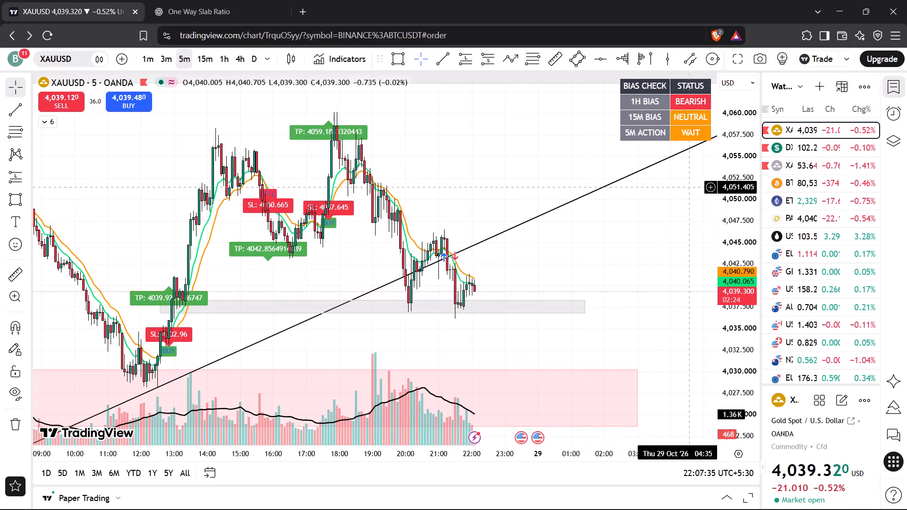
Examine XAUUSD price around the trendline and grey support zone on the 5-minute timeframe, comparing it with the DXY falling channel.
left_click_drag(731, 182, 731, 221)
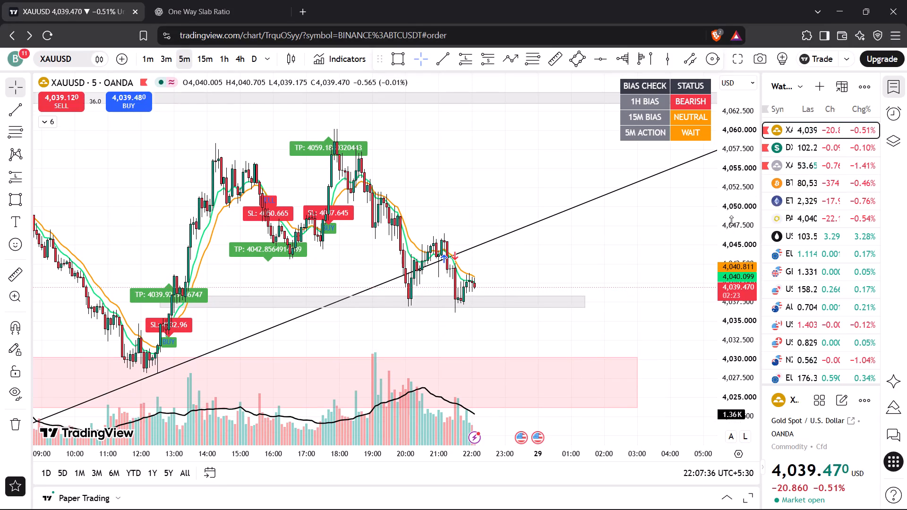
left_click_drag(509, 168, 522, 208)
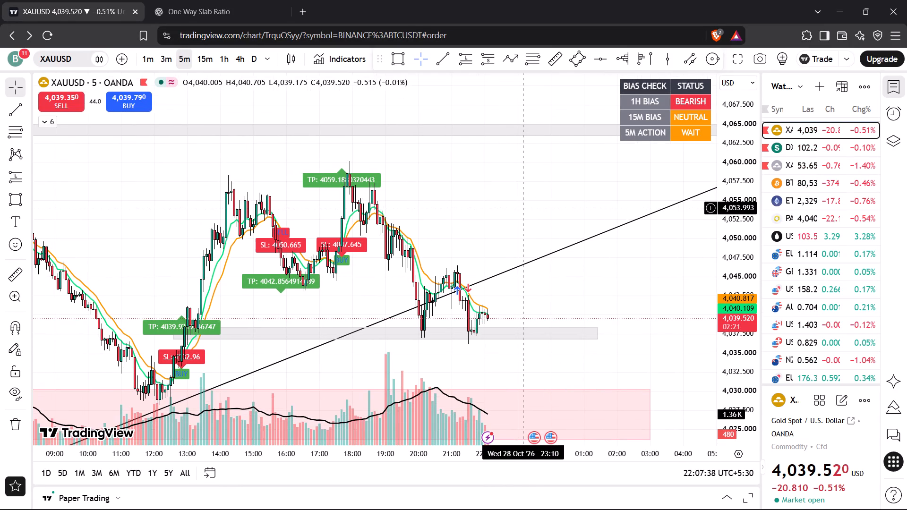
left_click_drag(729, 164, 730, 199)
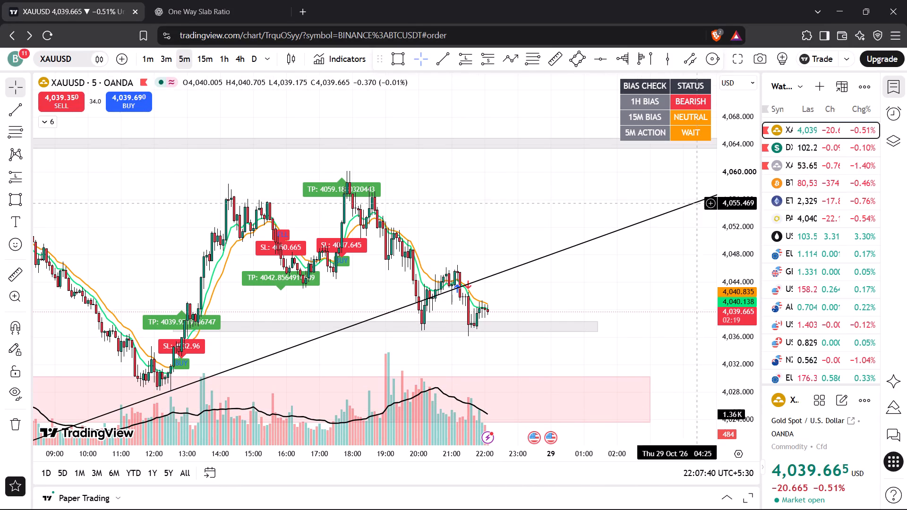
left_click_drag(514, 206, 545, 192)
scroll(544, 192, "down", 2)
left_click_drag(550, 211, 575, 255)
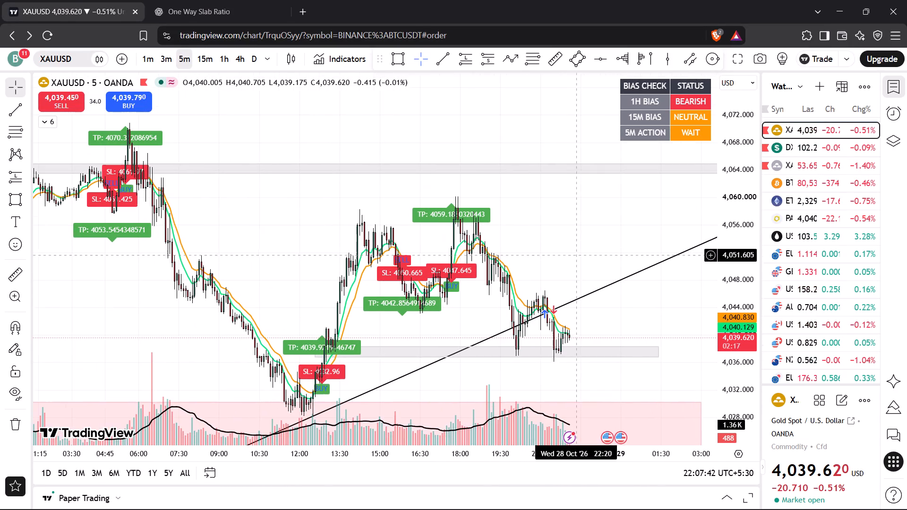
scroll(584, 236, "up", 2)
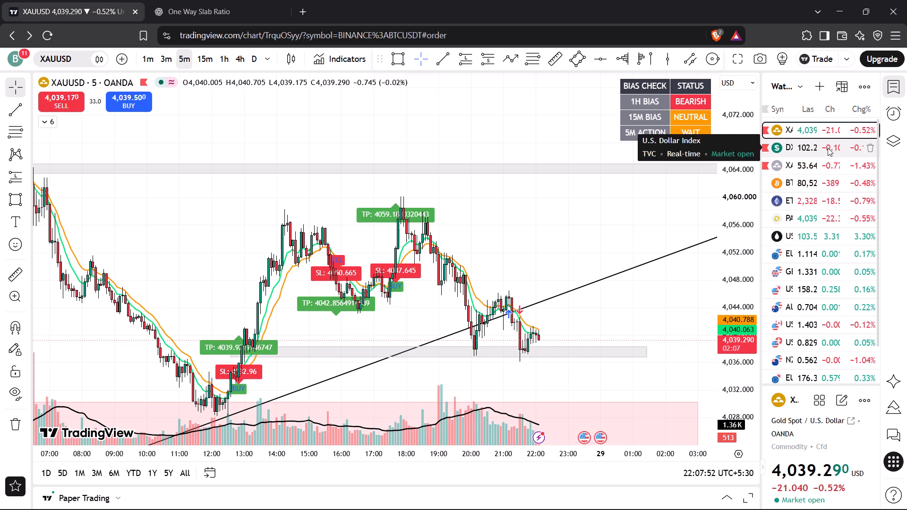
left_click(815, 149)
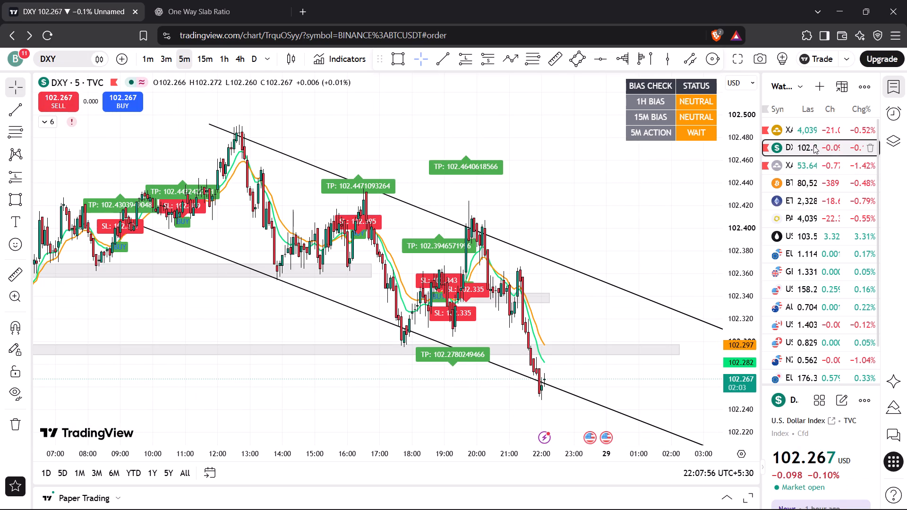
Return to XAUUSD and draw a grey rectangle over the recent swing high, about 4,045.5 to 4,046.7, extending past the current candles.
left_click(804, 129)
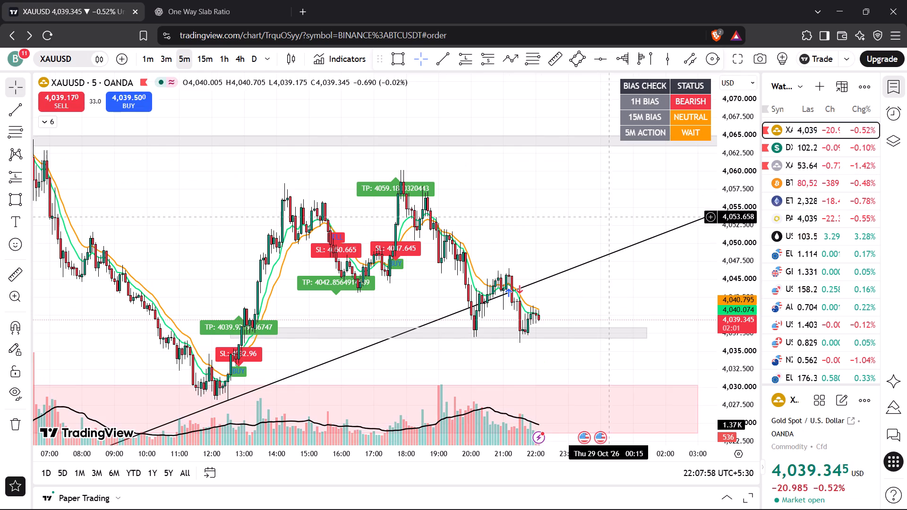
left_click_drag(593, 222, 592, 182)
left_click_drag(736, 349, 750, 270)
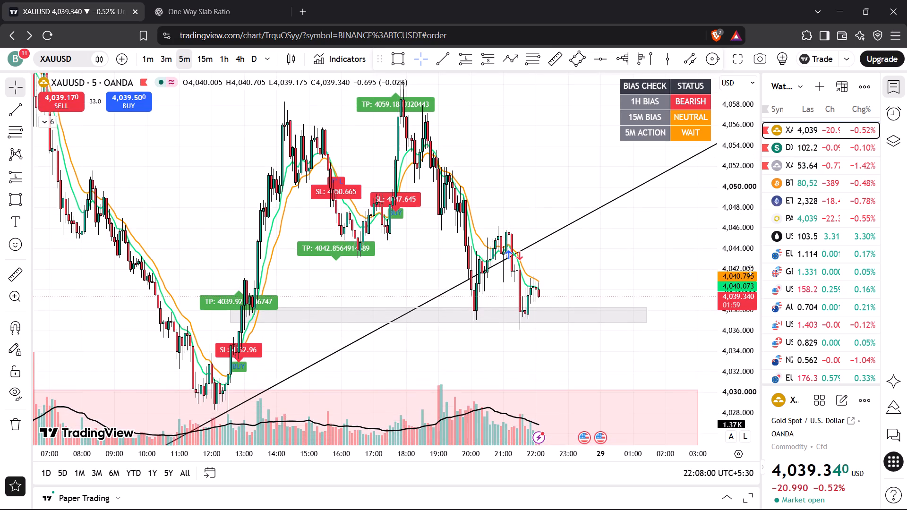
left_click_drag(750, 270, 756, 246)
left_click_drag(665, 252, 656, 200)
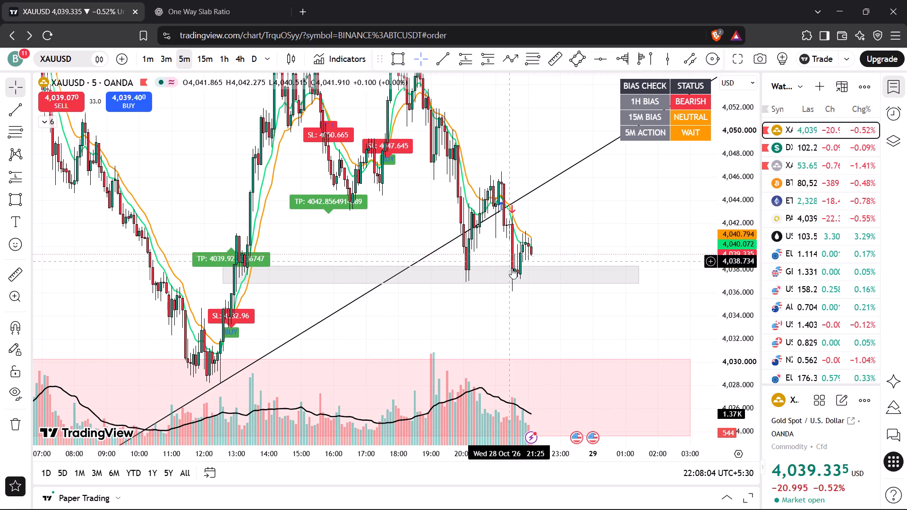
left_click_drag(519, 94, 496, 123)
left_click(397, 56)
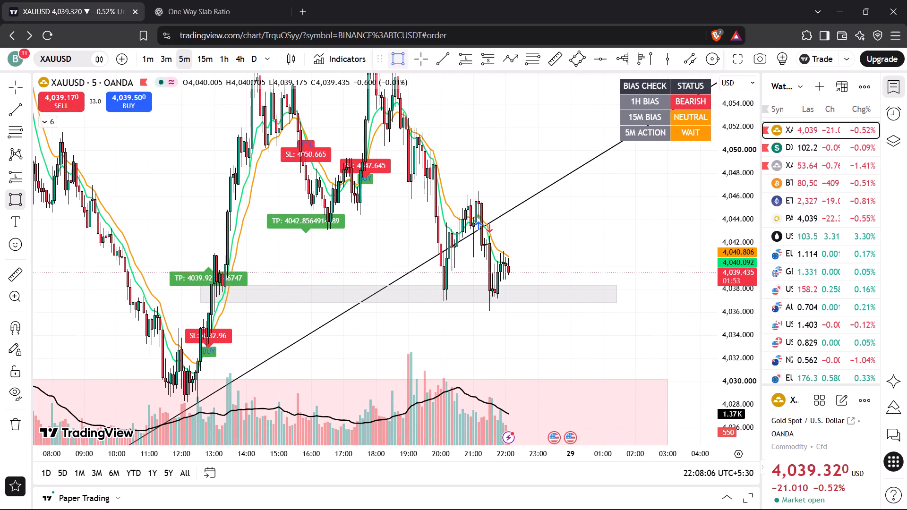
left_click(456, 188)
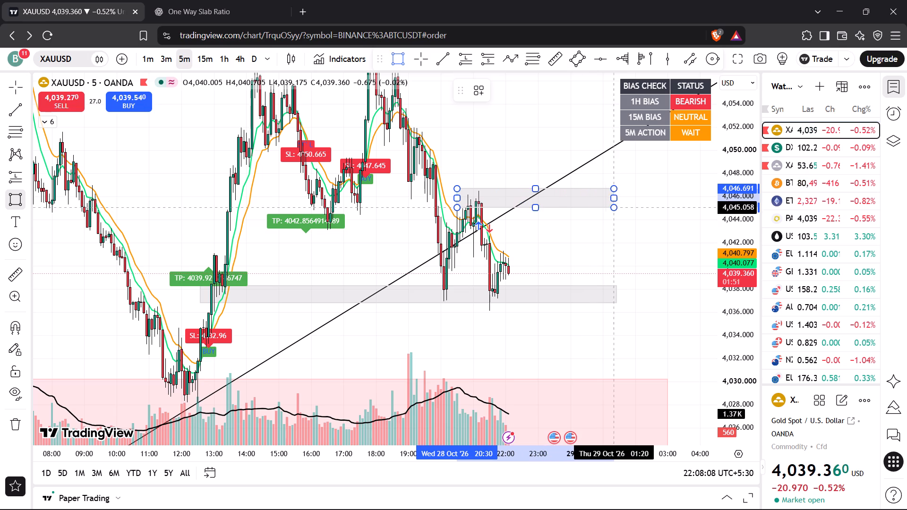
left_click(631, 202)
left_click(556, 153)
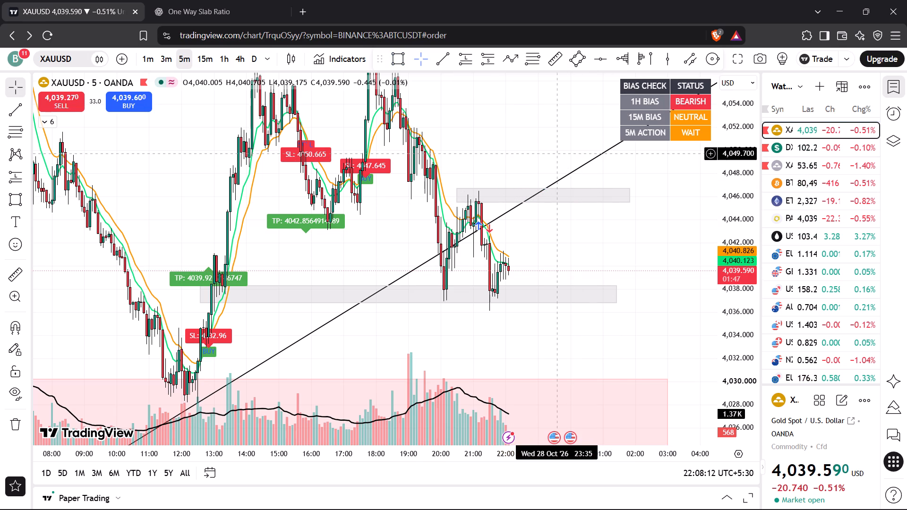
Shorten the new XAUUSD rectangle so its later end lines up with the end of the grey support zone.
left_click_drag(630, 195, 619, 196)
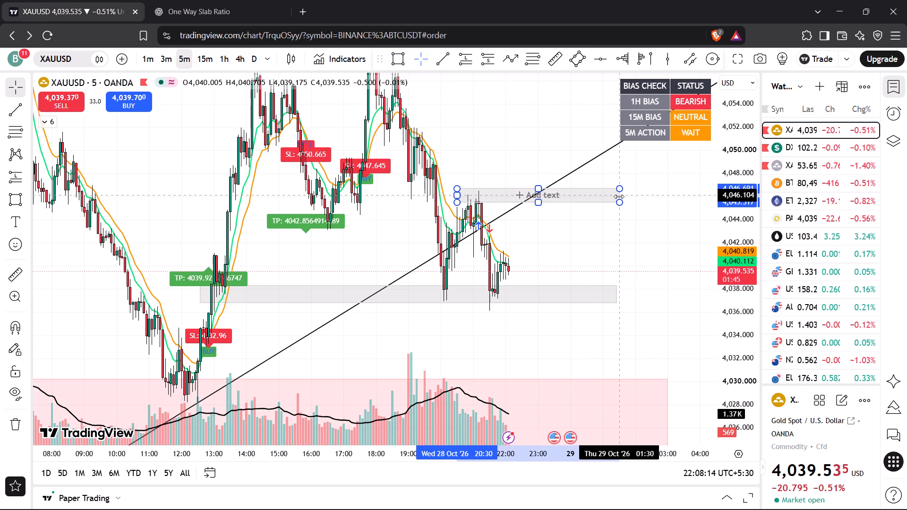
left_click_drag(619, 196, 617, 196)
left_click(642, 234)
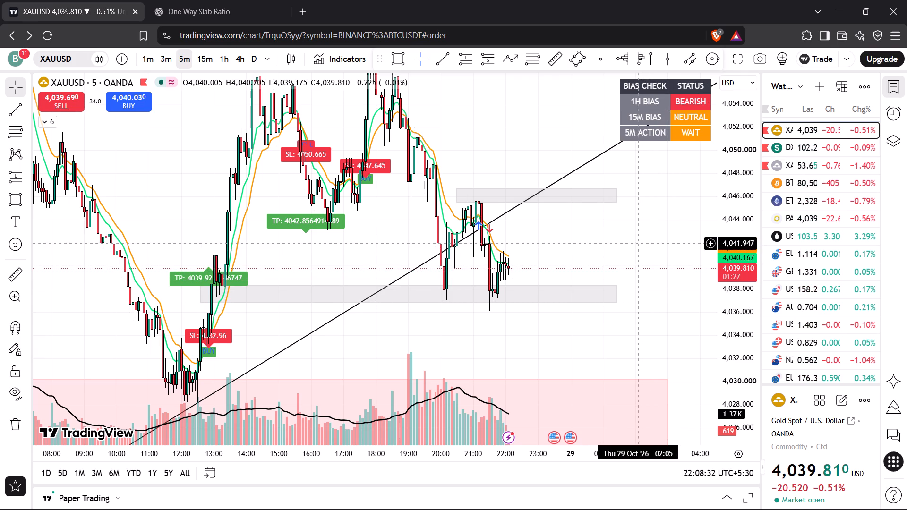
Recheck XAUUSD between its two grey zones, and examine DXY at the lower line of its falling channel on the 5-minute timeframe.
left_click_drag(637, 244, 623, 250)
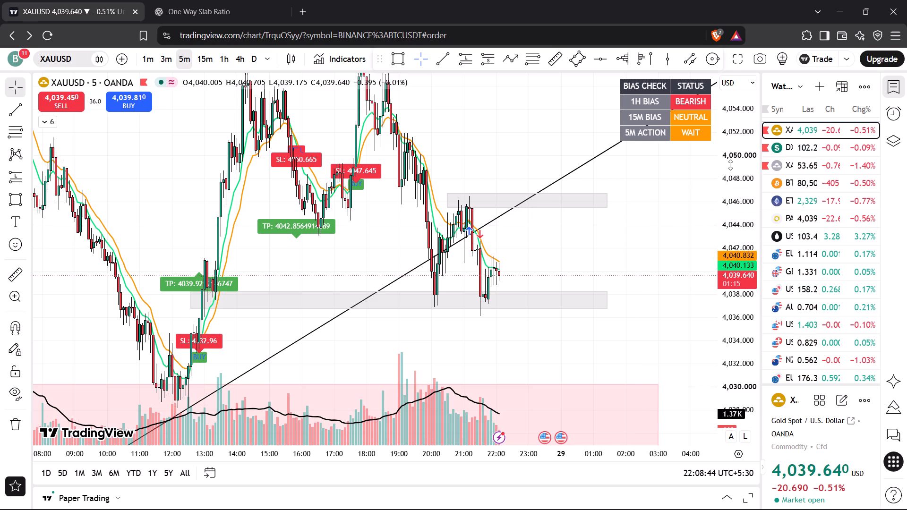
left_click_drag(731, 165, 731, 194)
left_click_drag(580, 259, 584, 236)
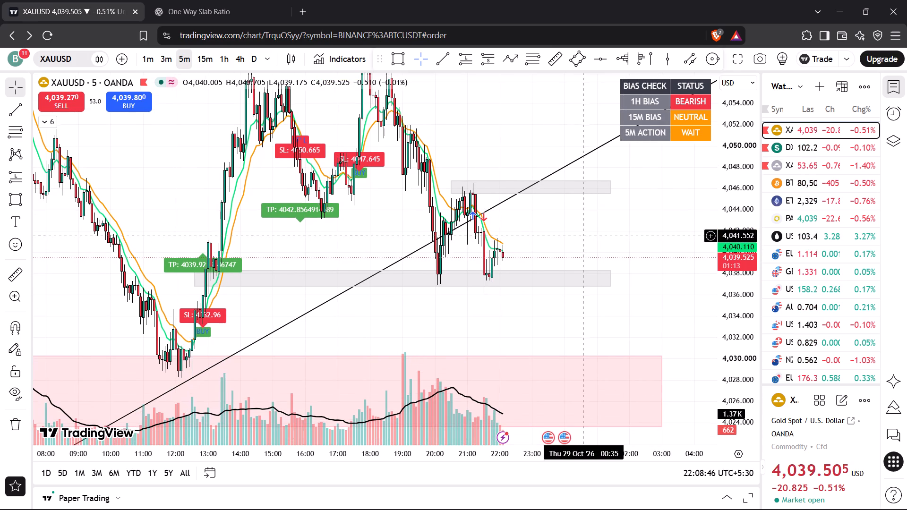
left_click(793, 151)
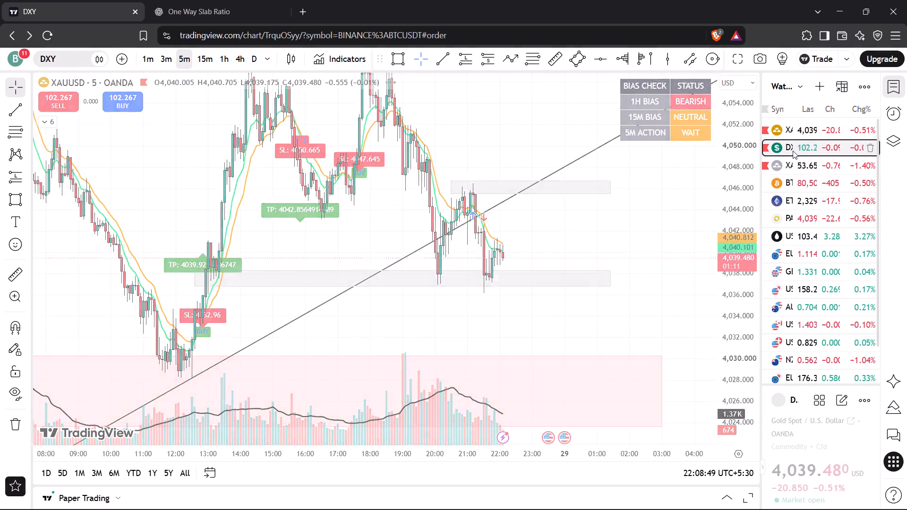
left_click_drag(583, 209, 570, 170)
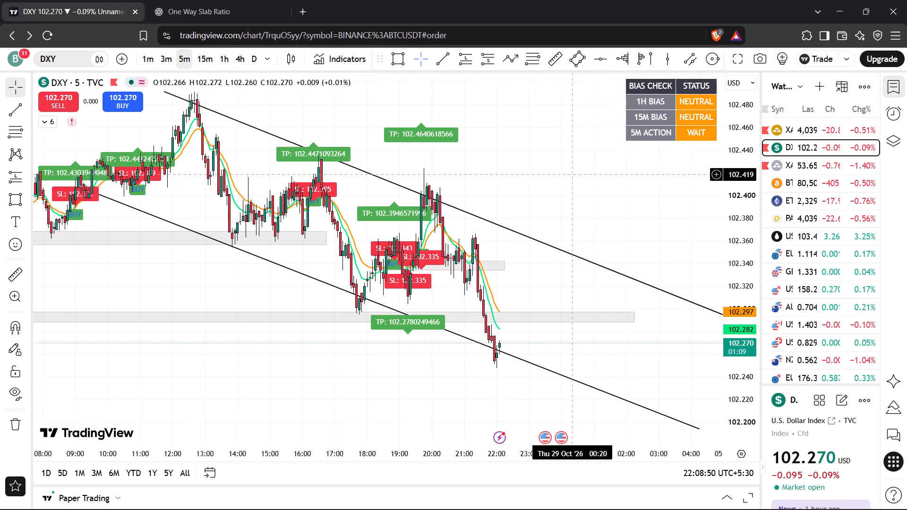
left_click_drag(570, 170, 569, 169)
left_click_drag(738, 158, 743, 200)
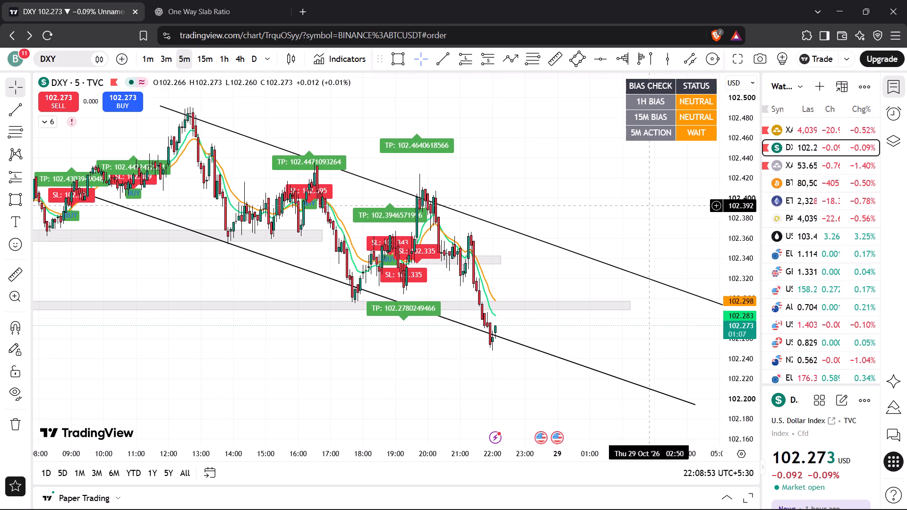
left_click_drag(596, 217, 557, 180)
left_click_drag(739, 159, 741, 205)
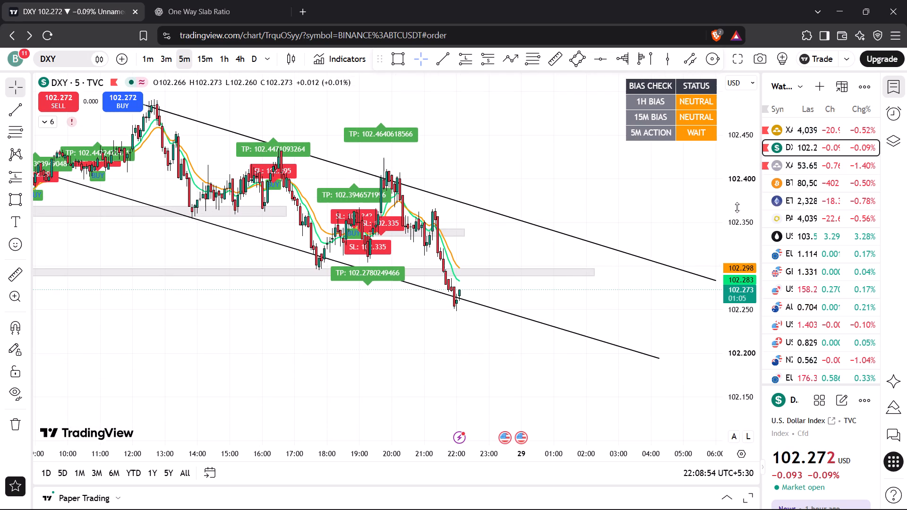
scroll(563, 195, "down", 2)
left_click_drag(546, 161, 573, 236)
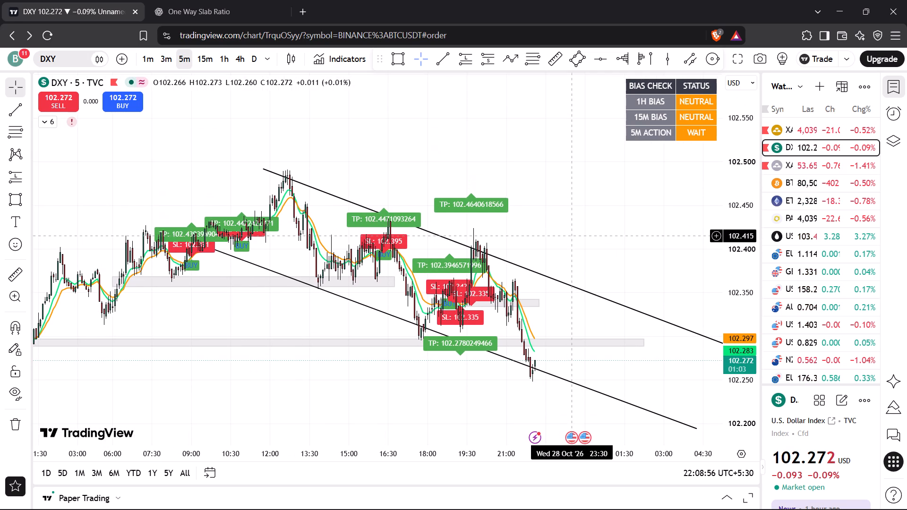
left_click_drag(575, 233, 515, 191)
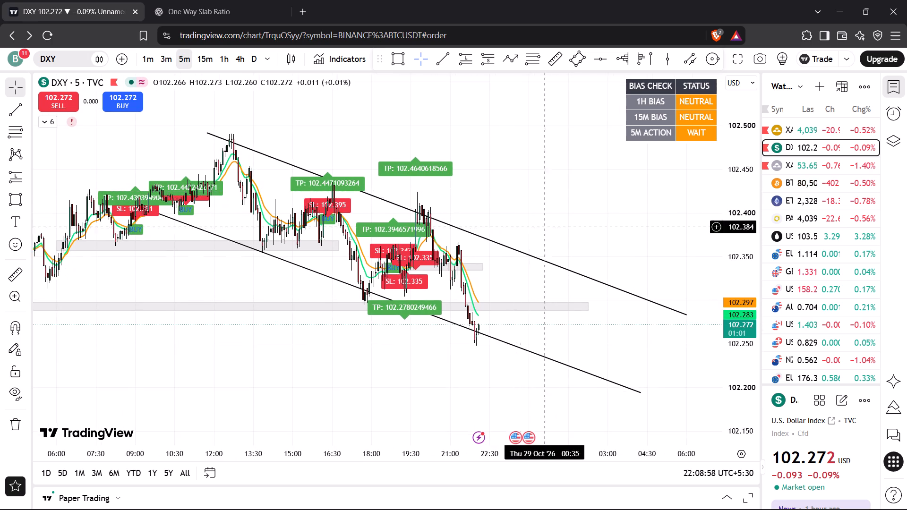
left_click_drag(566, 243, 556, 170)
Open the XAGUSD chart and check its recent price action on the 5-minute timeframe.
left_click(813, 157)
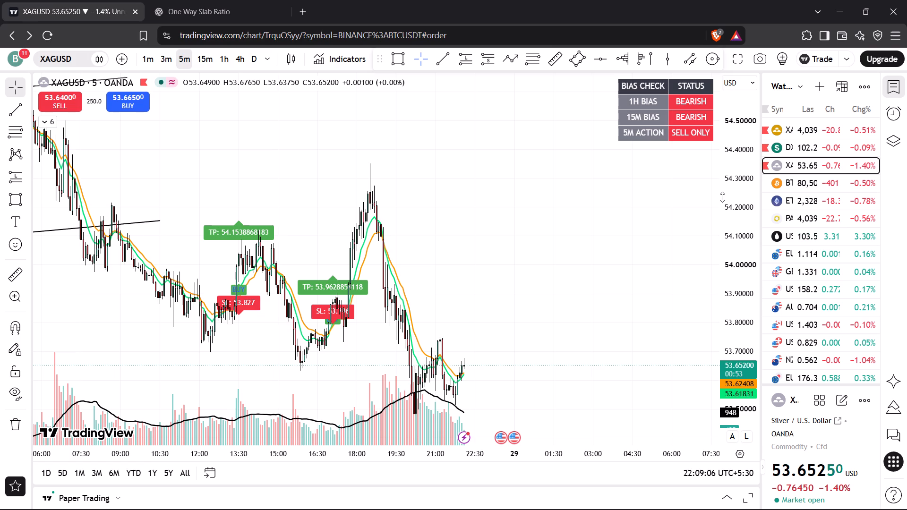
left_click(784, 140)
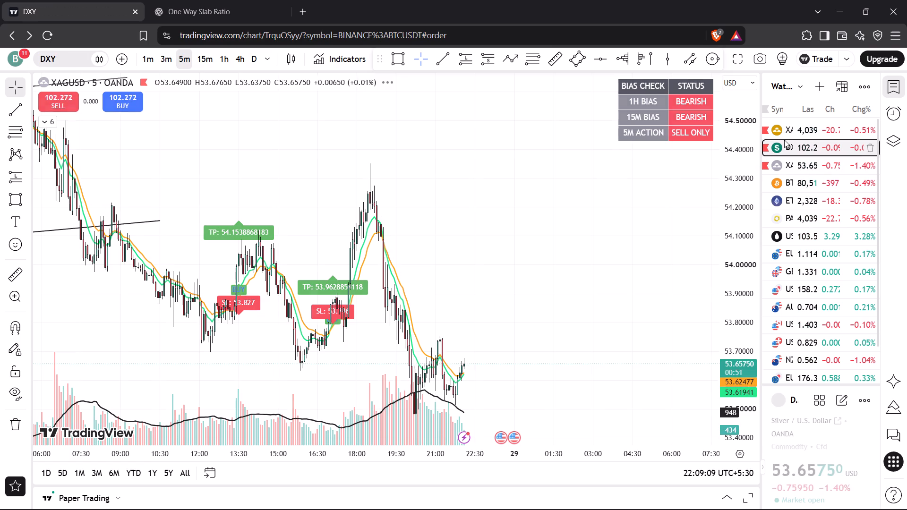
Return to XAUUSD and examine the latest 5-minute candles between the grey swing-high zone and the grey support zone.
left_click(793, 128)
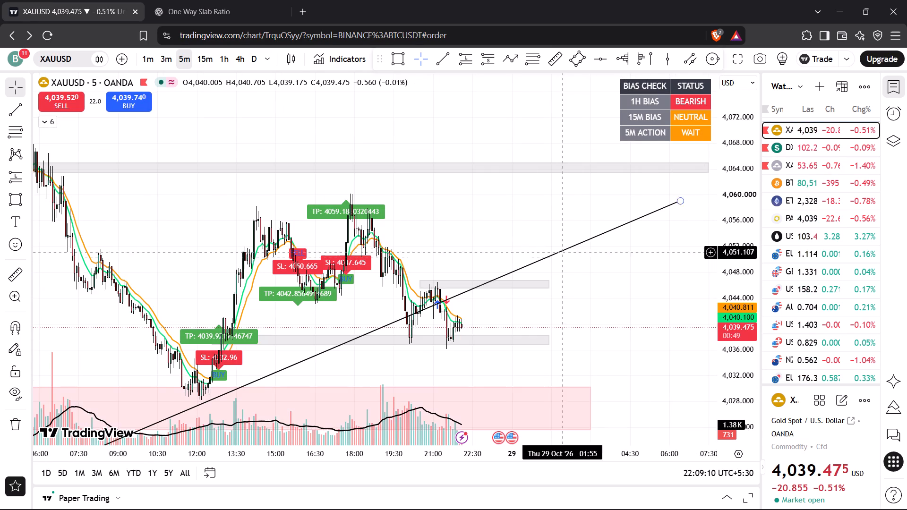
left_click_drag(496, 234, 524, 172)
left_click_drag(746, 333, 751, 268)
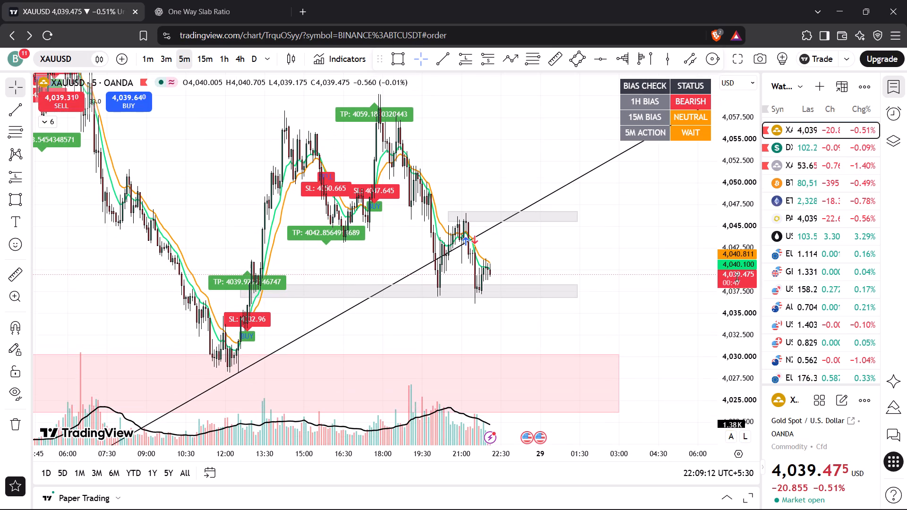
left_click_drag(660, 303, 674, 238)
scroll(667, 243, "up", 4)
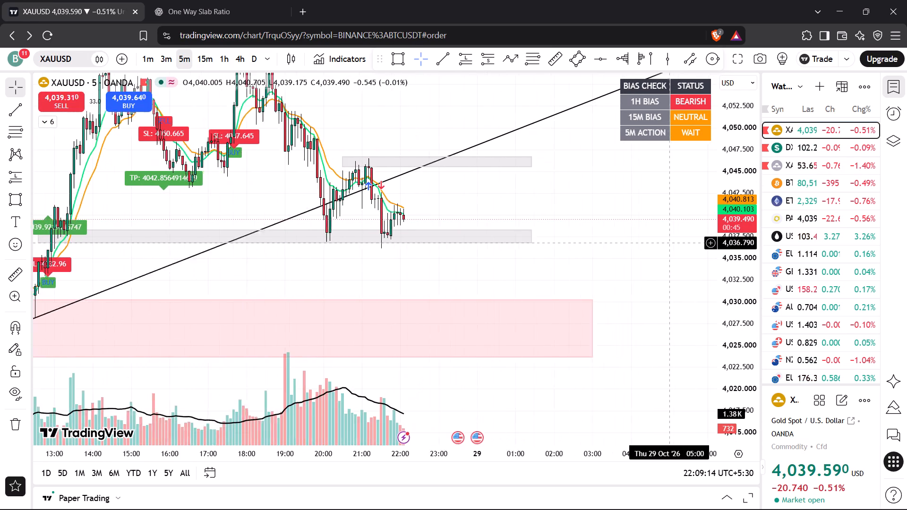
scroll(668, 243, "up", 1)
left_click_drag(609, 219, 614, 282)
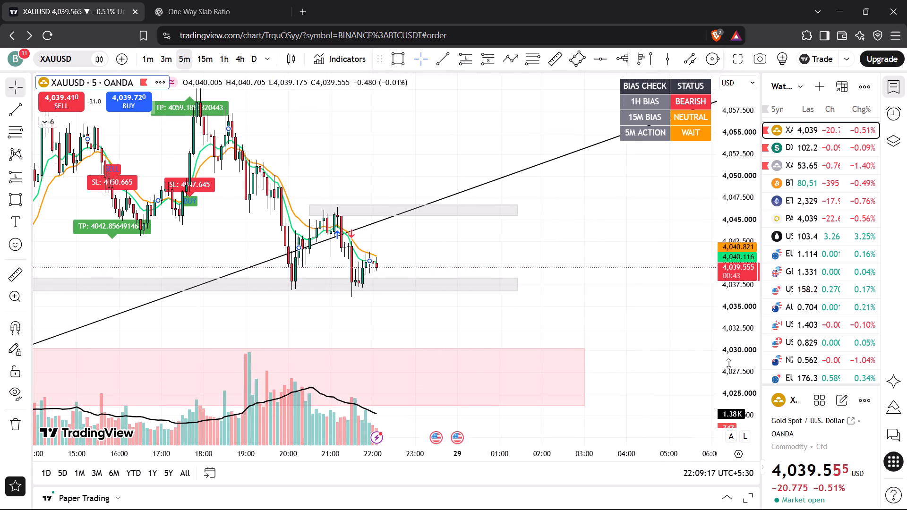
left_click_drag(734, 370, 732, 285)
left_click(632, 221)
left_click_drag(571, 218, 597, 228)
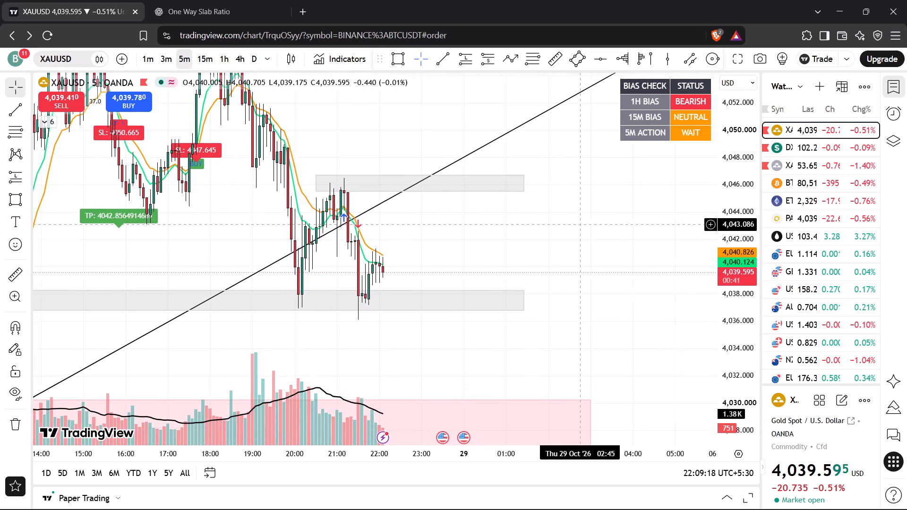
left_click_drag(597, 228, 657, 229)
scroll(633, 240, "up", 2)
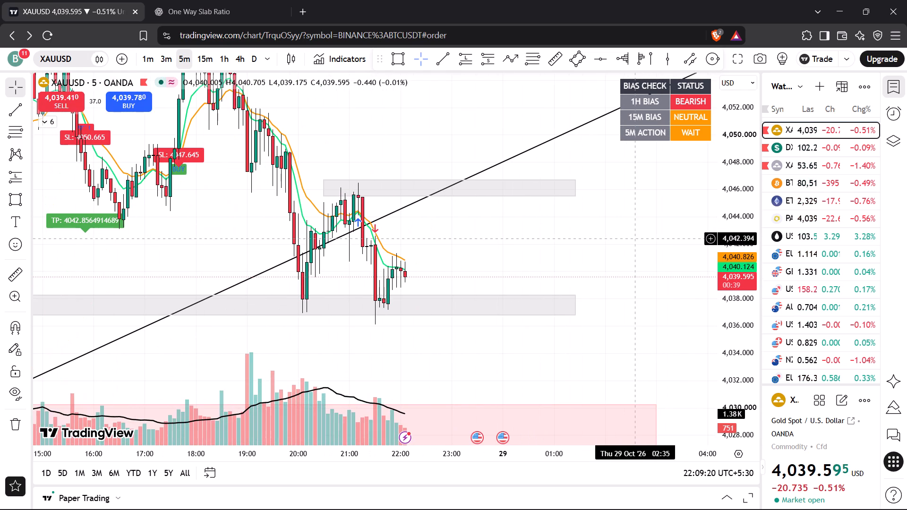
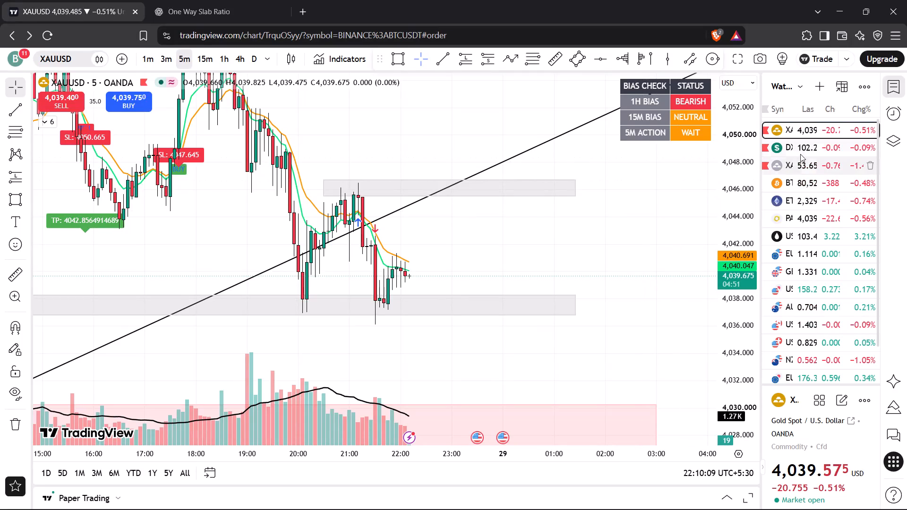
Check DXY and examine EURUSD on the 5-minute timeframe around its rising channel and the pink zones.
left_click(800, 154)
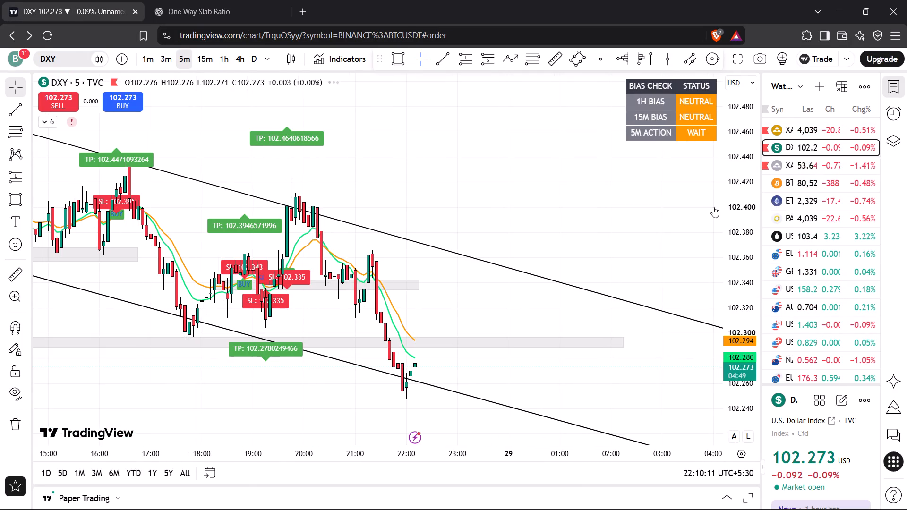
left_click(807, 260)
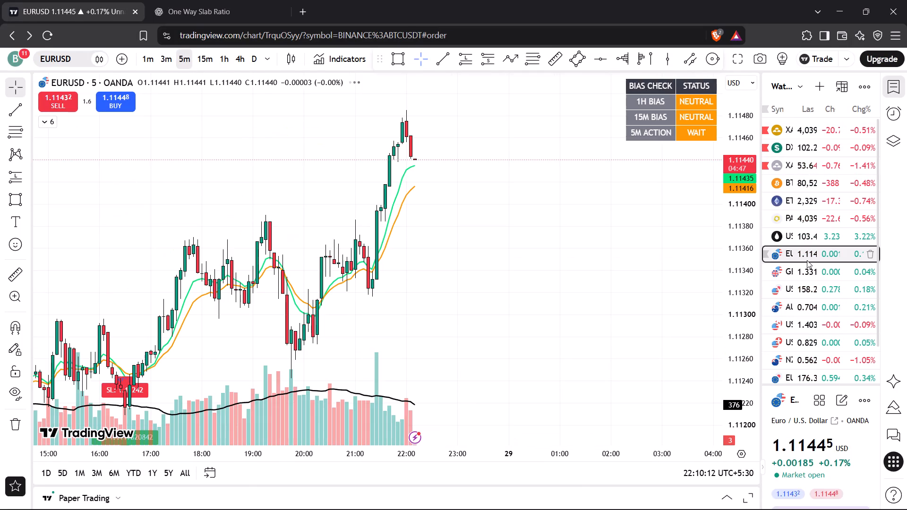
left_click_drag(744, 218, 748, 273)
scroll(594, 268, "down", 5)
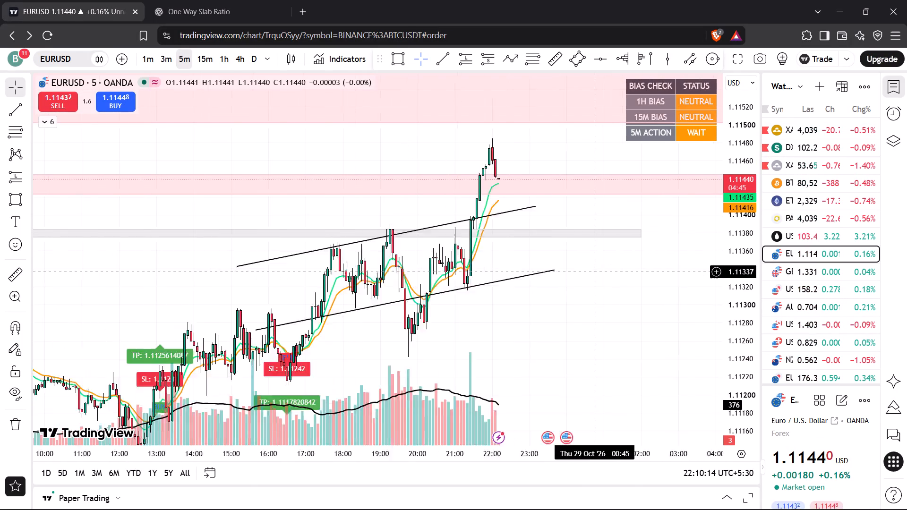
scroll(594, 272, "down", 2)
left_click_drag(313, 283, 313, 235)
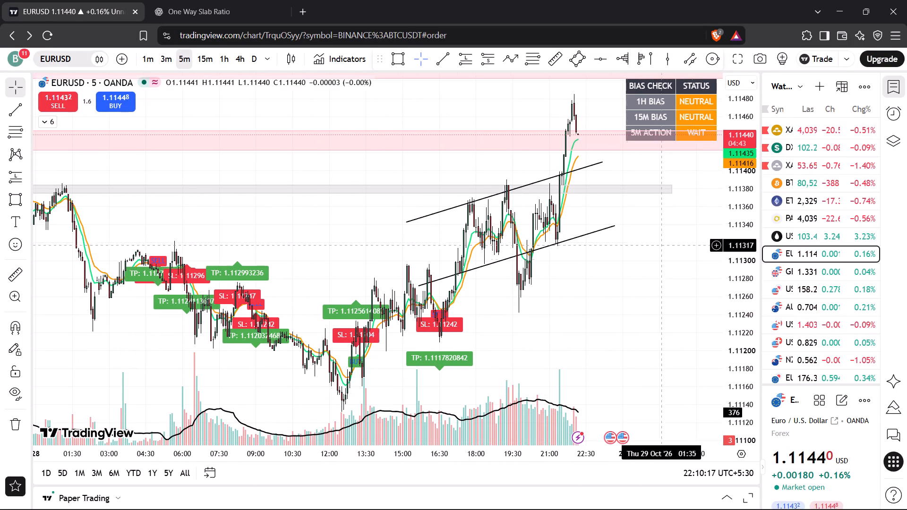
left_click_drag(747, 192, 739, 348)
scroll(583, 313, "down", 7)
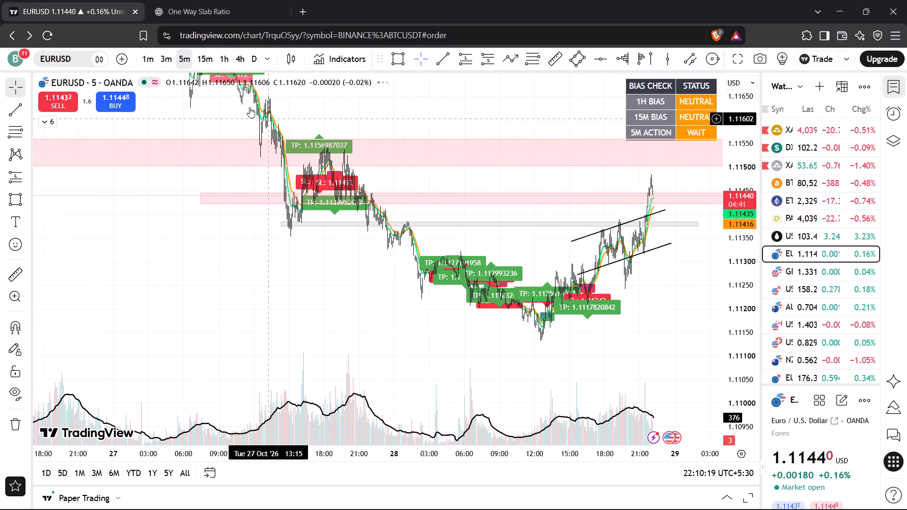
On EURUSD's 1-hour chart, extend the later end of the upper pink zone to about 29 Oct '26 15:30.
left_click(221, 55)
left_click_drag(749, 343, 751, 286)
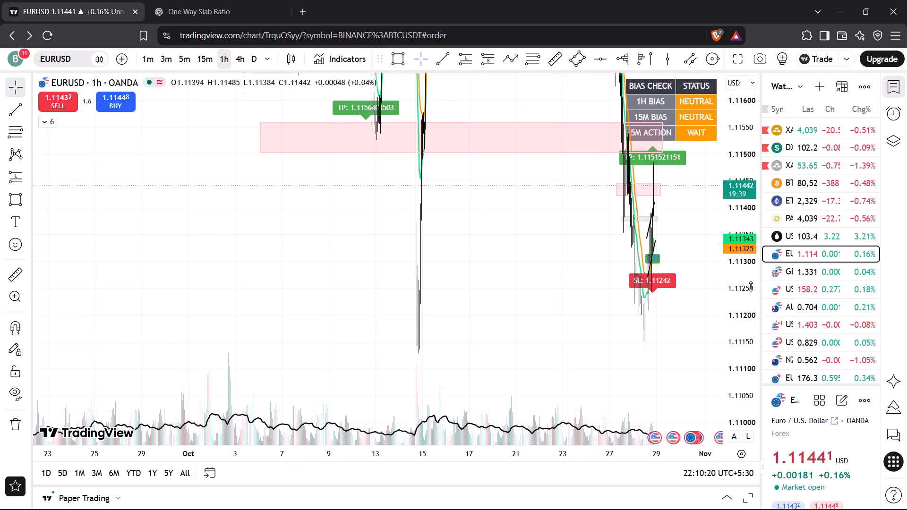
left_click_drag(751, 286, 751, 278)
left_click_drag(677, 256, 616, 256)
scroll(612, 255, "up", 13)
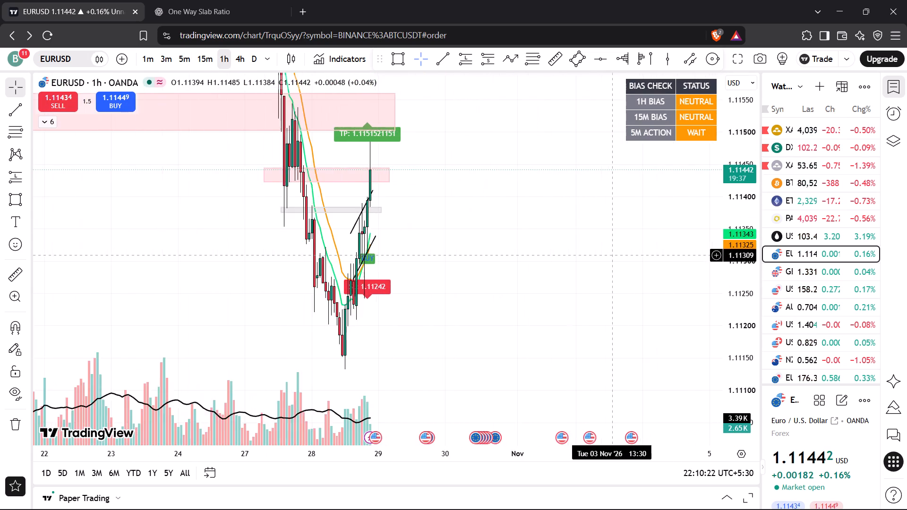
scroll(612, 255, "up", 1)
left_click_drag(533, 233, 604, 240)
left_click_drag(742, 180, 741, 312)
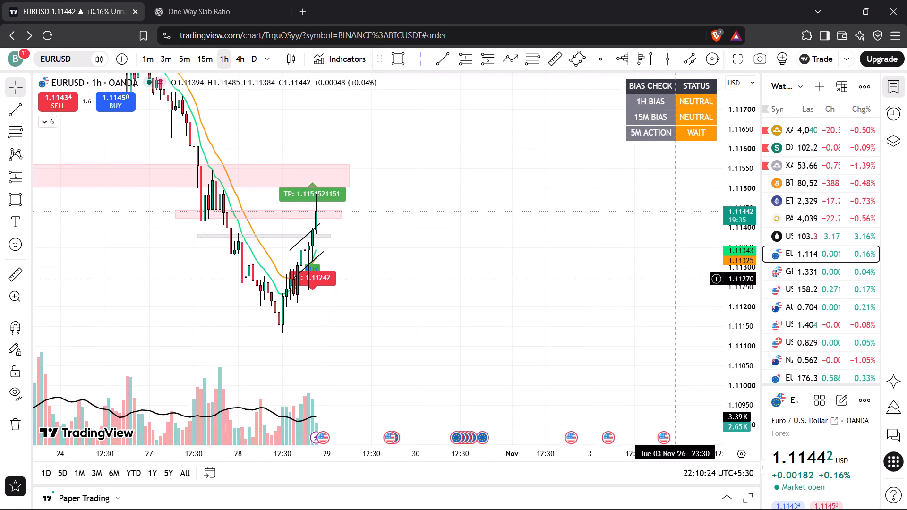
left_click_drag(603, 231, 675, 329)
left_click_drag(402, 243, 439, 237)
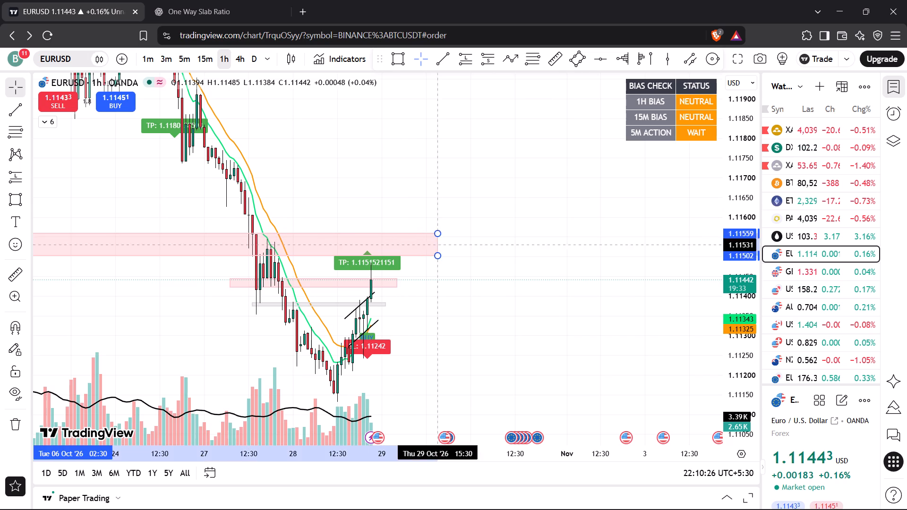
left_click(497, 202)
Recheck XAUUSD on the 1-hour timeframe around its rising trendline and zones, and look at DXY again.
left_click(813, 141)
left_click(814, 137)
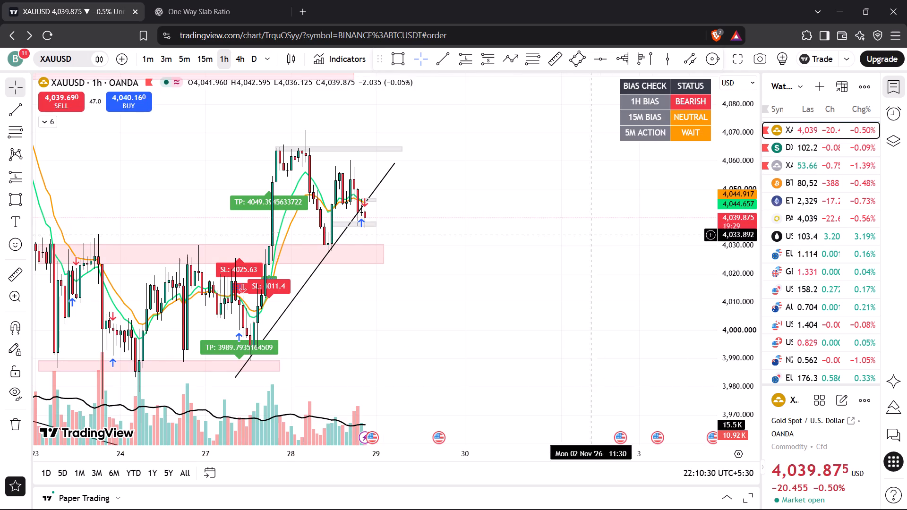
left_click_drag(539, 238, 558, 226)
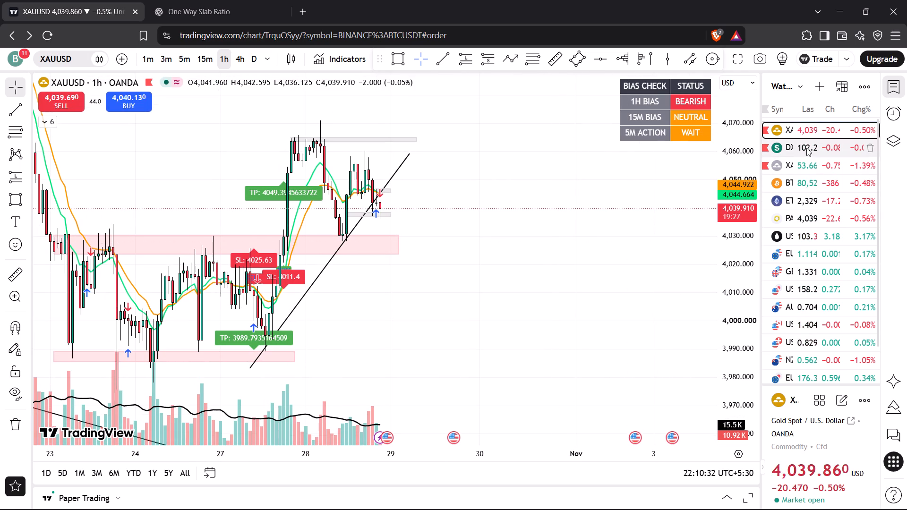
left_click(806, 148)
Open BTCUSDT and examine its recent price action on the 15-minute timeframe between the pink zone and the falling channel lines.
left_click(789, 181)
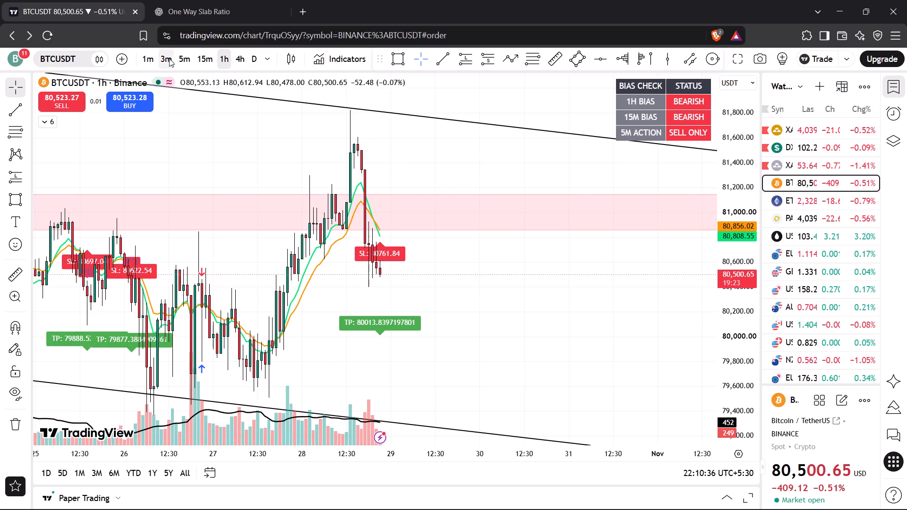
left_click(210, 62)
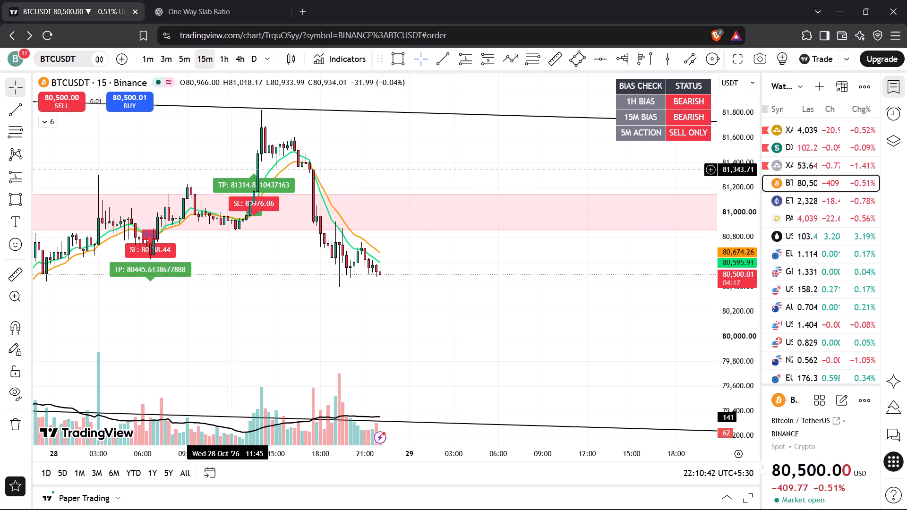
left_click_drag(240, 275, 336, 251)
scroll(338, 252, "down", 3)
left_click(377, 301)
left_click_drag(377, 301, 414, 275)
left_click_drag(413, 284, 473, 256)
left_click_drag(423, 287, 402, 335)
left_click_drag(419, 323, 332, 328)
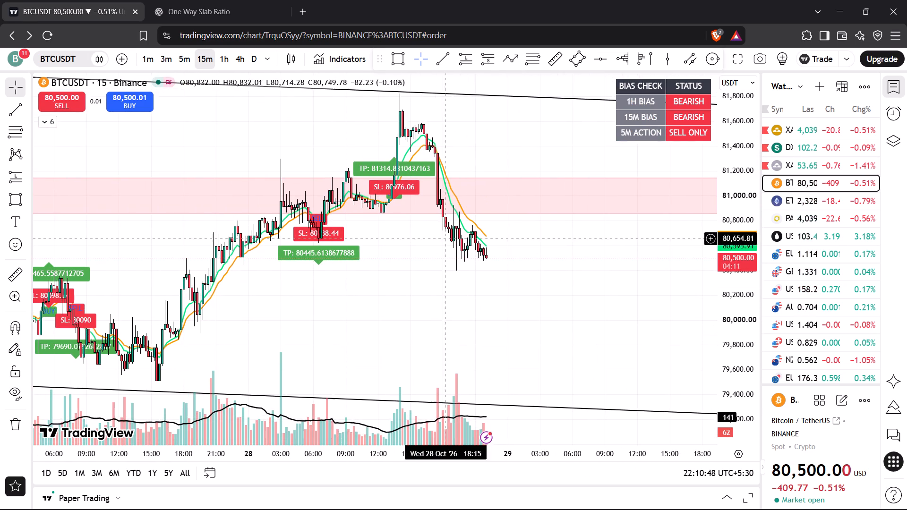
left_click_drag(480, 143, 481, 188)
Open the Ethereum chart from the watchlist for review.
left_click(813, 206)
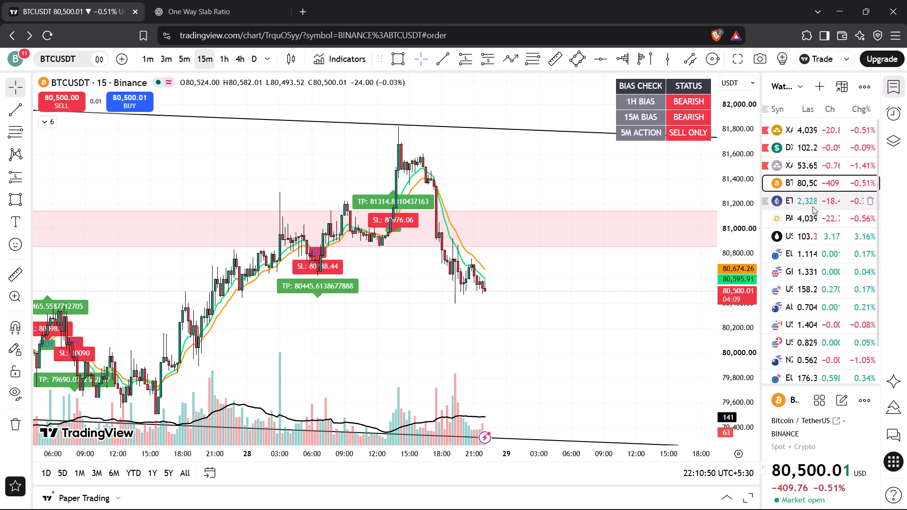